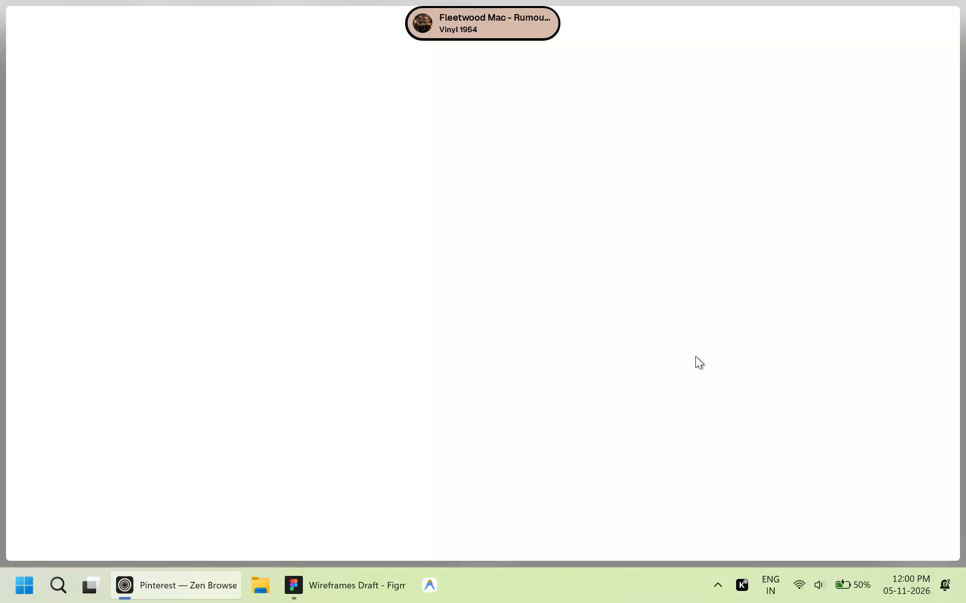
# Pin the browser sidebar so it stays displayed beside the Pinterest page.
pyautogui.click(811, 361)
pyautogui.click(21, 551)
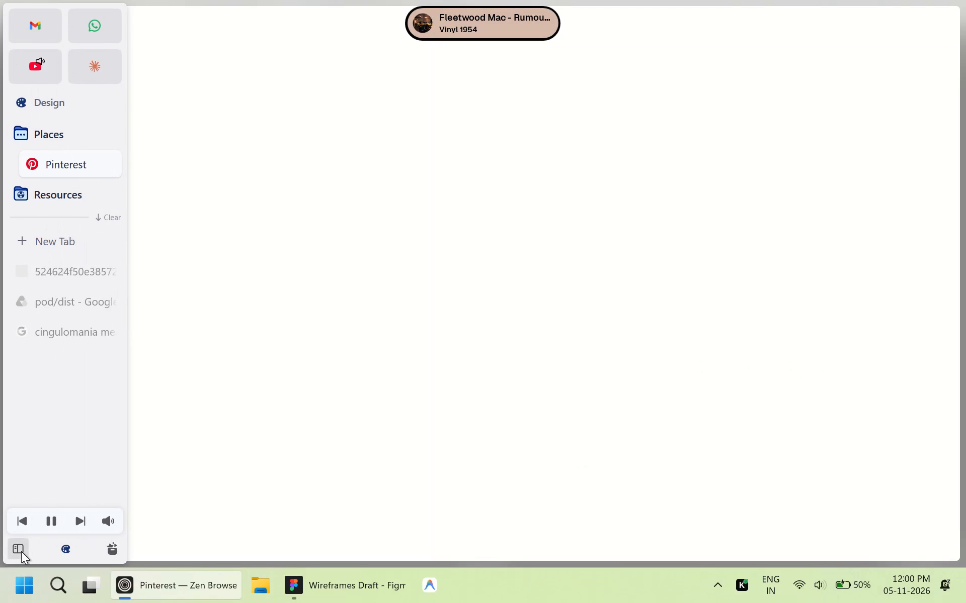
# Switch to Figma and examine the Wireframes Draft prototype from the hero section down to the grey placeholder grid.
pyautogui.click(337, 579)
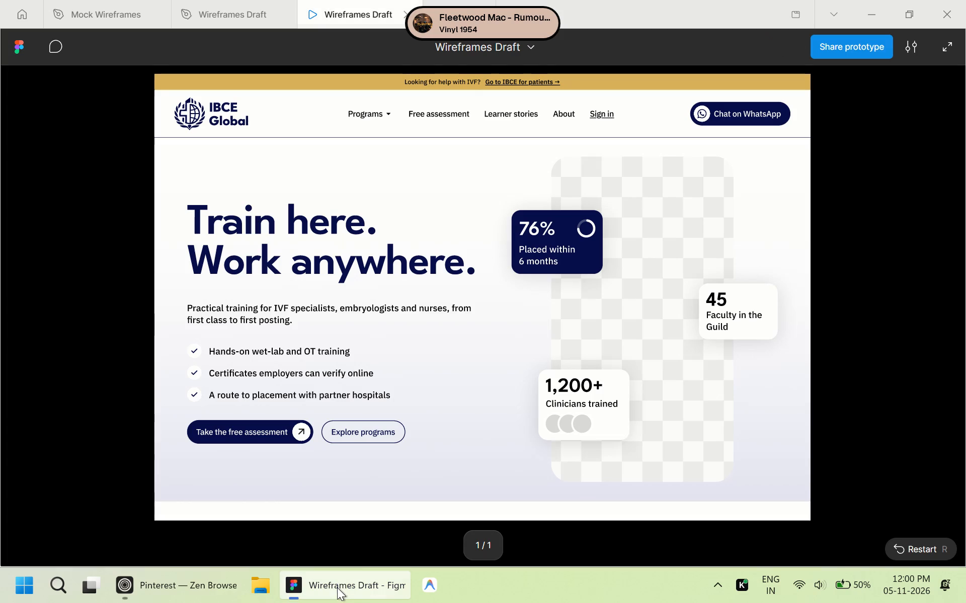
pyautogui.scroll(2, 461, 352)
pyautogui.scroll(-12, 461, 352)
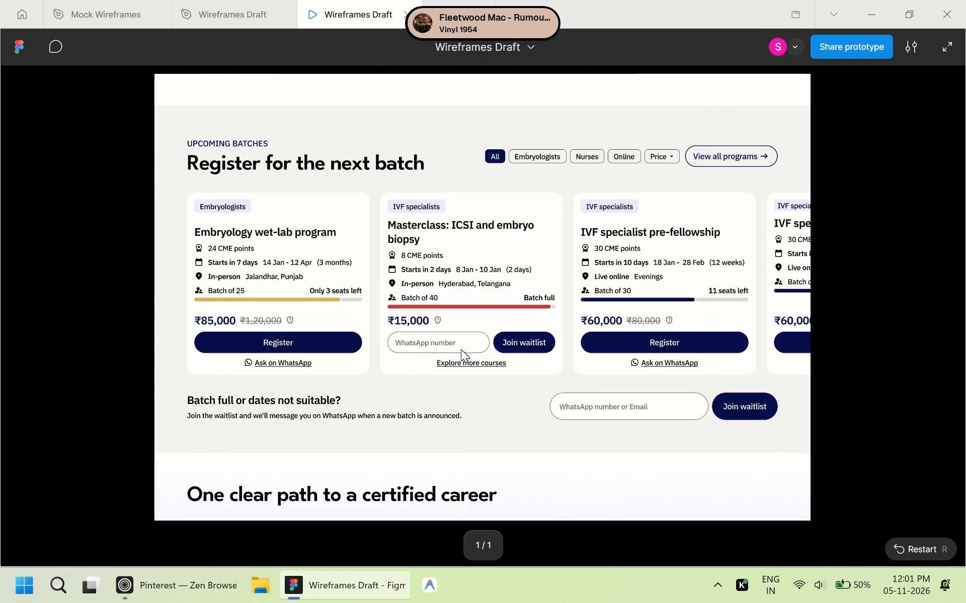
pyautogui.scroll(-6, 461, 349)
pyautogui.scroll(1, 461, 349)
pyautogui.scroll(-5, 461, 349)
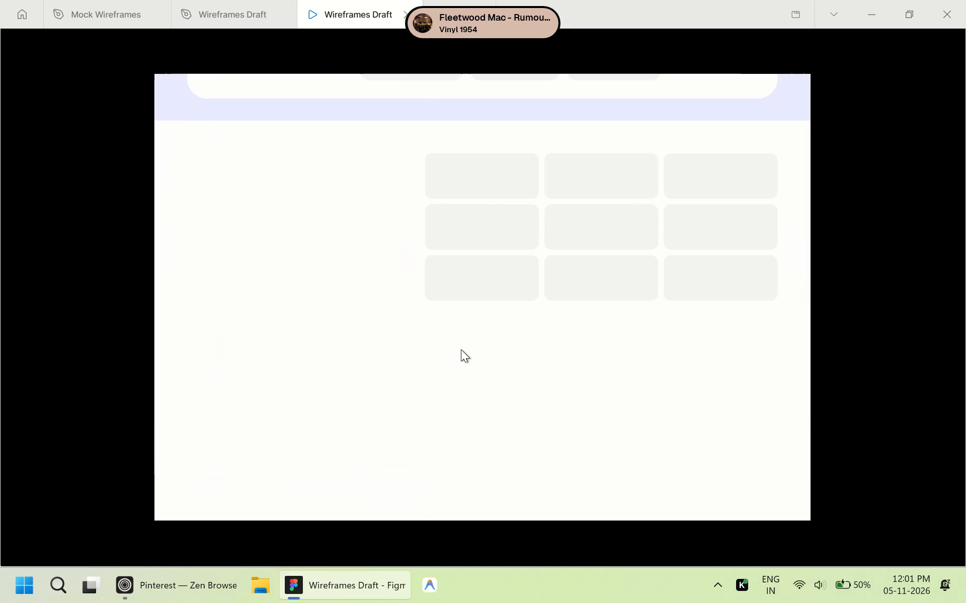
# In the Wireframes Draft design file, delete the three grey rectangles in the bottom row of the placeholder grid.
pyautogui.click(236, 0)
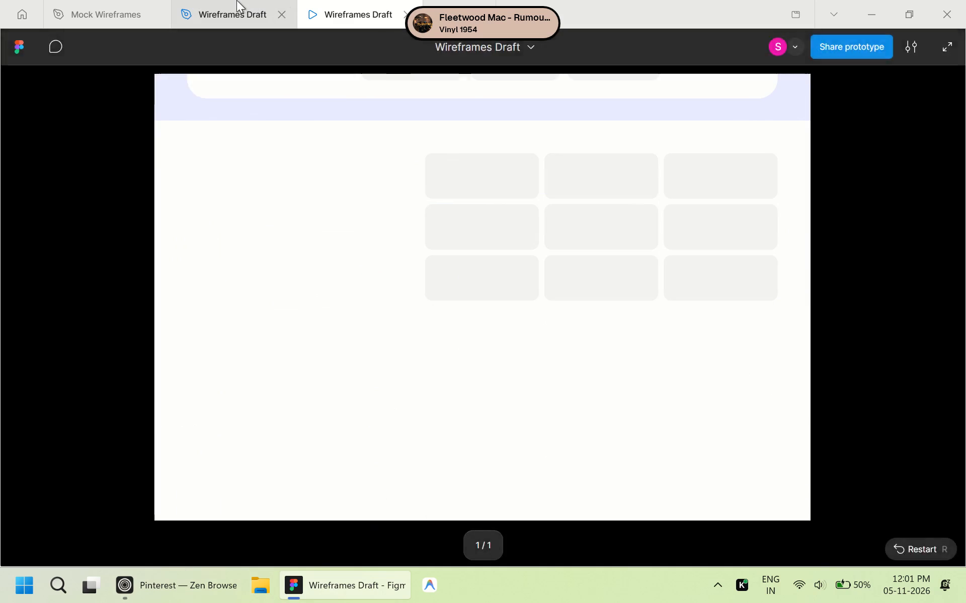
pyautogui.click(533, 296)
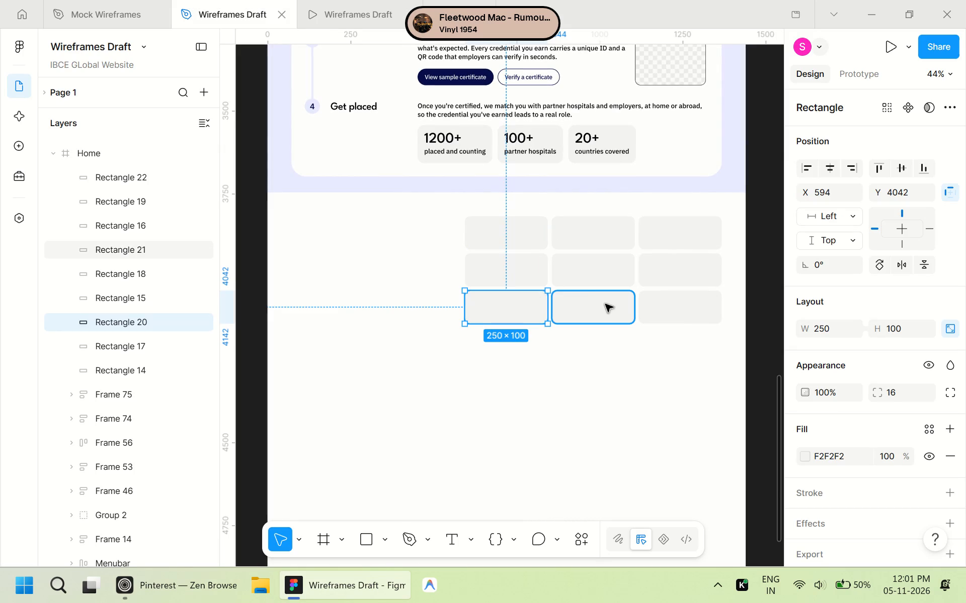
pyautogui.keyDown('shift'); pyautogui.click(605, 304); pyautogui.keyUp('shift')
pyautogui.keyDown('shift'); pyautogui.click(660, 299); pyautogui.keyUp('shift')
pyautogui.press('Delete')
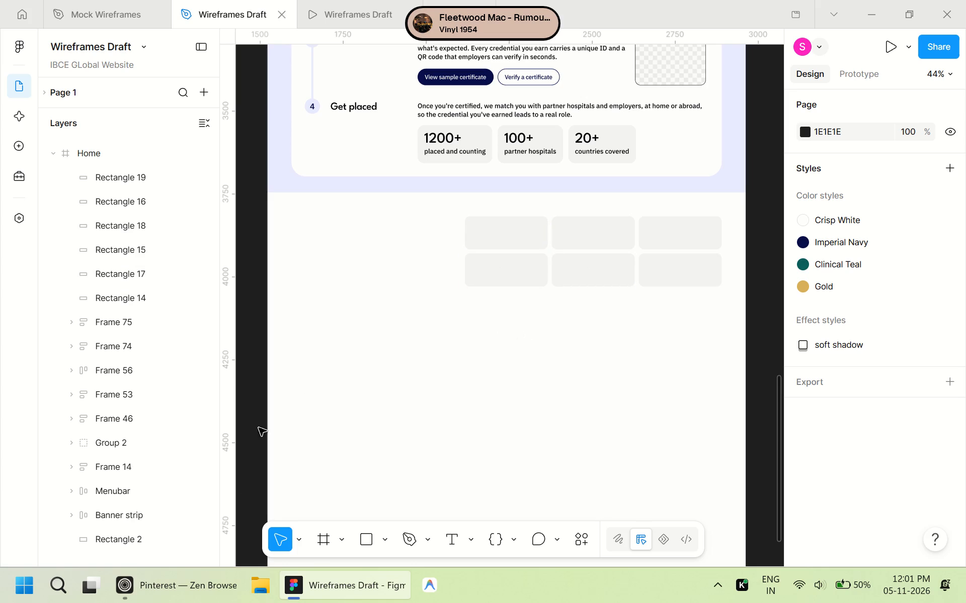
# Switch to the Pinterest page in Zen Browser.
pyautogui.click(171, 592)
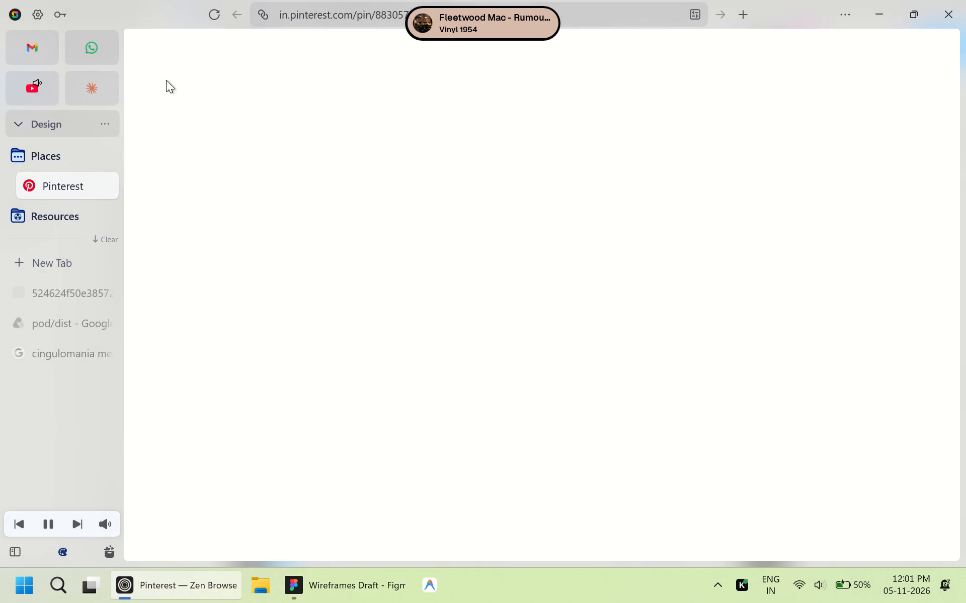
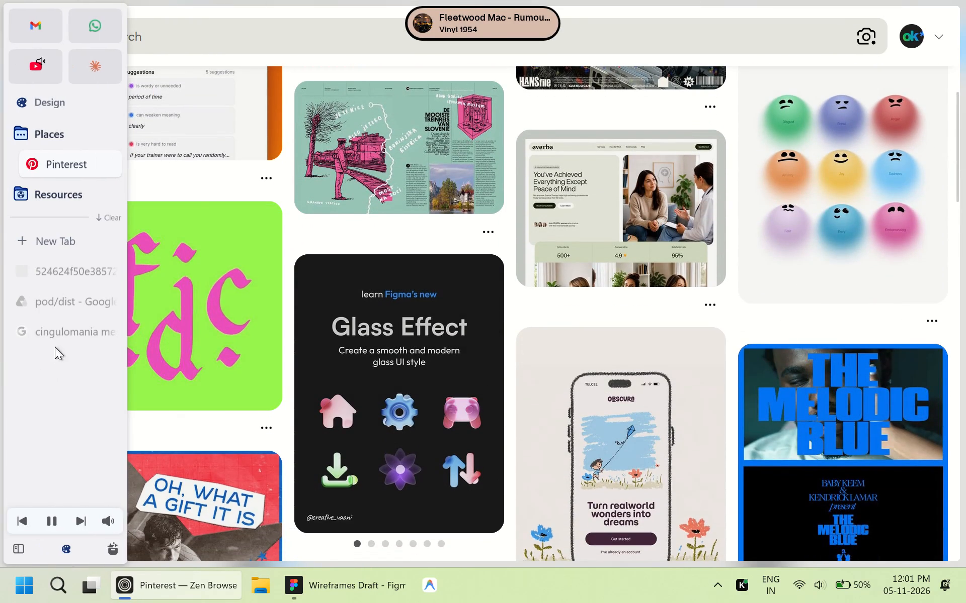
# Open the reference image in its own browser tab and examine the "What They're Saying" testimonial card layout at enlarged size.
pyautogui.click(70, 279)
pyautogui.click(447, 202)
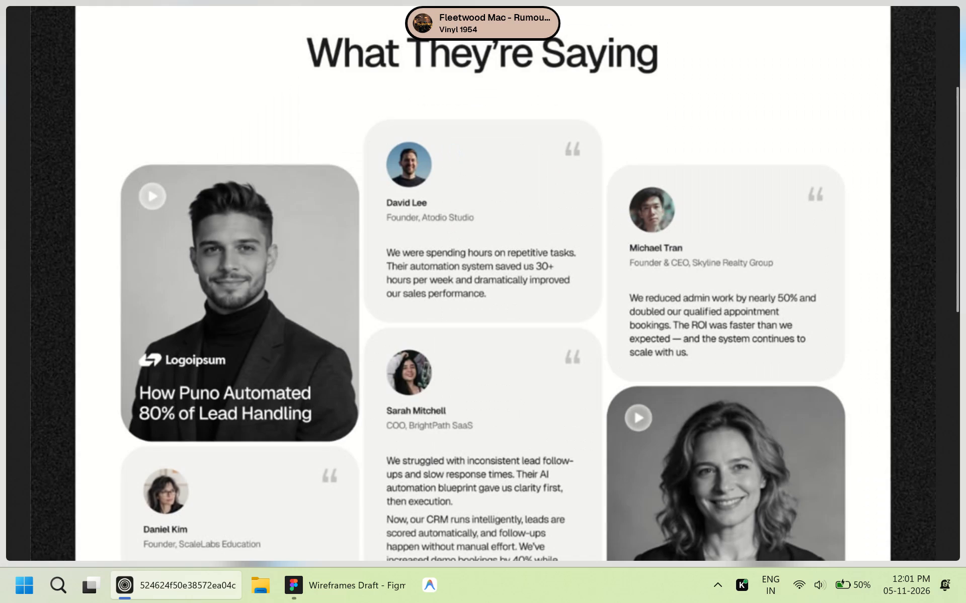
pyautogui.scroll(-1, 518, 202)
pyautogui.scroll(2, 518, 202)
pyautogui.click(489, 209)
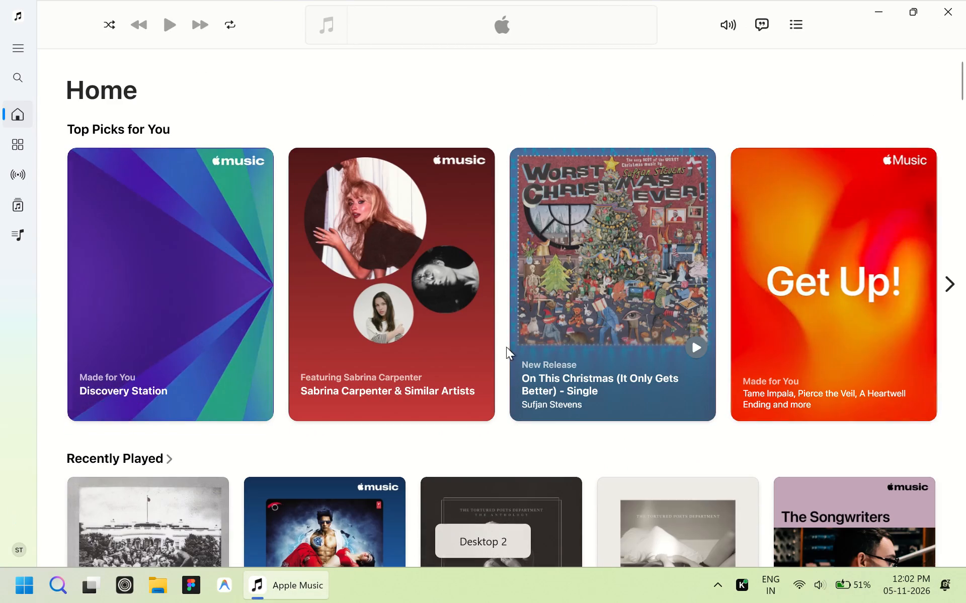
# Look through the recommended albums and playlists on the Apple Music Home page.
pyautogui.scroll(-8, 506, 354)
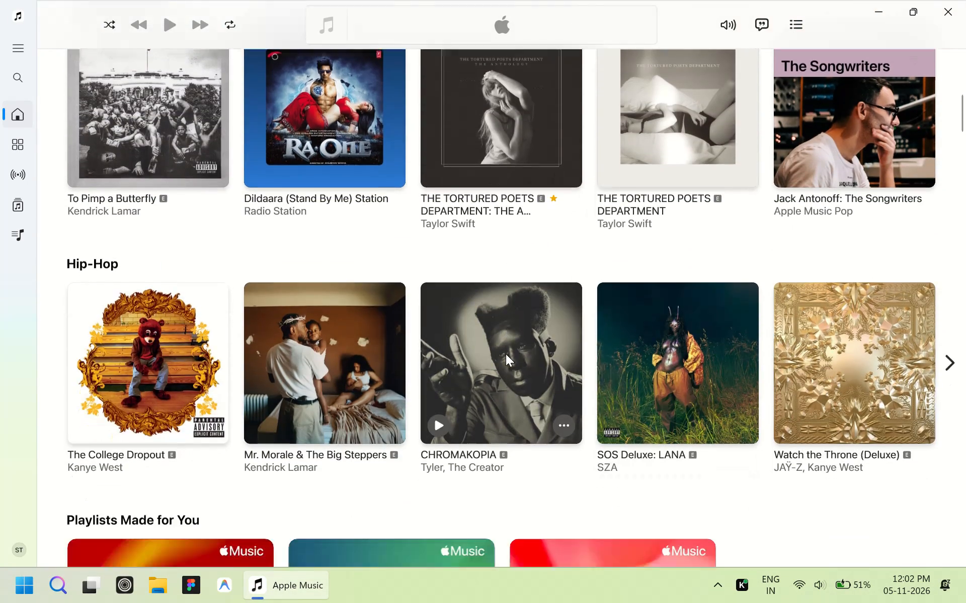
pyautogui.scroll(-19, 506, 354)
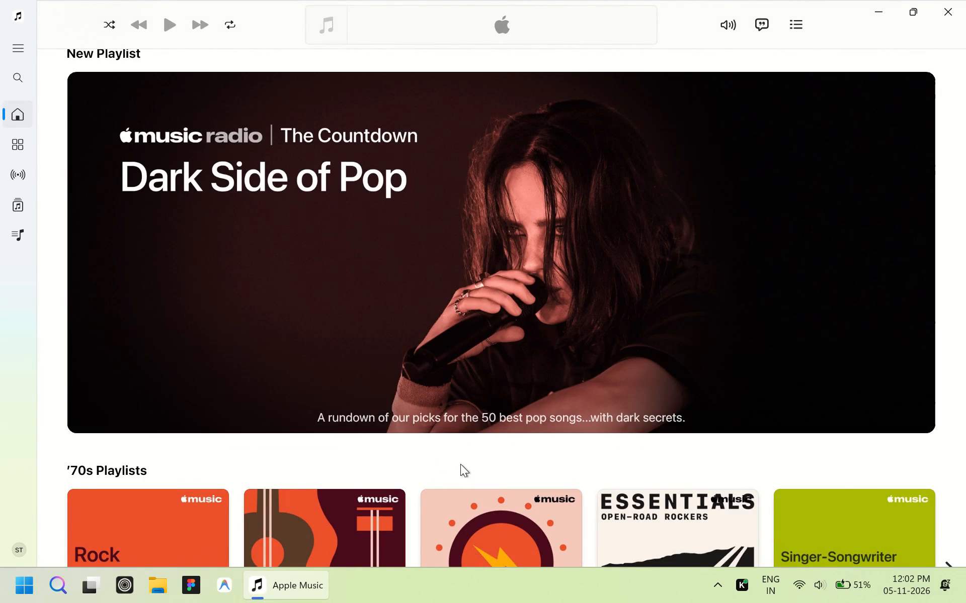
pyautogui.scroll(-11, 460, 464)
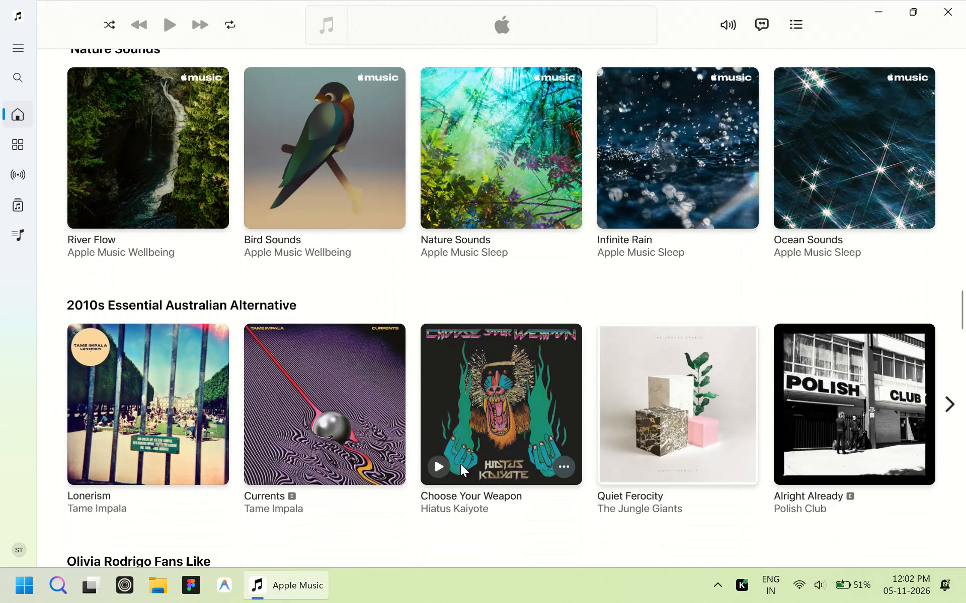
pyautogui.scroll(1, 460, 464)
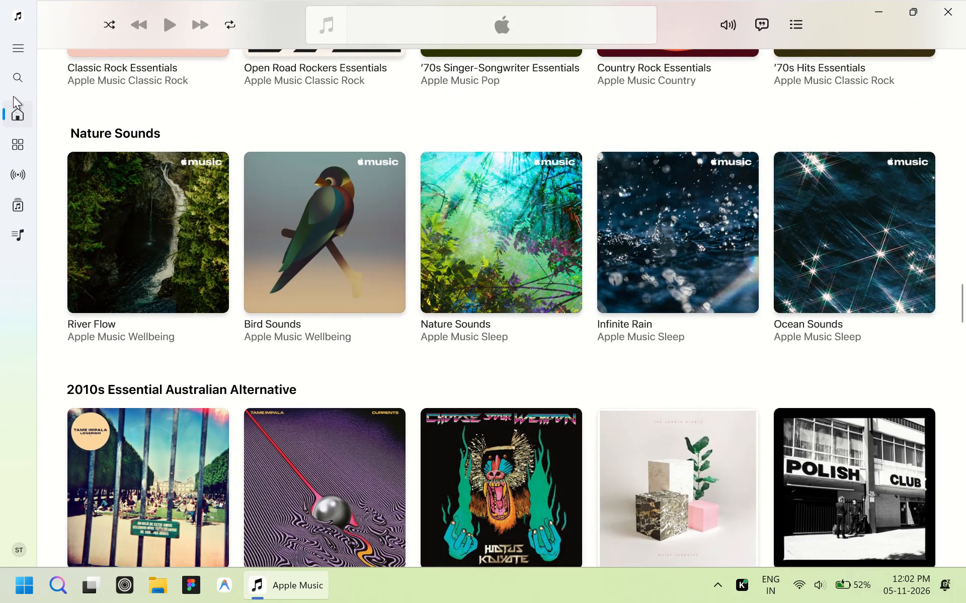
# Search Apple Music for "fontaines" and open the Fontaines D.C. artist page.
pyautogui.click(22, 78)
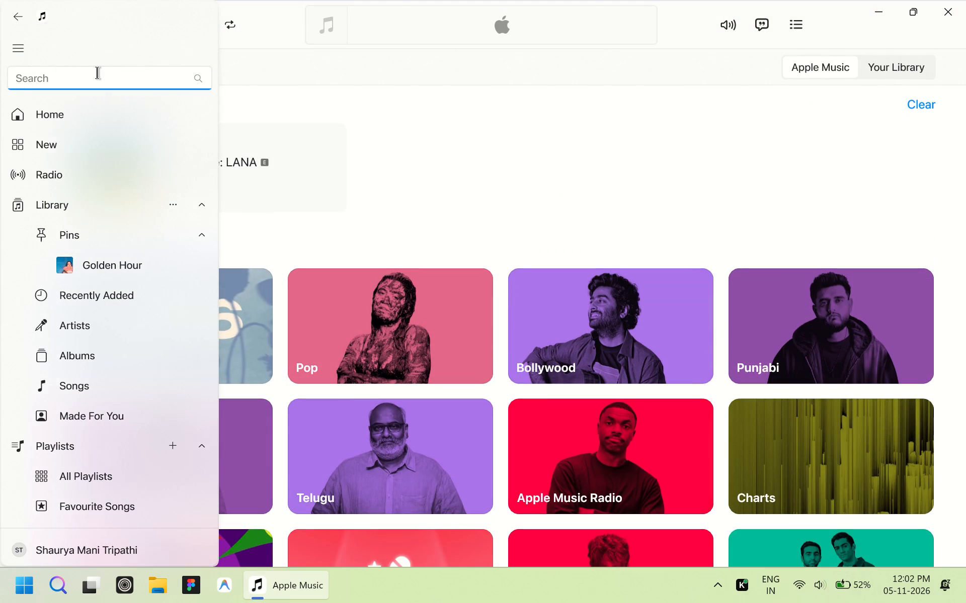
pyautogui.write('fontaines')
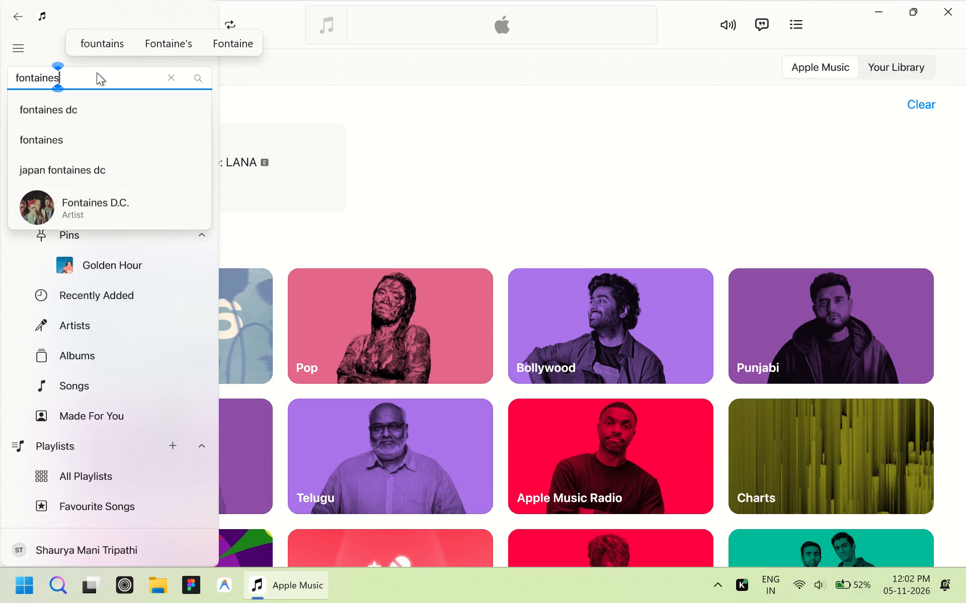
pyautogui.click(115, 207)
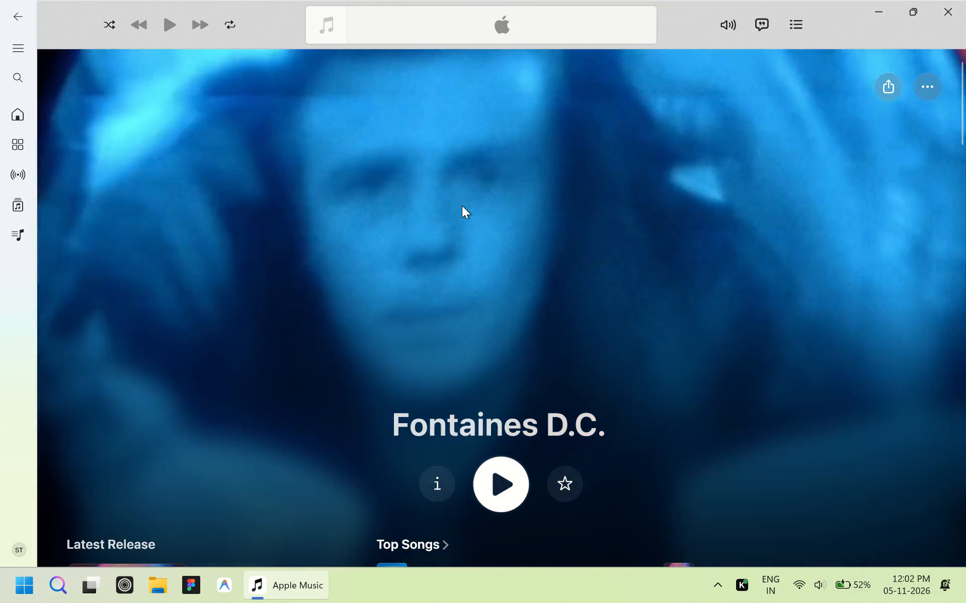
# Look over the Fontaines D.C. artist page and open its latest release, the album Dopamine Chamber.
pyautogui.scroll(-2, 554, 189)
pyautogui.scroll(4, 554, 189)
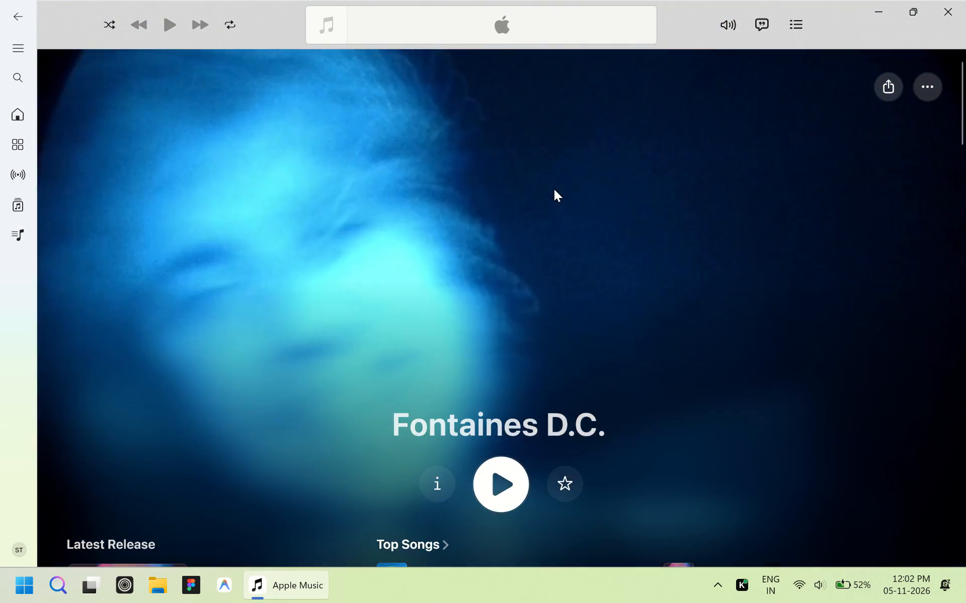
pyautogui.scroll(1, 554, 189)
pyautogui.scroll(-2, 554, 189)
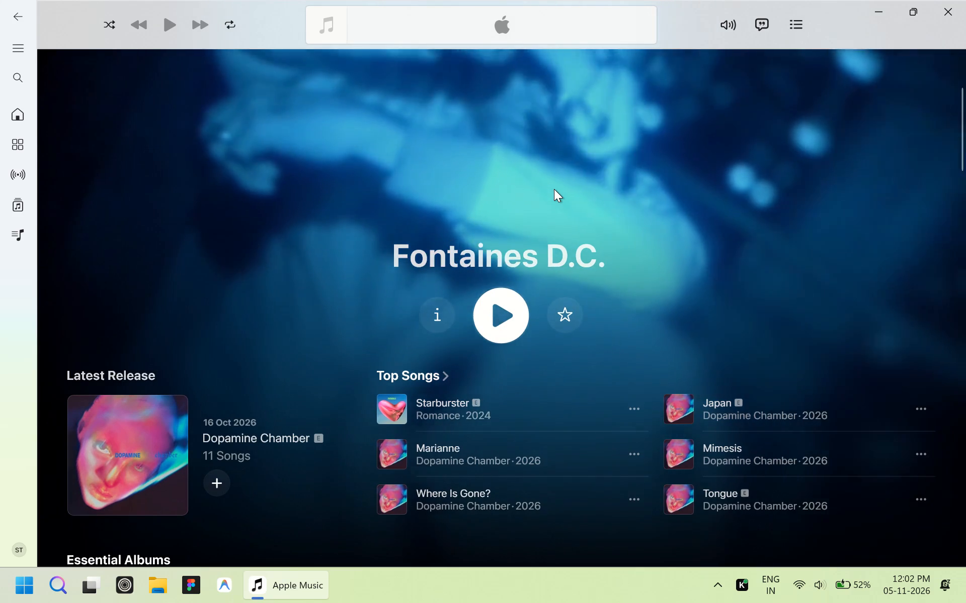
pyautogui.scroll(-2, 554, 189)
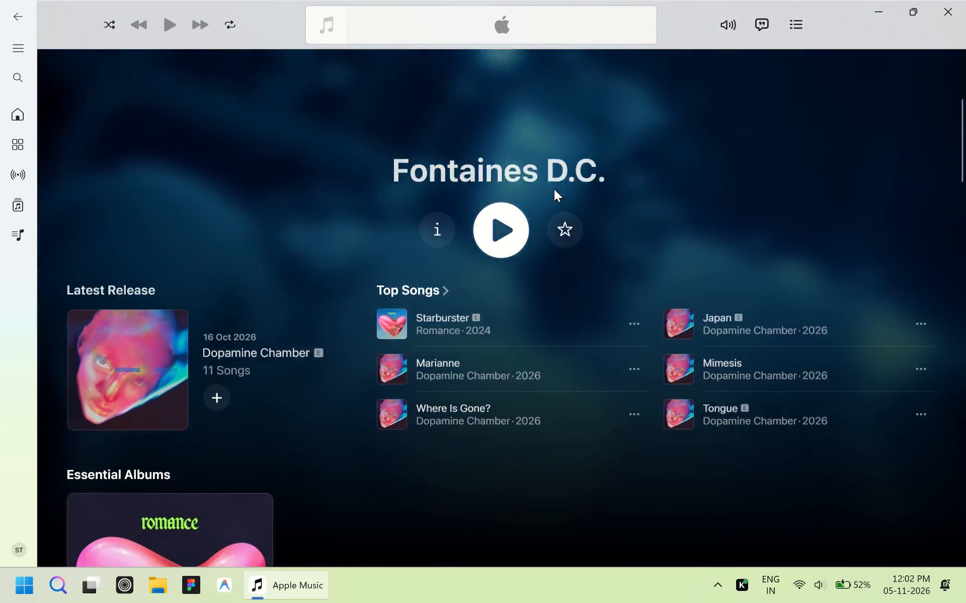
pyautogui.scroll(-2, 554, 189)
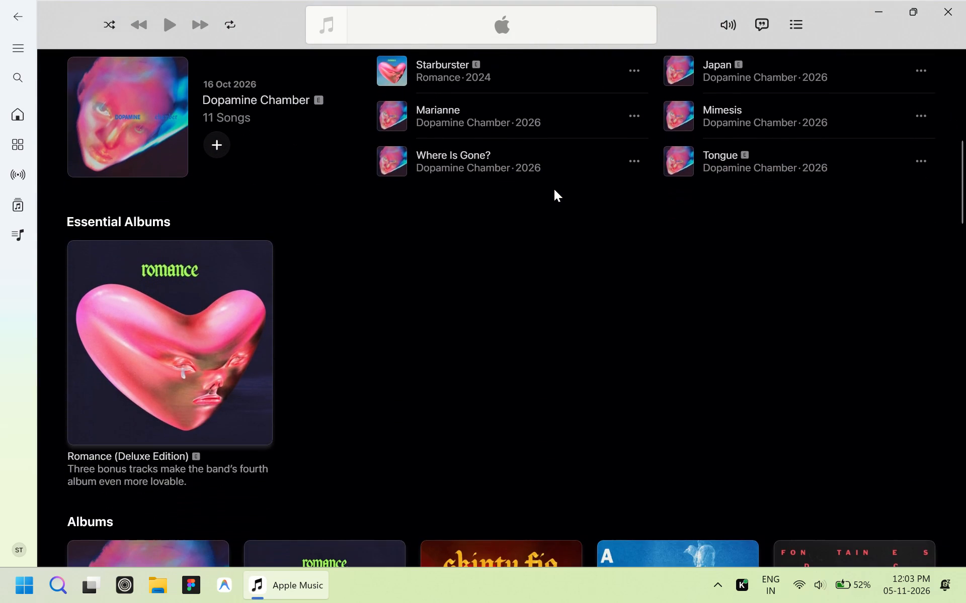
pyautogui.scroll(1, 554, 189)
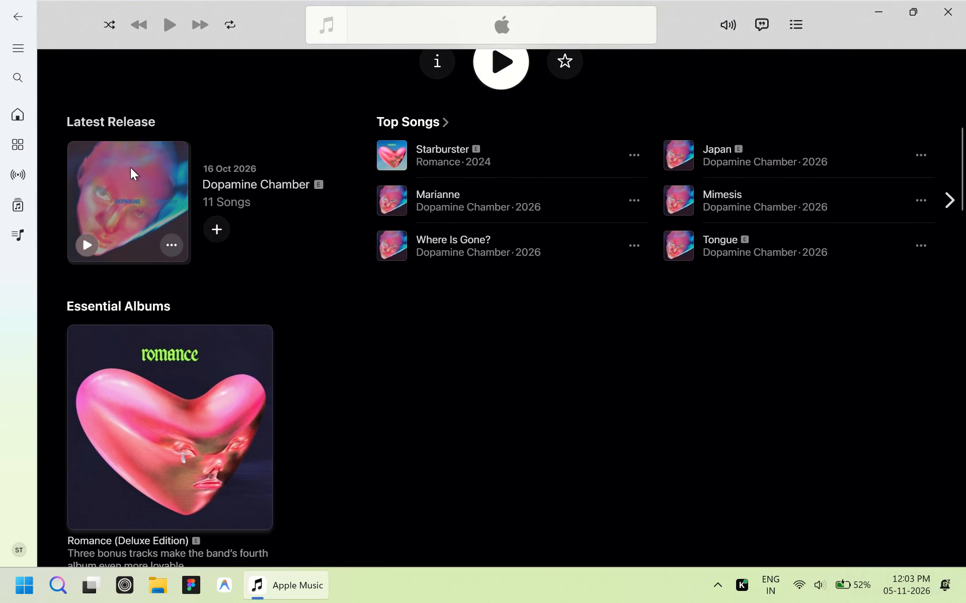
pyautogui.click(130, 167)
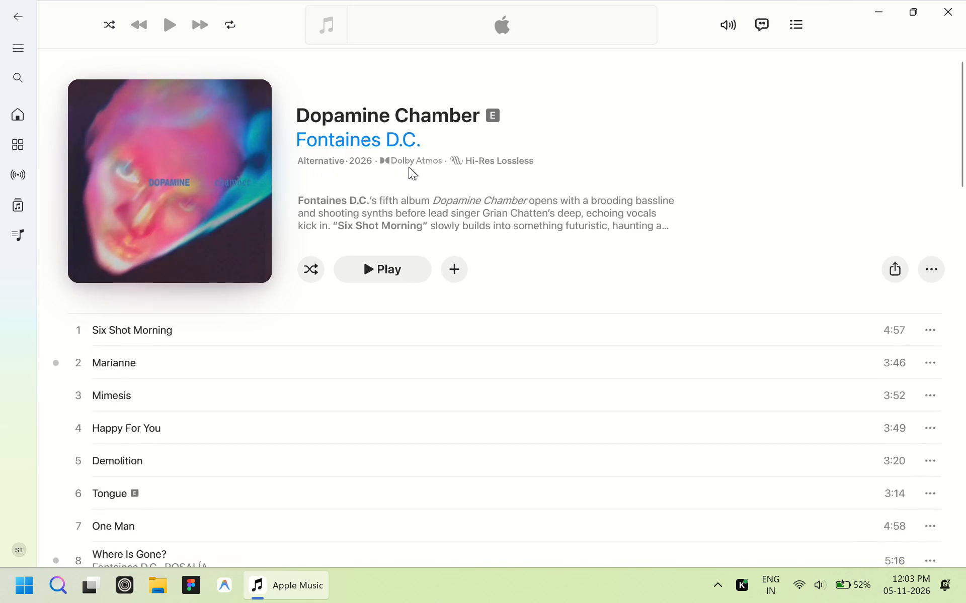
# Review the track list and start playing the Dopamine Chamber album.
pyautogui.scroll(-2, 409, 167)
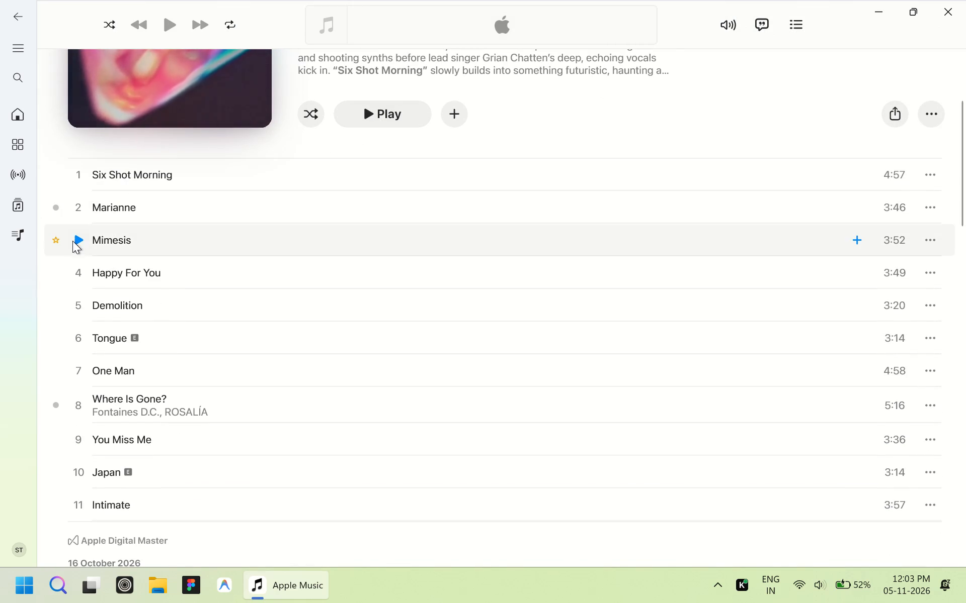
pyautogui.click(378, 123)
pyautogui.scroll(3, 463, 199)
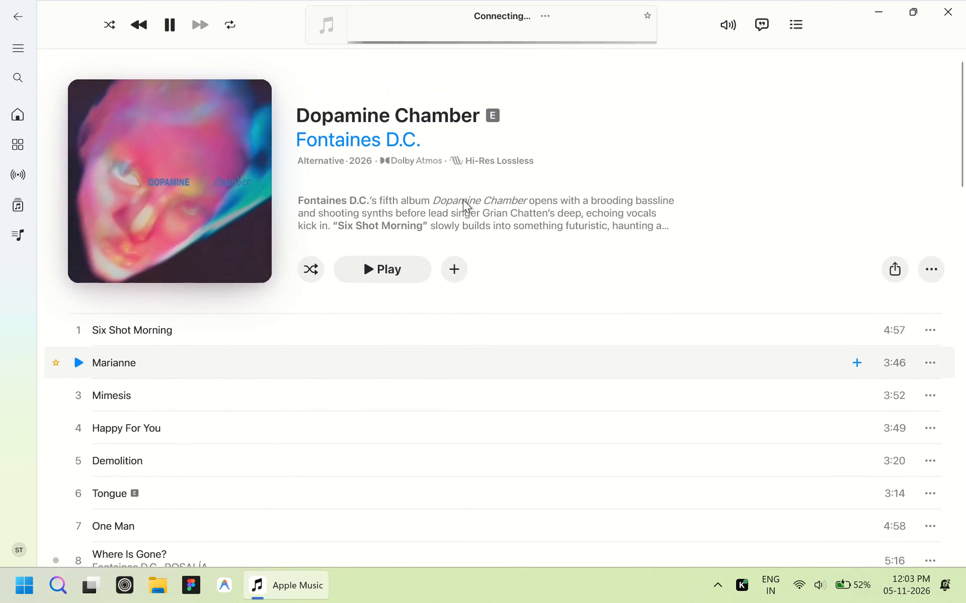
pyautogui.scroll(1, 463, 199)
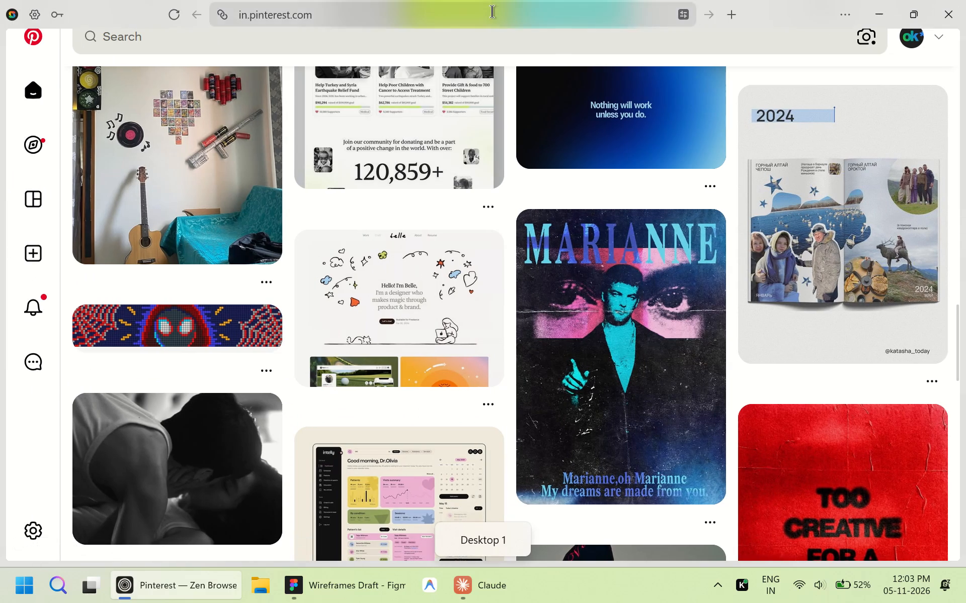
# On the first desktop, bring up the AGPod media widget from the hidden tray icons and expand its Apple Music playback controls.
pyautogui.click(726, 581)
pyautogui.click(713, 513)
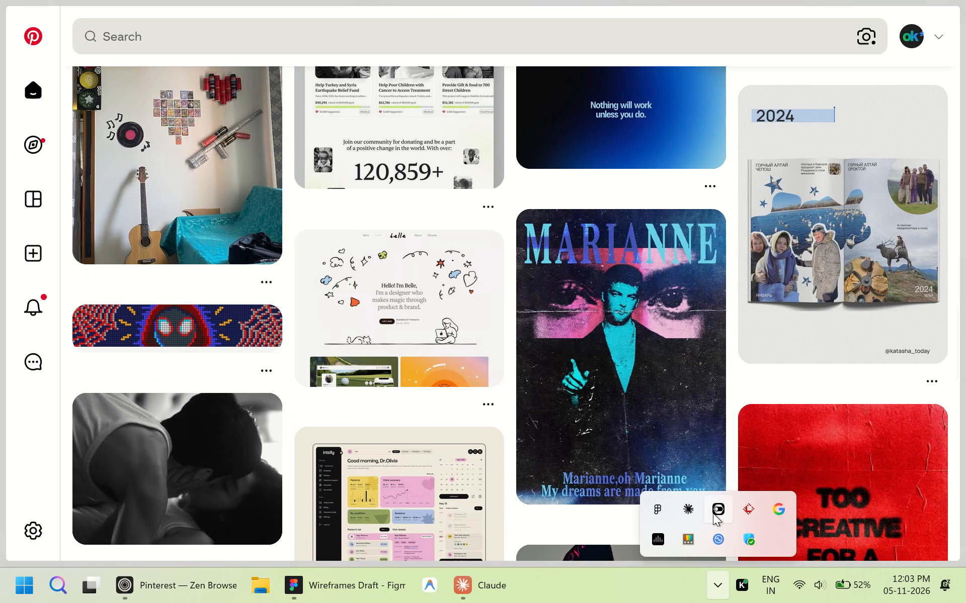
pyautogui.rightClick(713, 513)
pyautogui.click(550, 23)
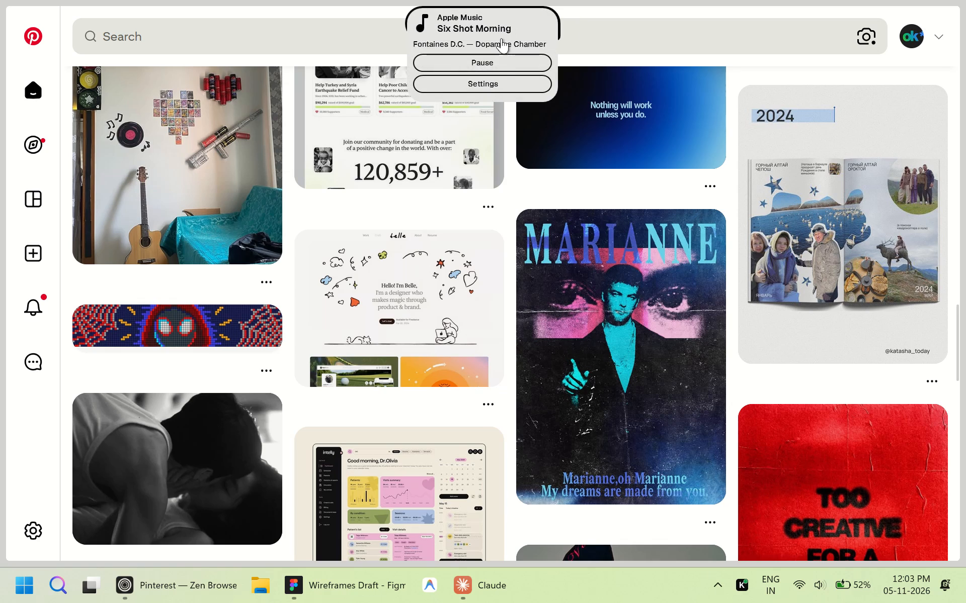
pyautogui.click(580, 602)
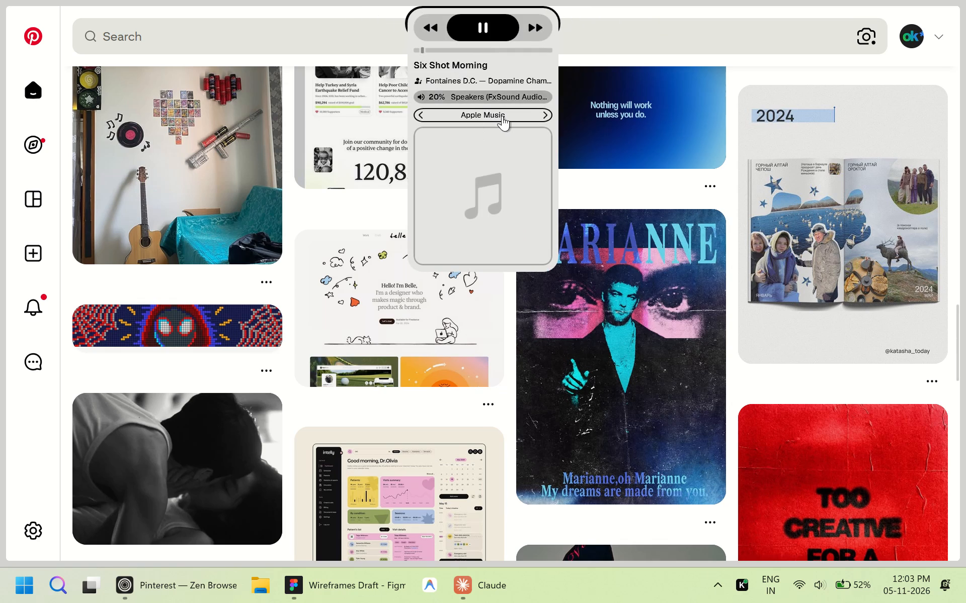
# Switch the media widget from Apple Music to the next audio source and toggle that source's playback.
pyautogui.click(546, 113)
pyautogui.click(489, 28)
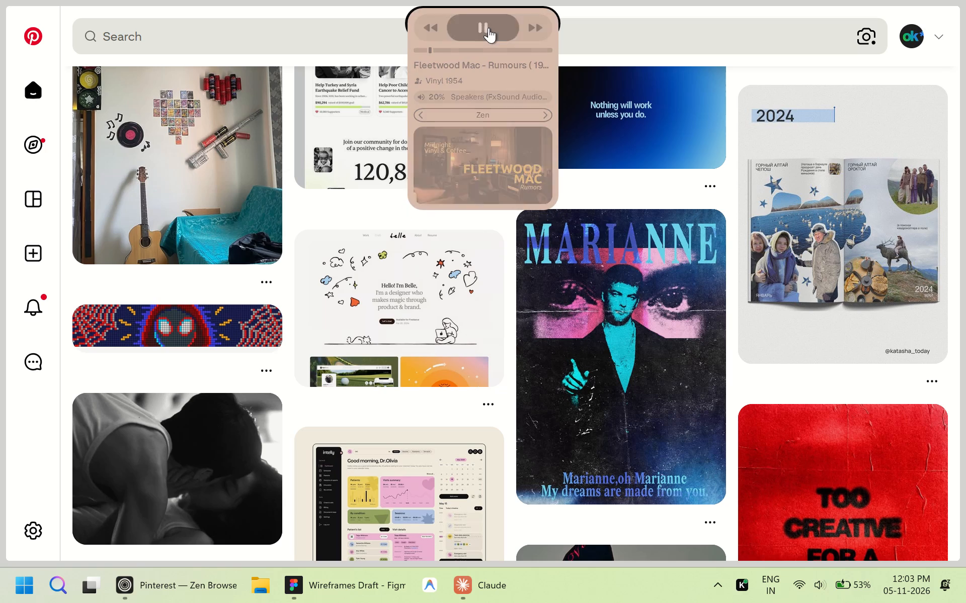
# Pause the Fleetwood Mac - Rumours playback in Zen through the system media controls, and switch those controls to Apple Music.
pyautogui.click(650, 602)
pyautogui.click(440, 15)
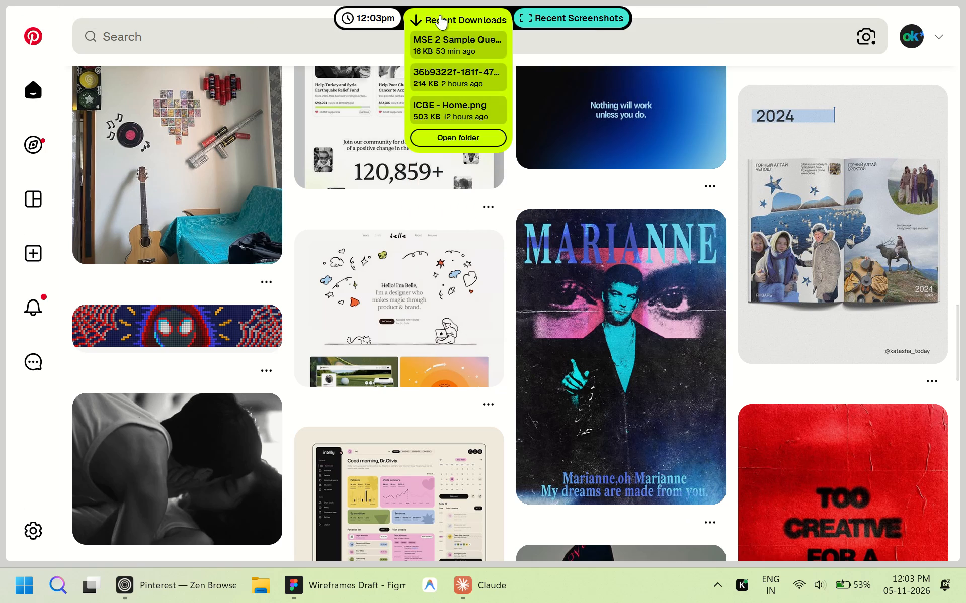
pyautogui.click(804, 586)
pyautogui.click(936, 144)
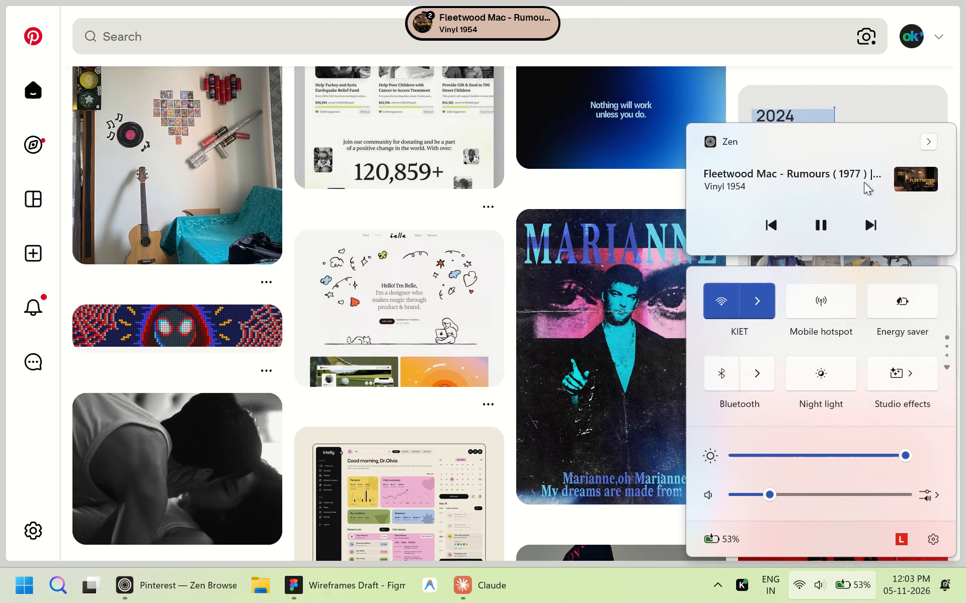
pyautogui.click(823, 226)
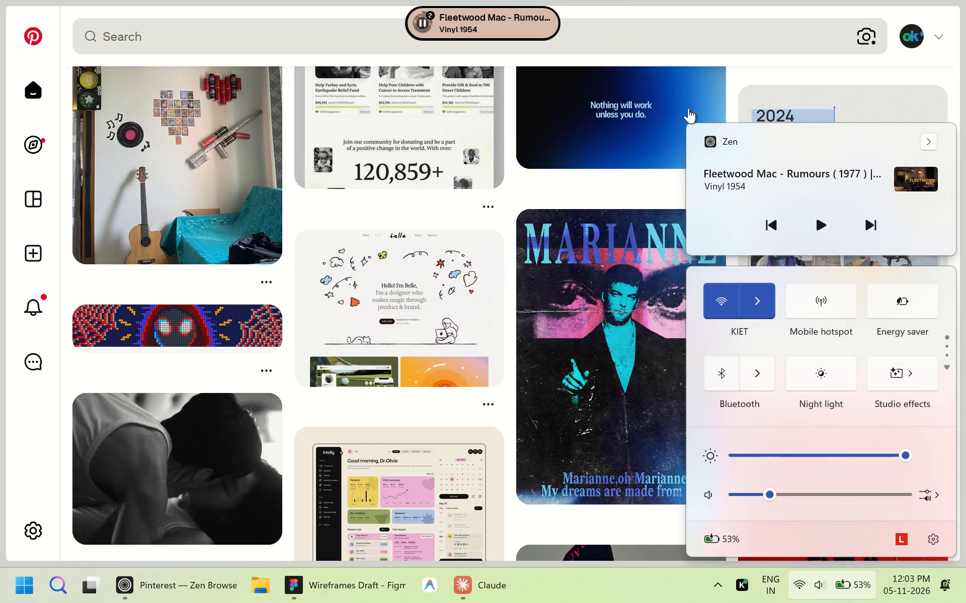
pyautogui.click(931, 146)
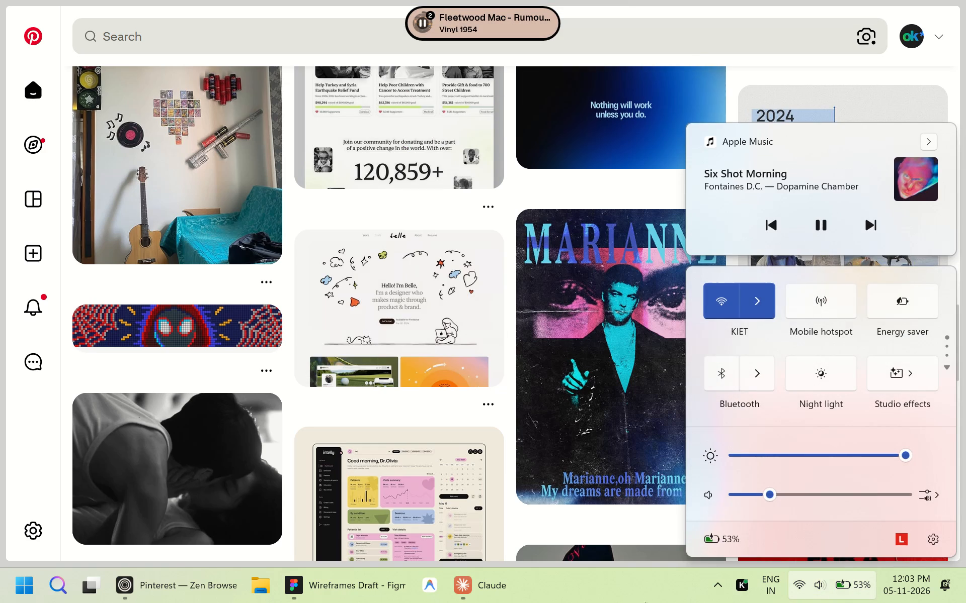
pyautogui.click(623, 602)
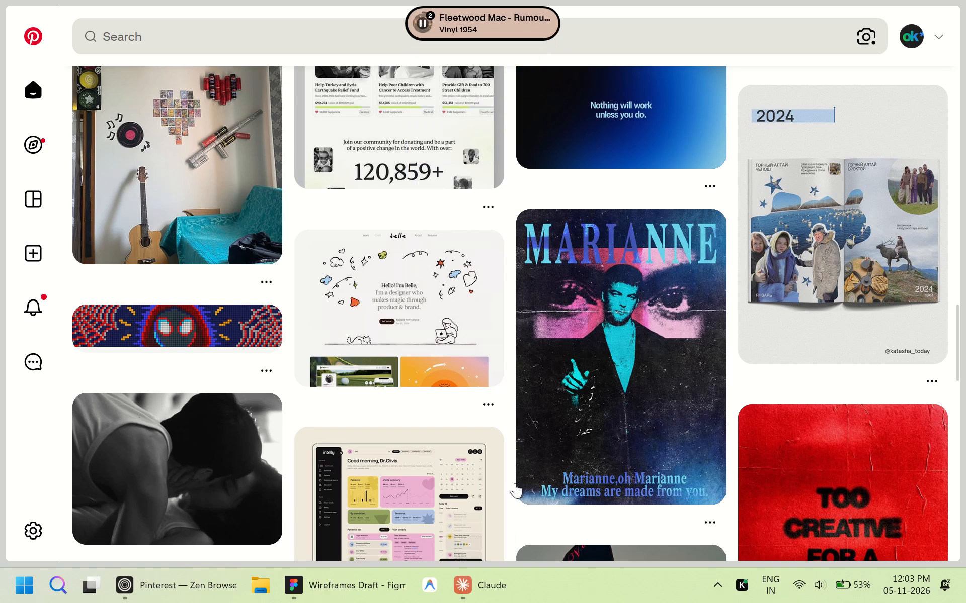
# Browse the Pinterest home feed for layout inspiration and open the testimonials pin headed "Results teams can actually measure".
pyautogui.scroll(-12, 611, 292)
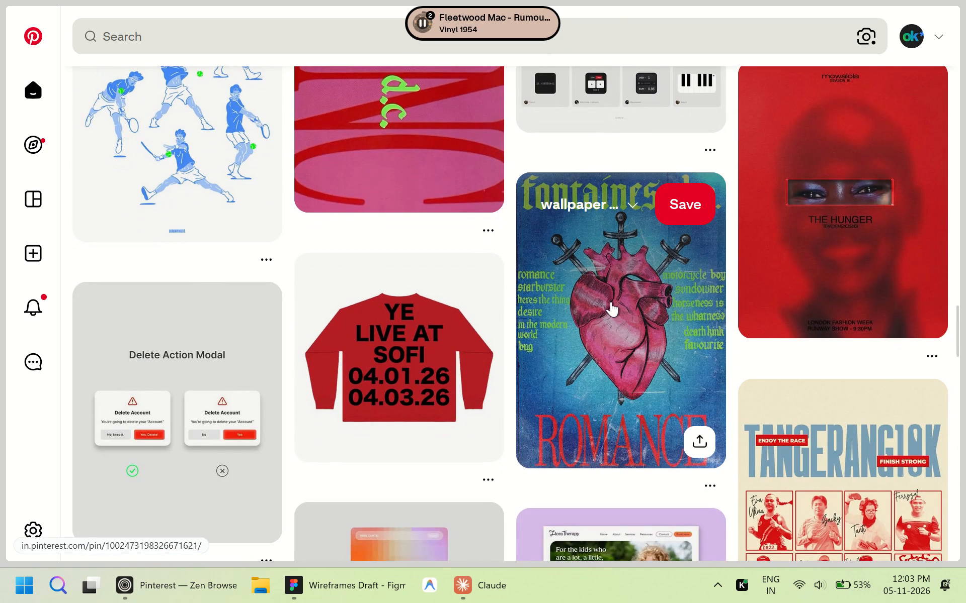
pyautogui.scroll(-4, 611, 301)
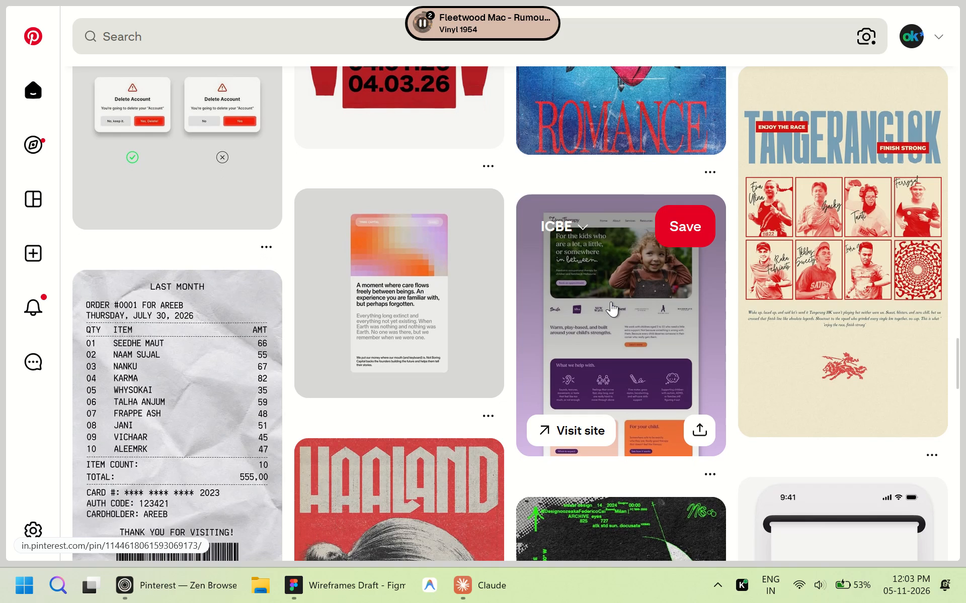
pyautogui.scroll(8, 420, 323)
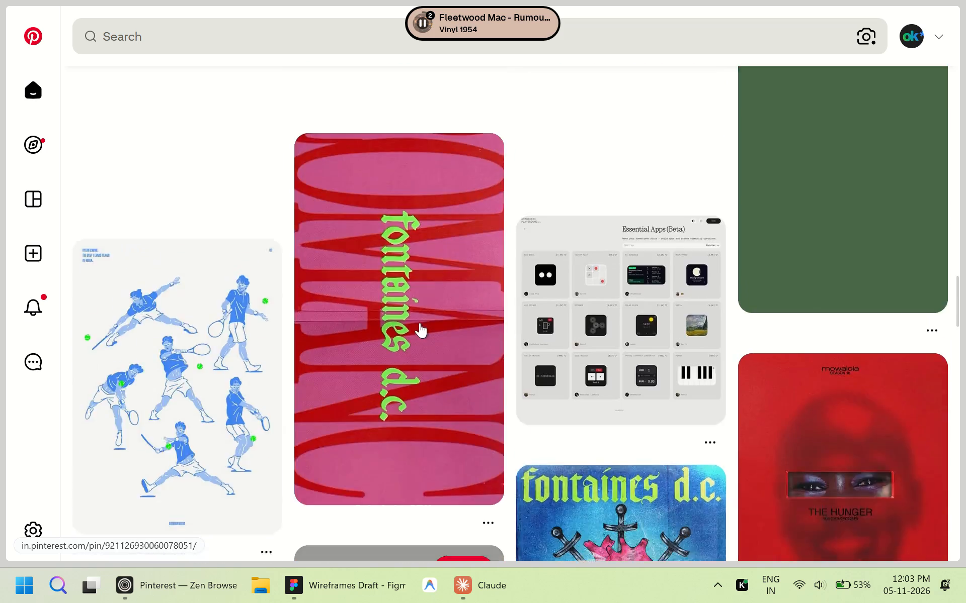
pyautogui.scroll(20, 420, 323)
pyautogui.scroll(20, 420, 323)
pyautogui.scroll(6, 420, 323)
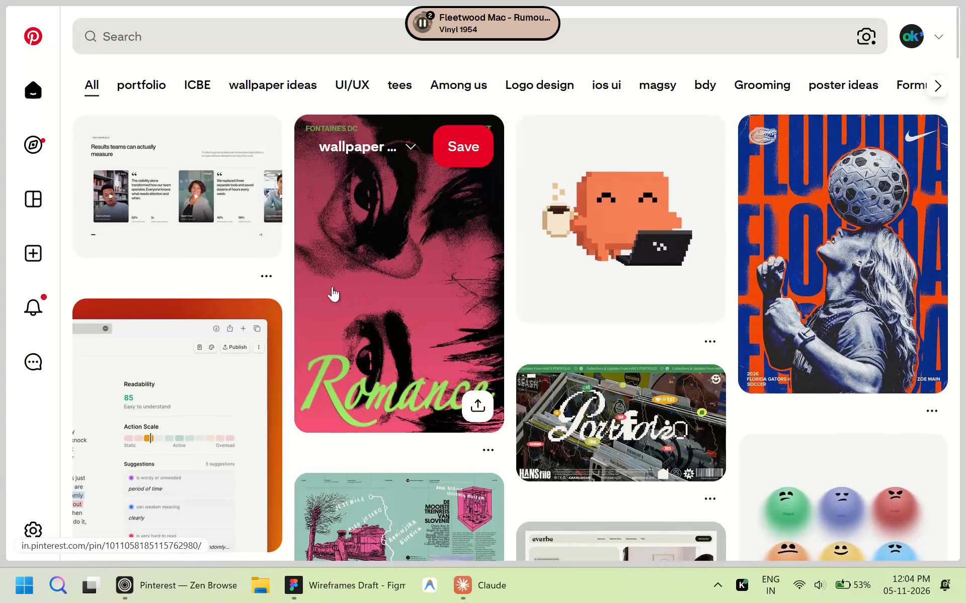
pyautogui.click(204, 217)
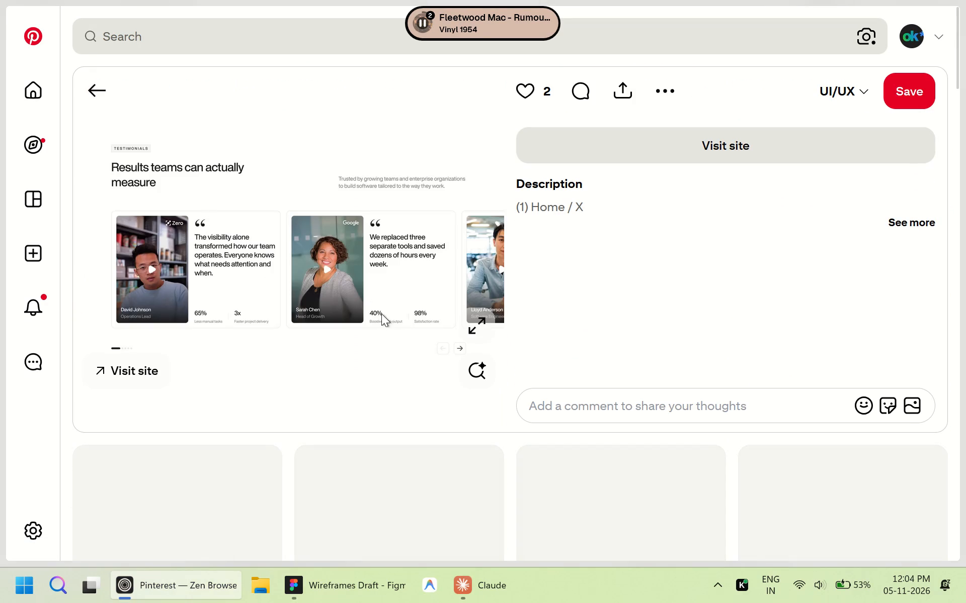
# Look over the testimonial designs related to the open Pinterest pin and bring up the open "What They're Saying" image.
pyautogui.scroll(-3, 399, 331)
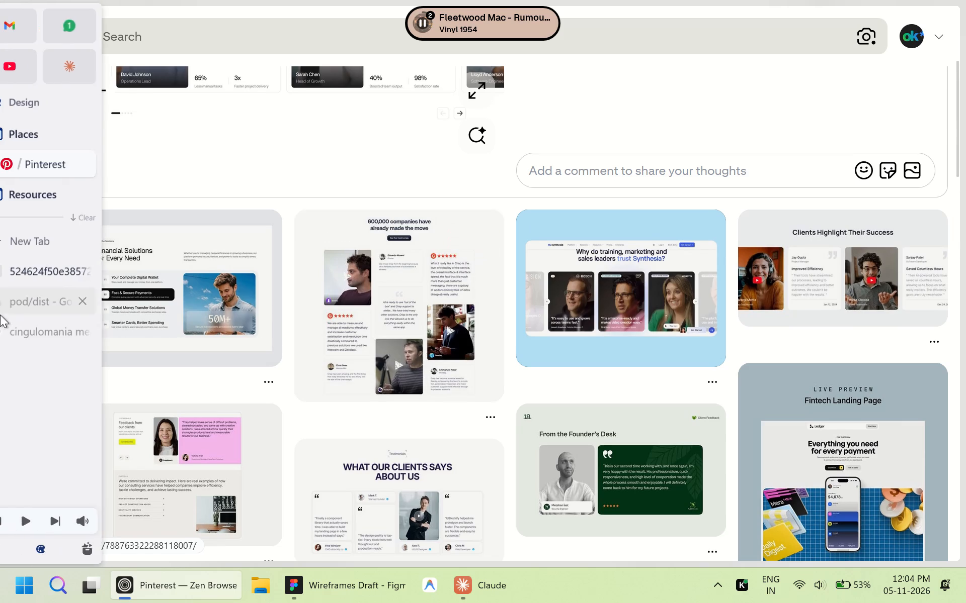
pyautogui.click(48, 281)
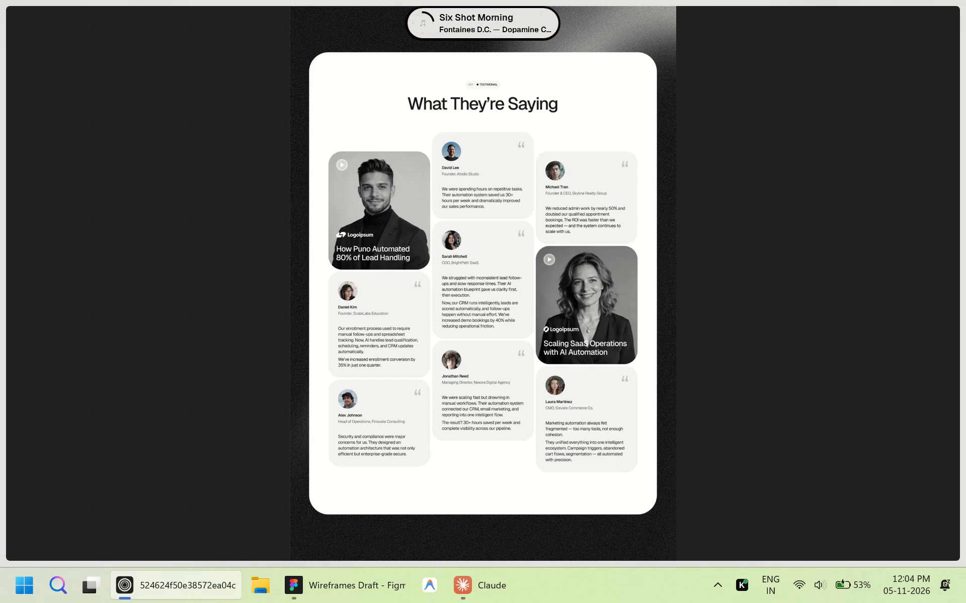
# In the Figma Wireframes Draft, delete the six grey placeholder rectangles below the Get placed section.
pyautogui.click(361, 594)
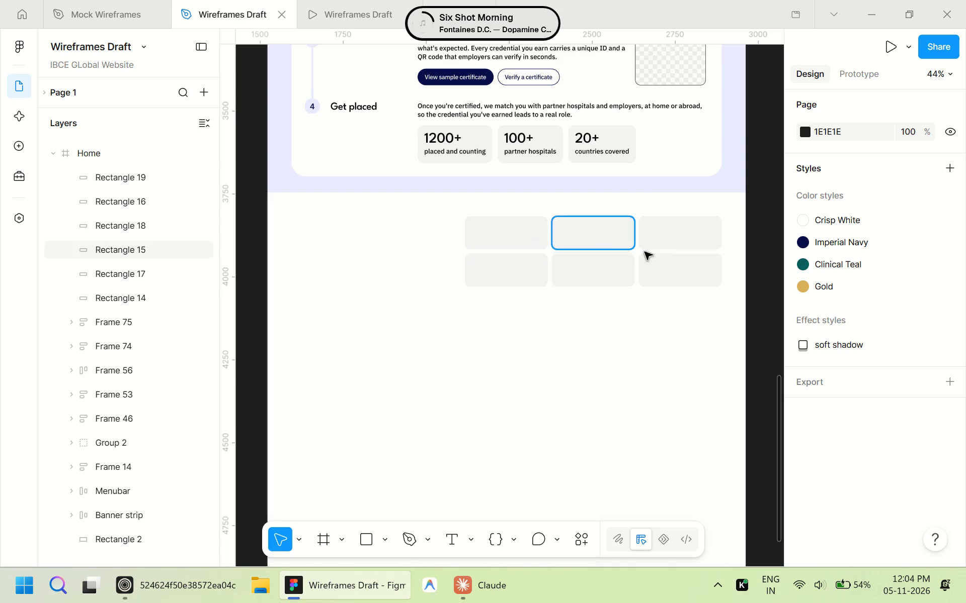
pyautogui.moveTo(435, 218); pyautogui.dragTo(709, 280)
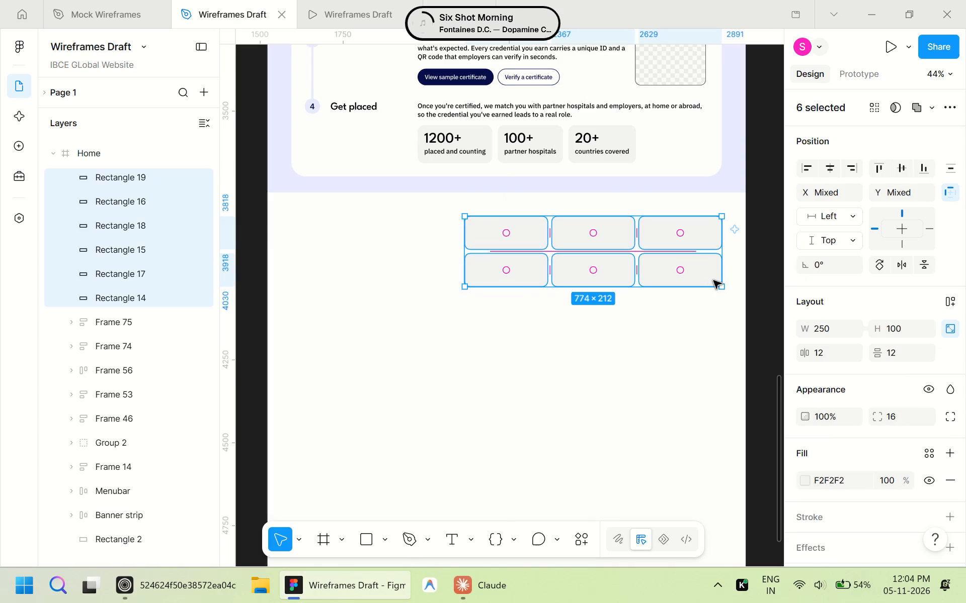
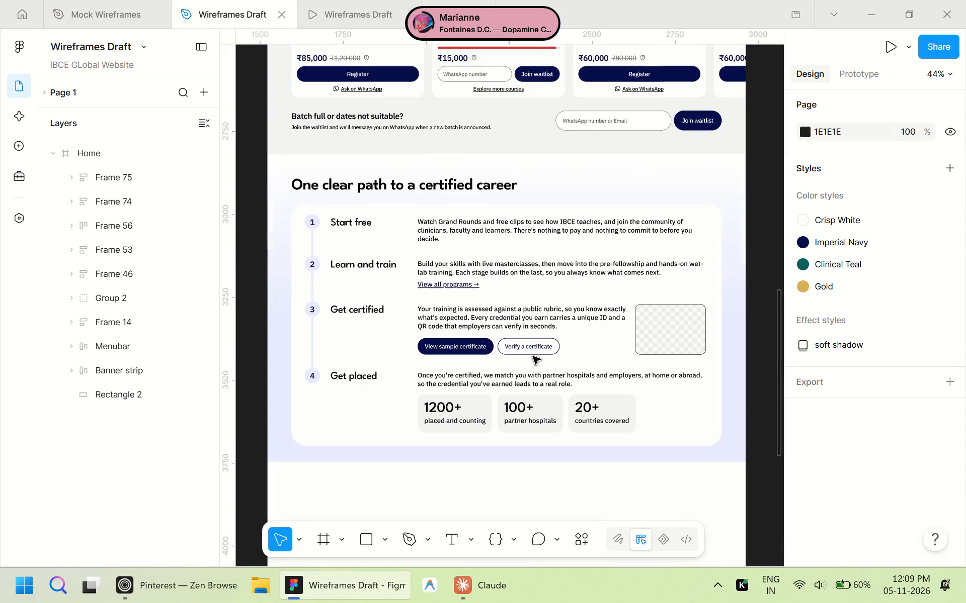
pyautogui.scroll(2, 533, 356)
pyautogui.scroll(-3, 533, 356)
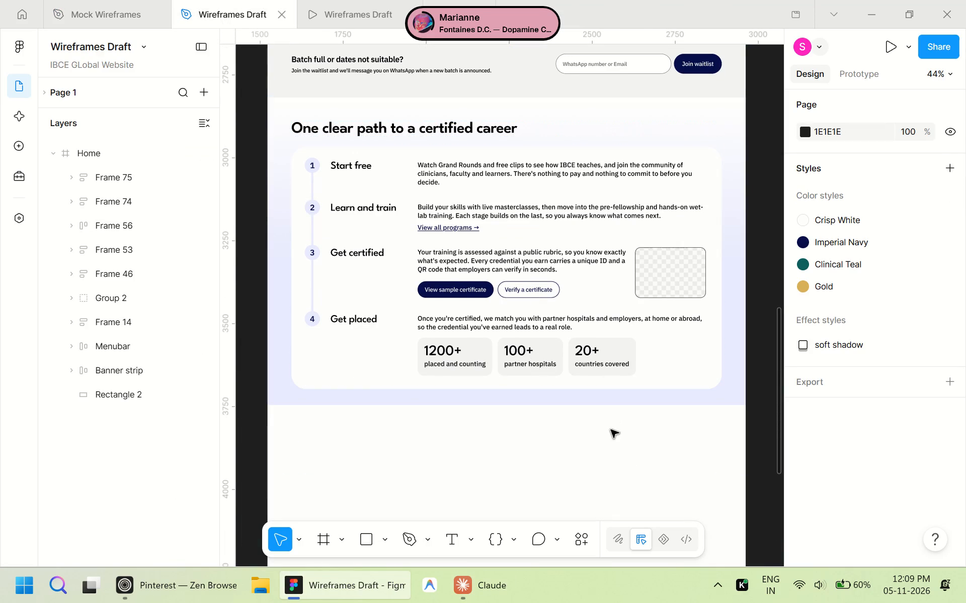
pyautogui.scroll(-1, 611, 430)
pyautogui.scroll(6, 611, 430)
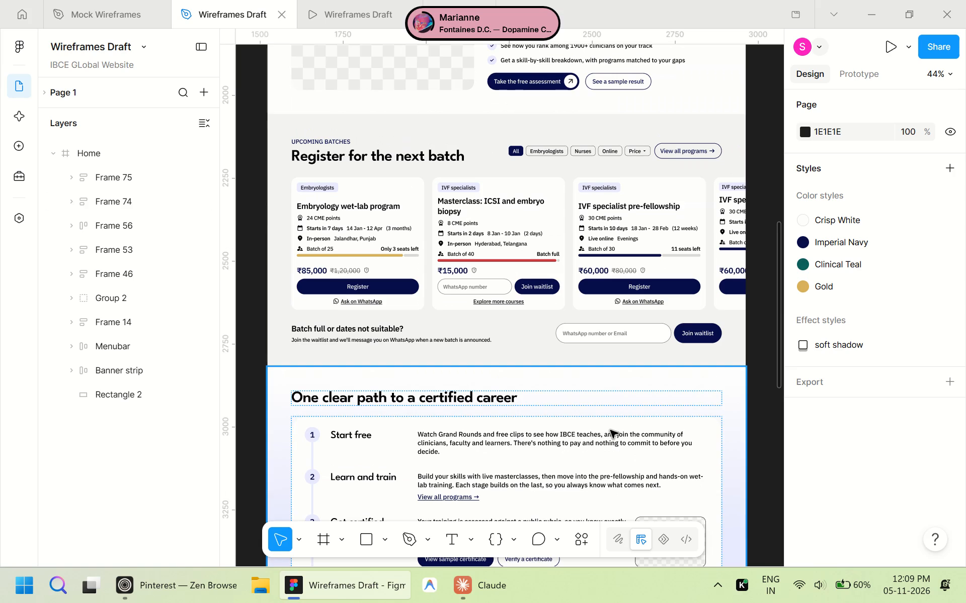
pyautogui.scroll(6, 607, 333)
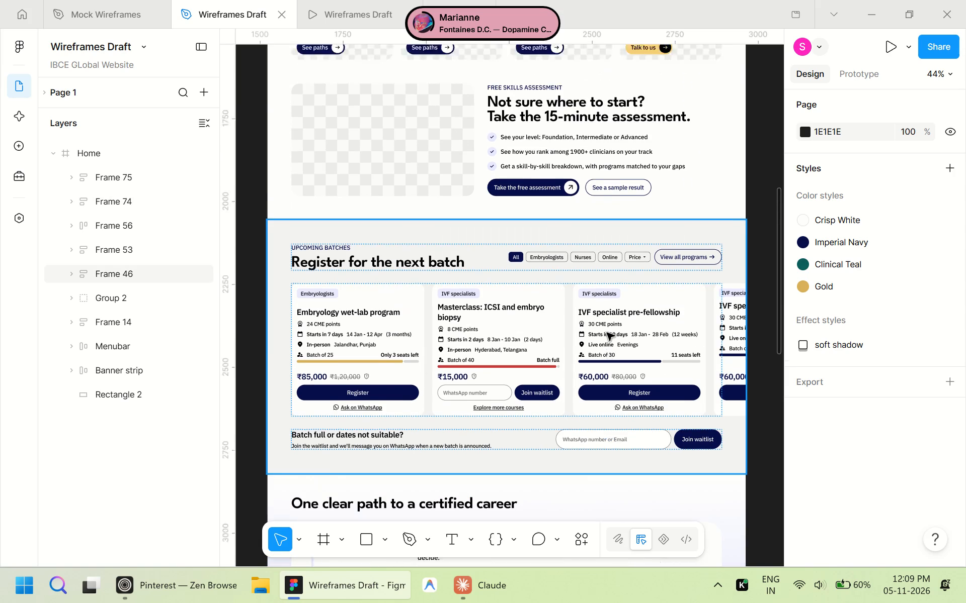
pyautogui.scroll(10, 607, 333)
pyautogui.scroll(-1, 331, 454)
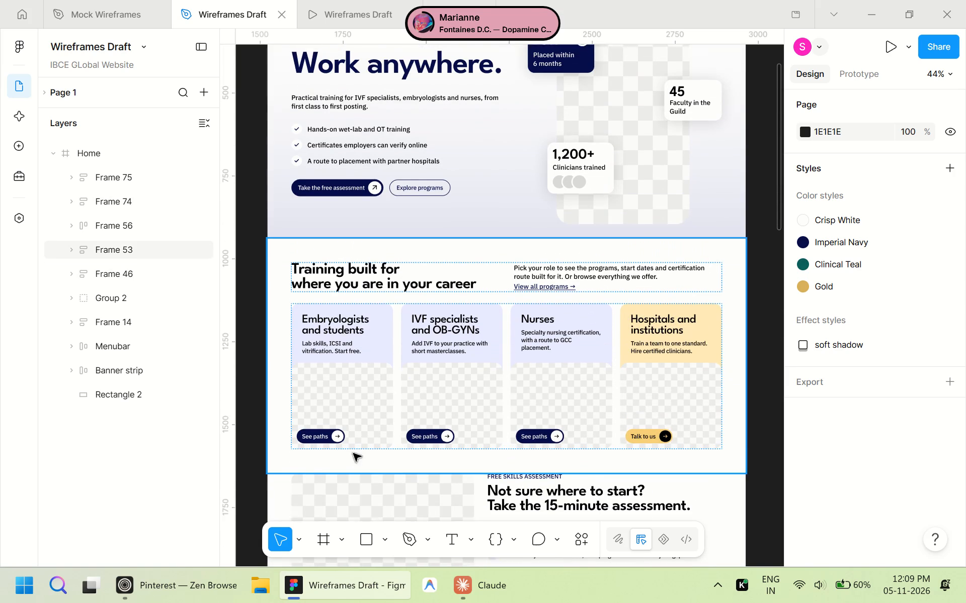
pyautogui.scroll(-3, 353, 453)
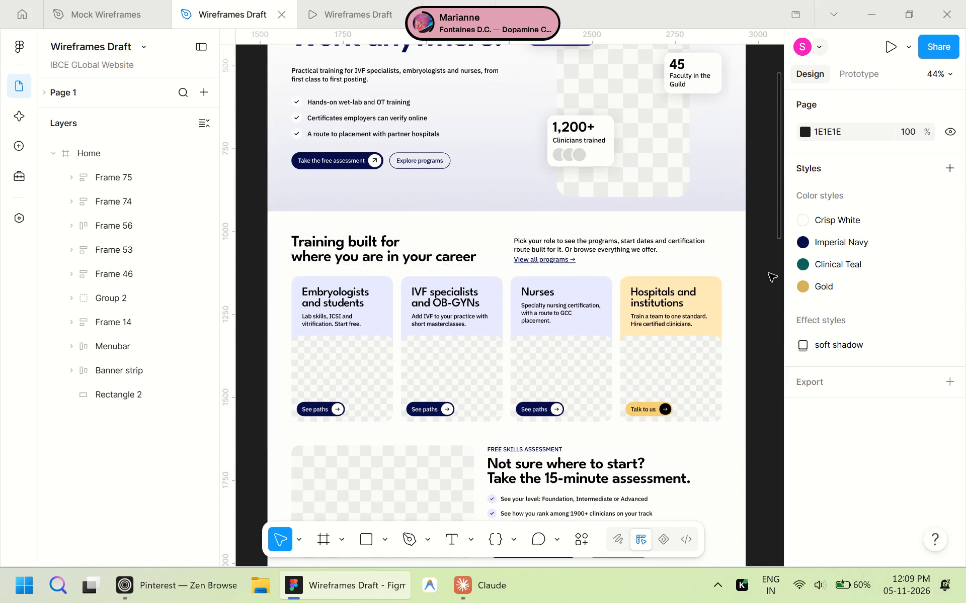
pyautogui.click(769, 273)
pyautogui.scroll(3, 774, 261)
pyautogui.scroll(-10, 774, 261)
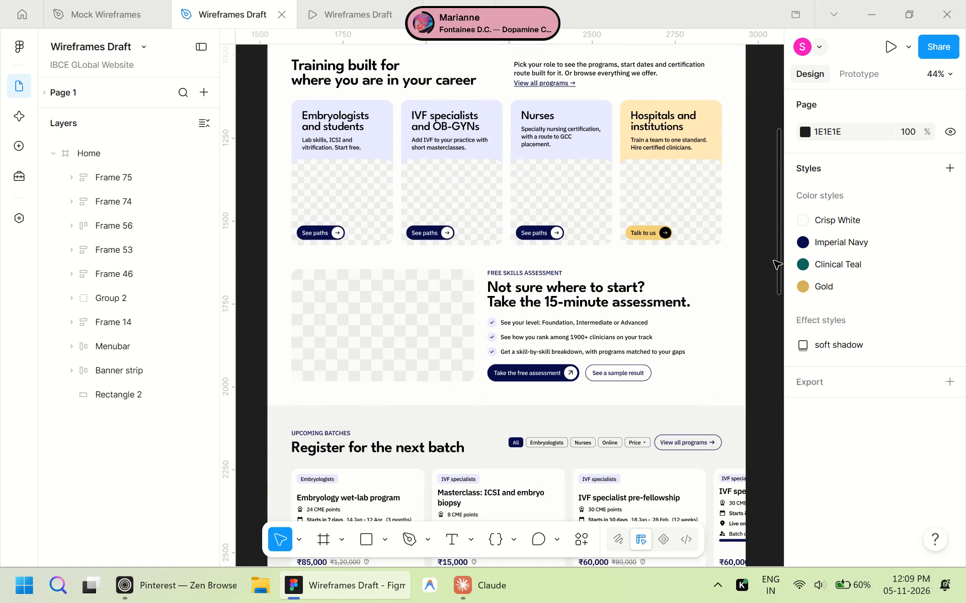
pyautogui.scroll(-16, 774, 261)
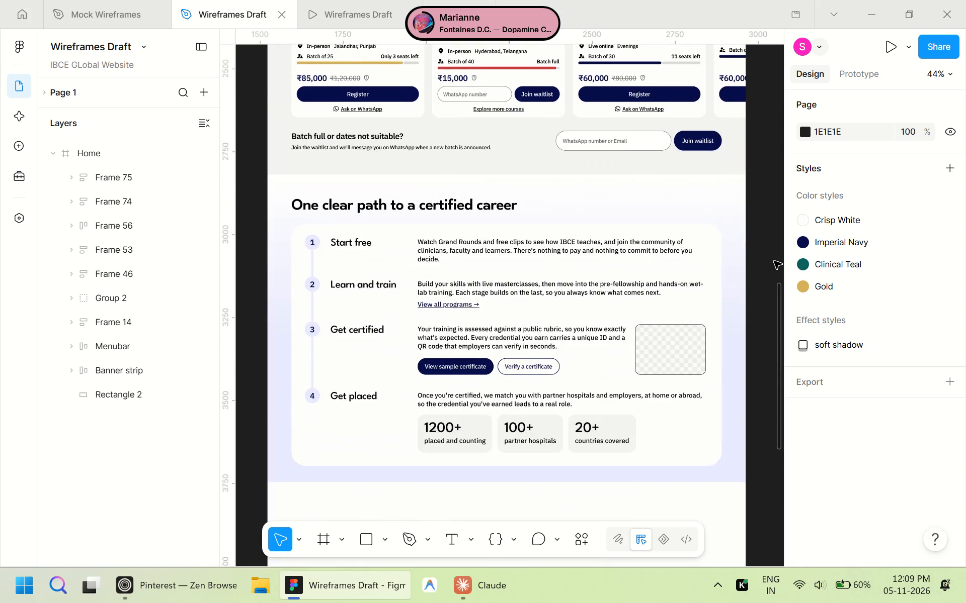
pyautogui.scroll(14, 774, 261)
pyautogui.scroll(-11, 774, 261)
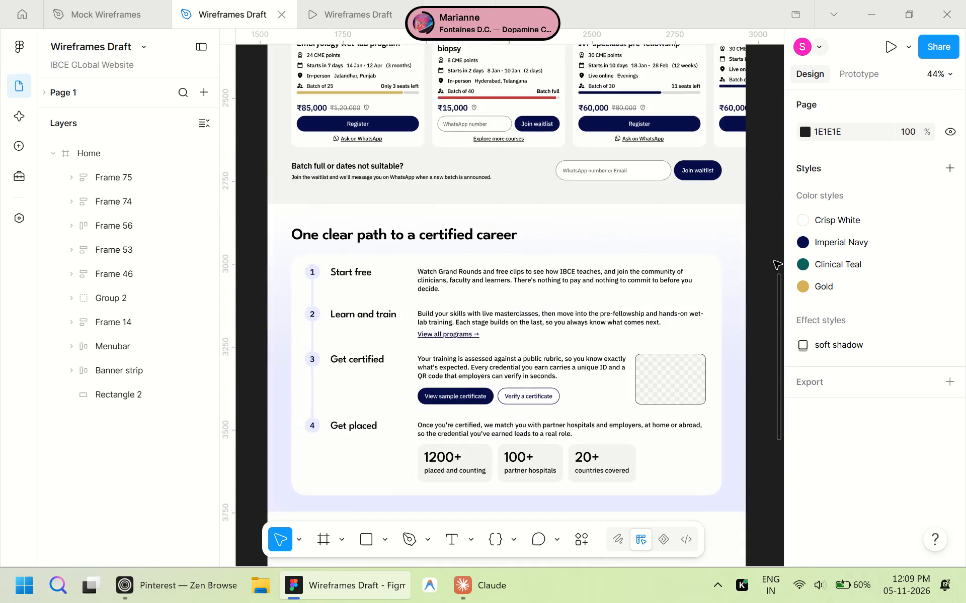
pyautogui.scroll(-5, 774, 261)
pyautogui.scroll(14, 774, 261)
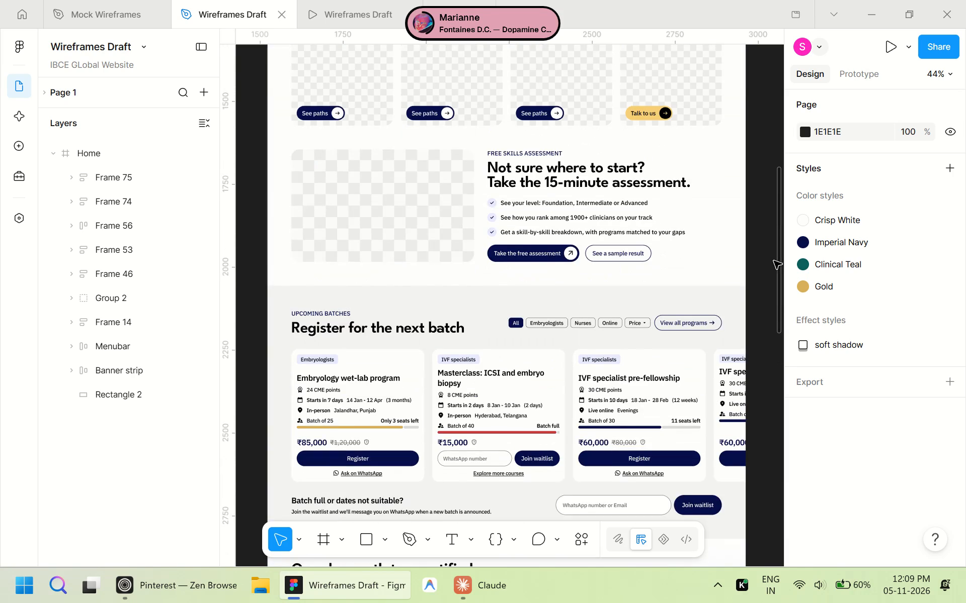
pyautogui.scroll(6, 454, 323)
# Duplicate the "Training built for where you are in your career" section and place the copy directly below "One clear path to a certified career" at X 0, Y 3746.
pyautogui.tripleClick(369, 161)
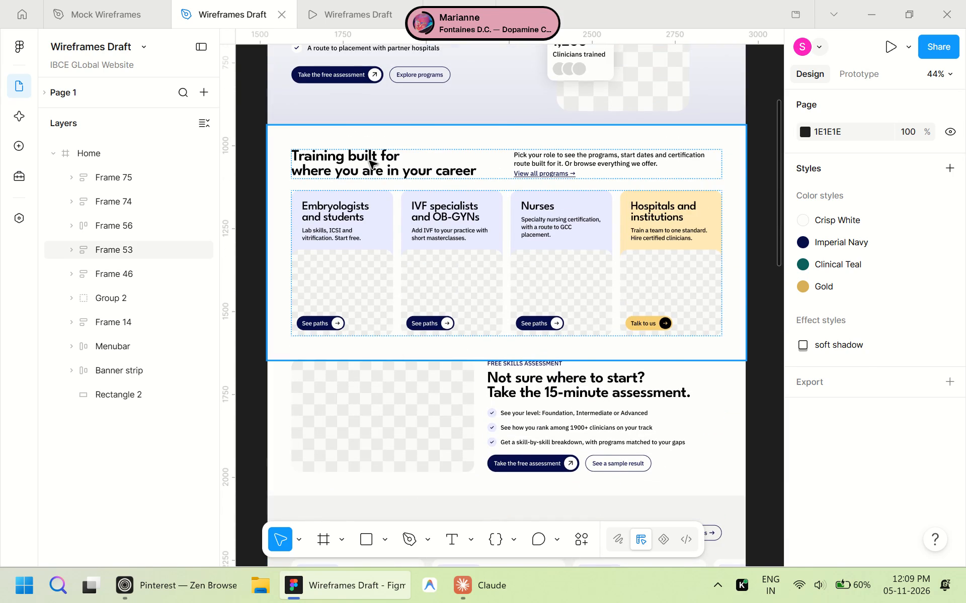
pyautogui.click(369, 161)
pyautogui.click(762, 170)
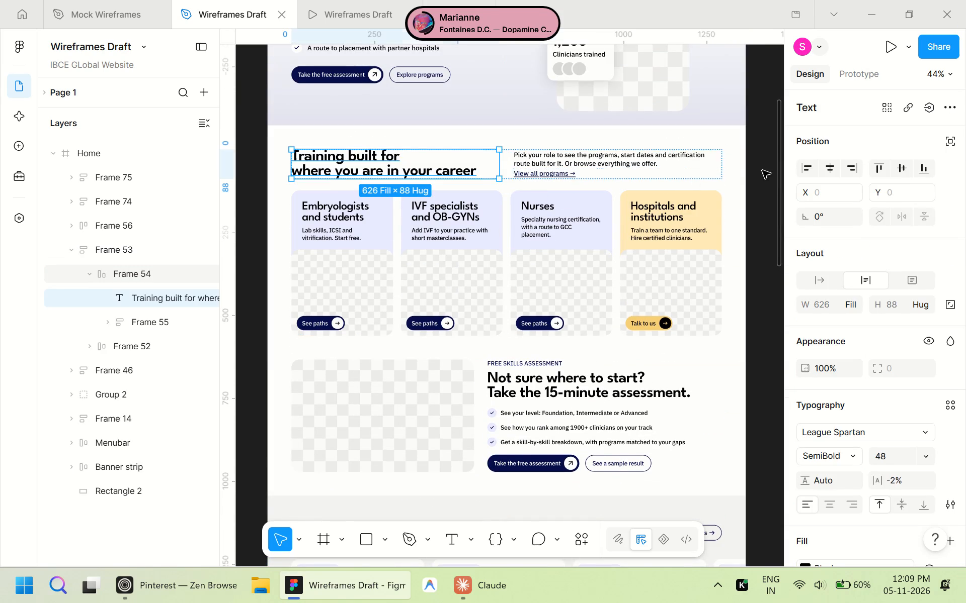
pyautogui.click(764, 165)
pyautogui.tripleClick(592, 168)
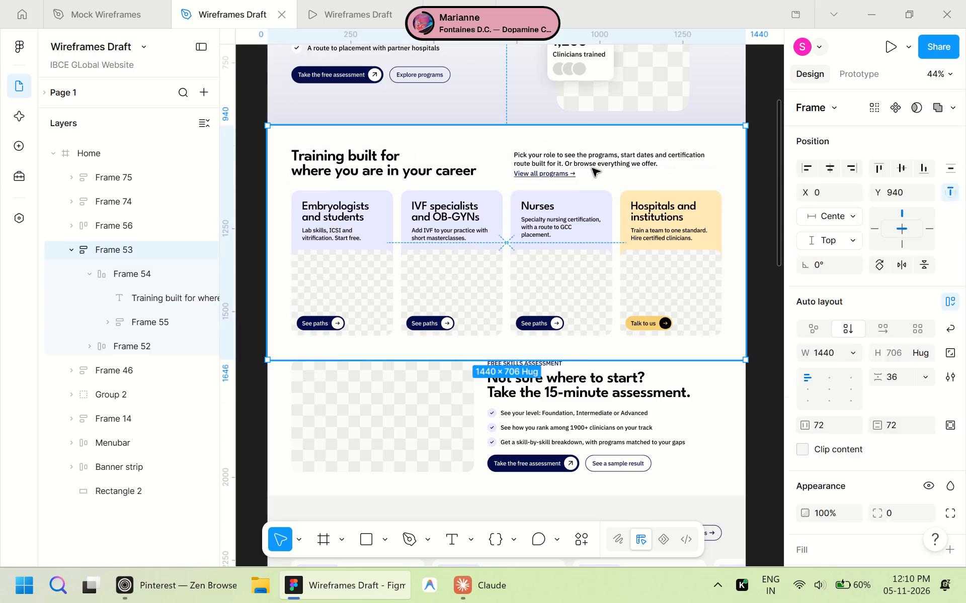
pyautogui.click(765, 164)
pyautogui.doubleClick(586, 168)
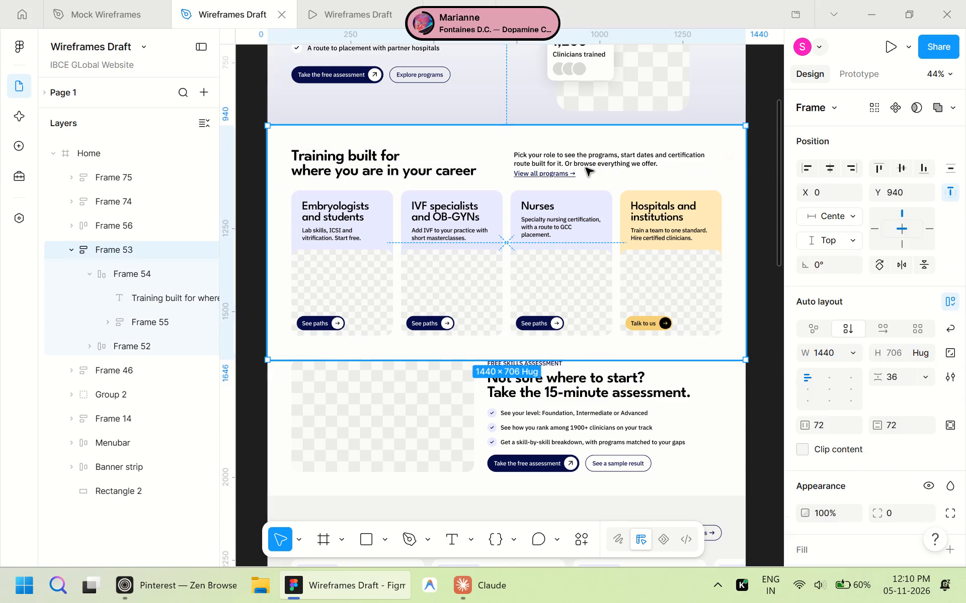
pyautogui.click(766, 243)
pyautogui.click(647, 261)
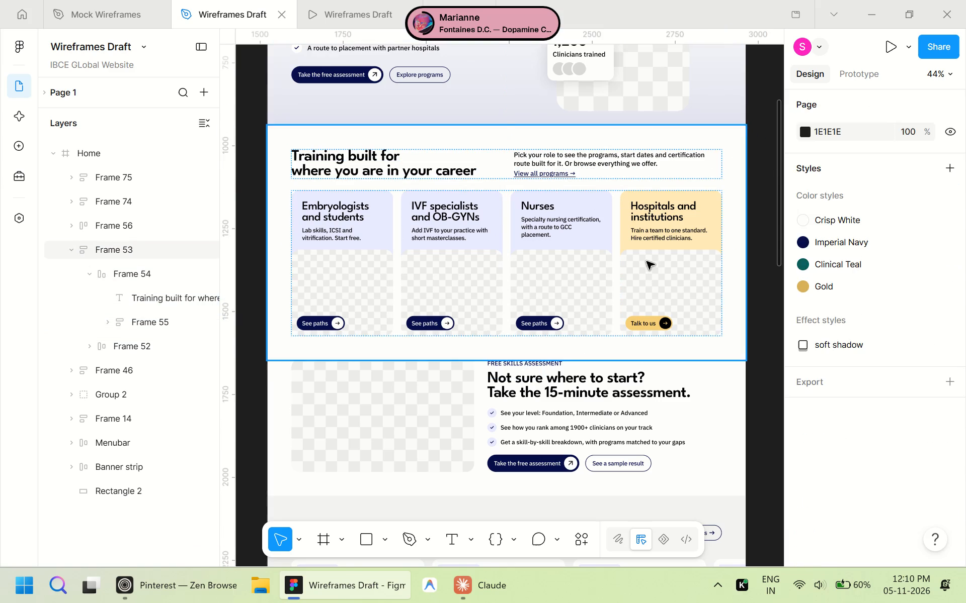
pyautogui.hotkey('ctrl', 'd')
pyautogui.scroll(-2, 547, 274)
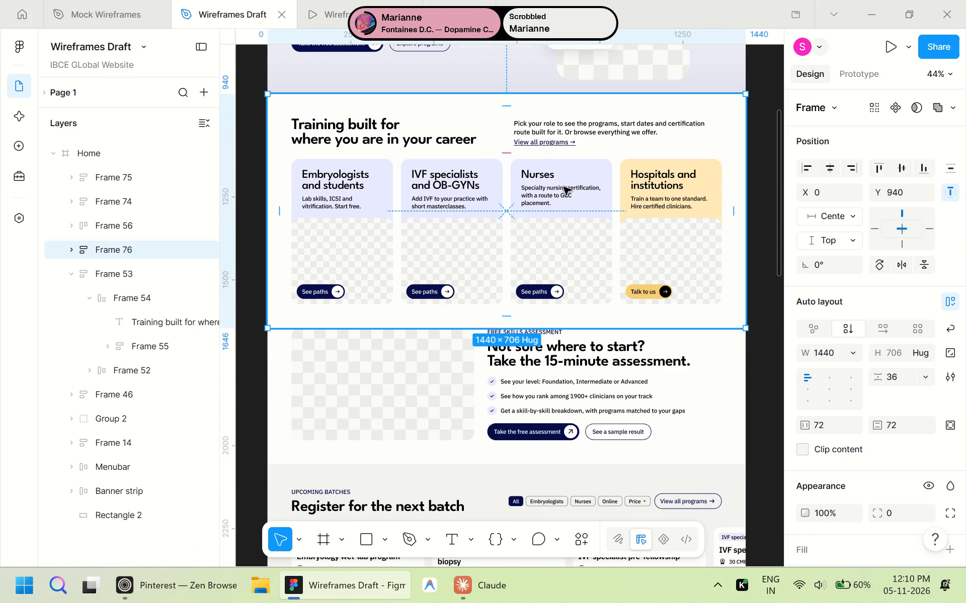
pyautogui.moveTo(563, 187); pyautogui.dragTo(555, 587)
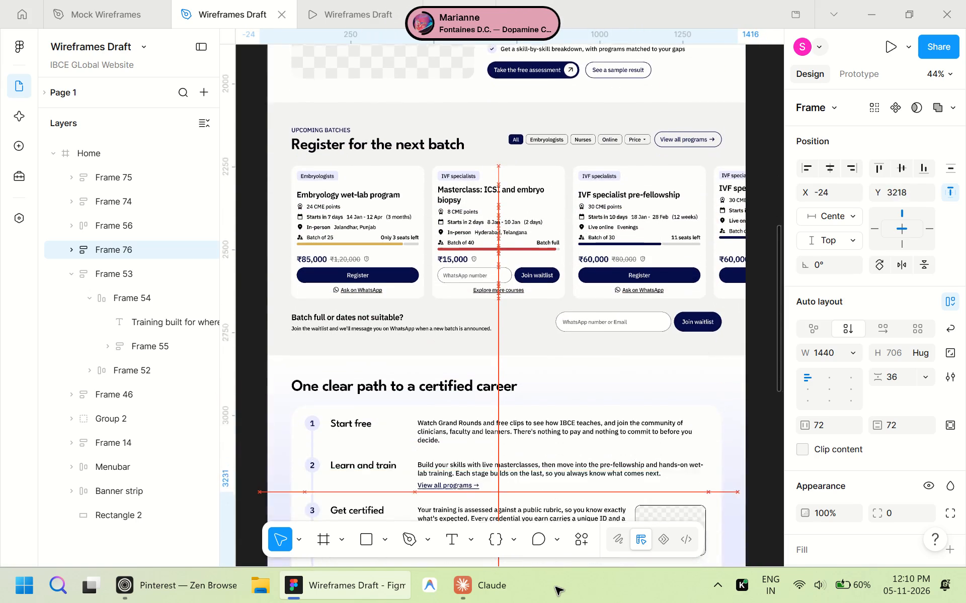
pyautogui.moveTo(555, 587); pyautogui.dragTo(567, 419)
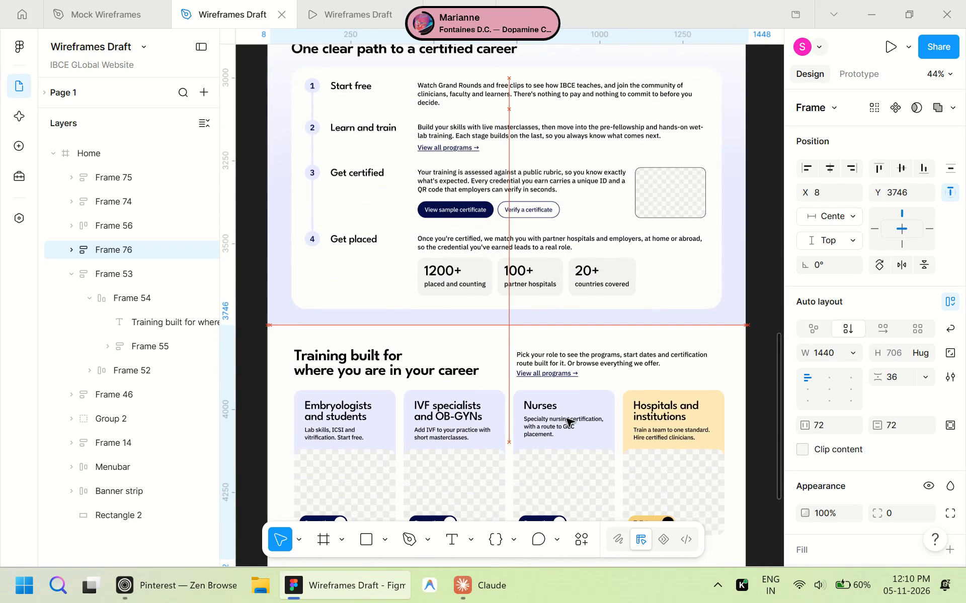
pyautogui.moveTo(567, 419); pyautogui.dragTo(559, 418)
pyautogui.click(823, 162)
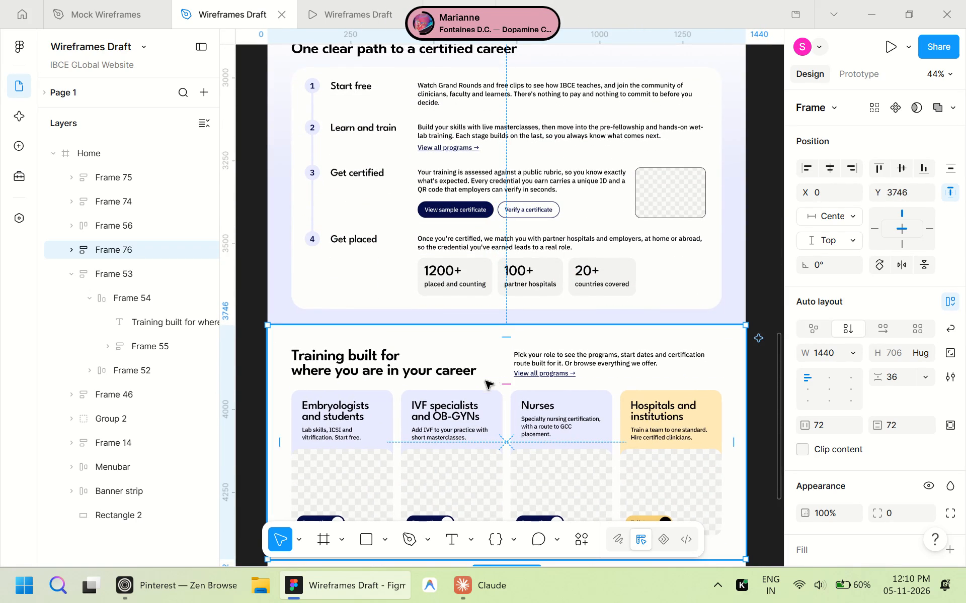
pyautogui.click(499, 378)
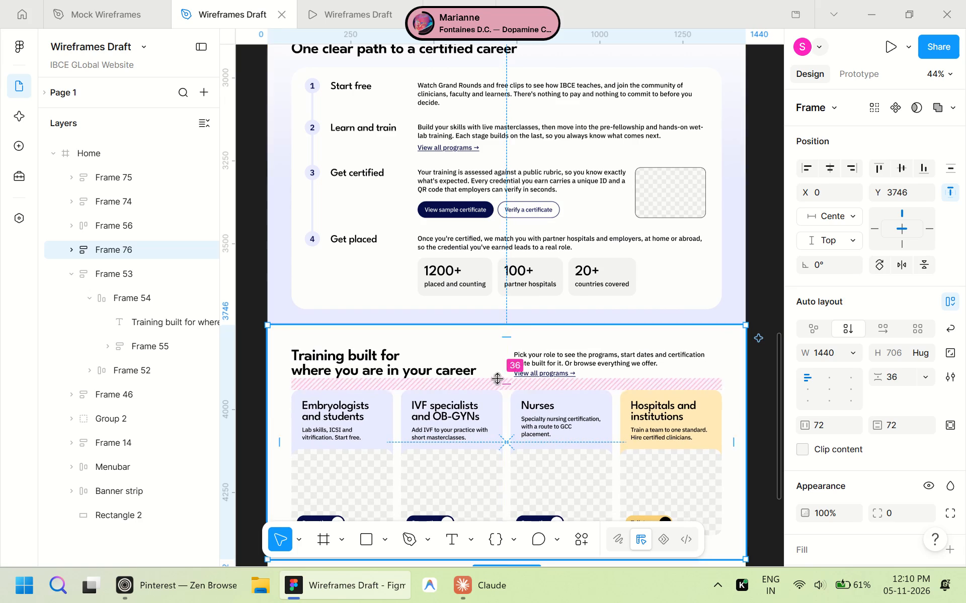
# Select the "Training built for where you are in your career" heading text inside the duplicated section.
pyautogui.scroll(-5, 536, 313)
pyautogui.scroll(6, 525, 321)
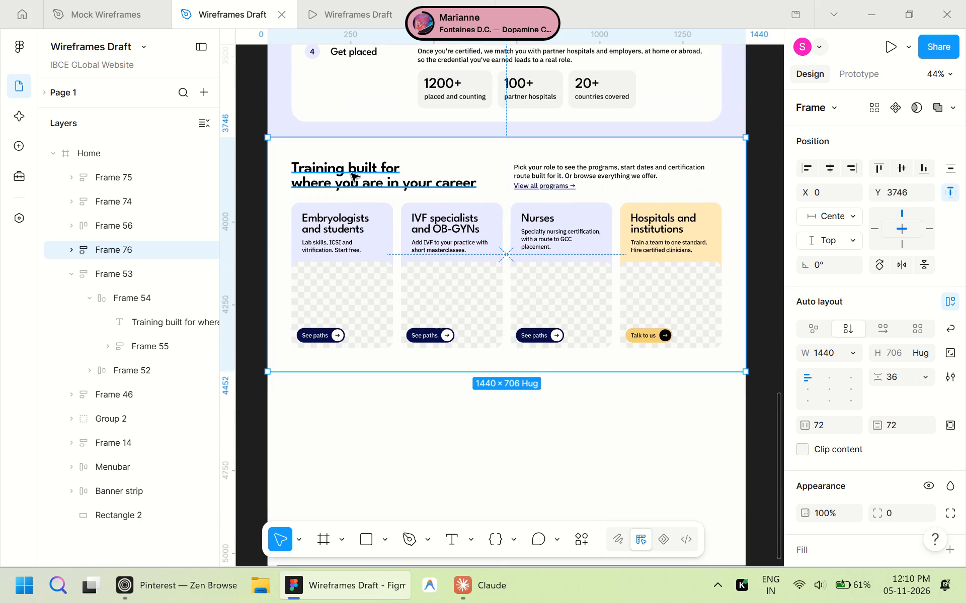
pyautogui.keyDown('ctrl'); pyautogui.scroll(3, 351, 173); pyautogui.keyUp('ctrl')
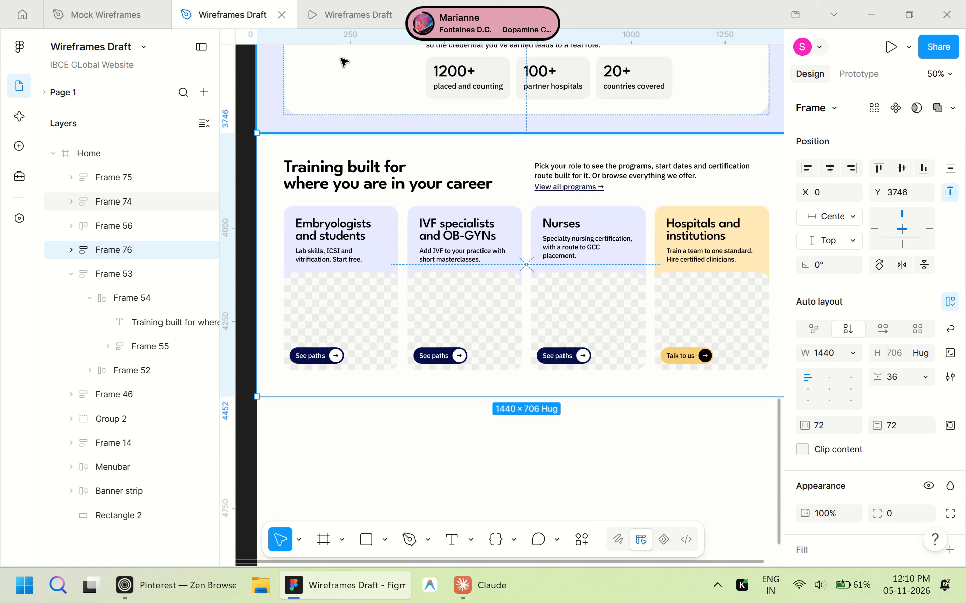
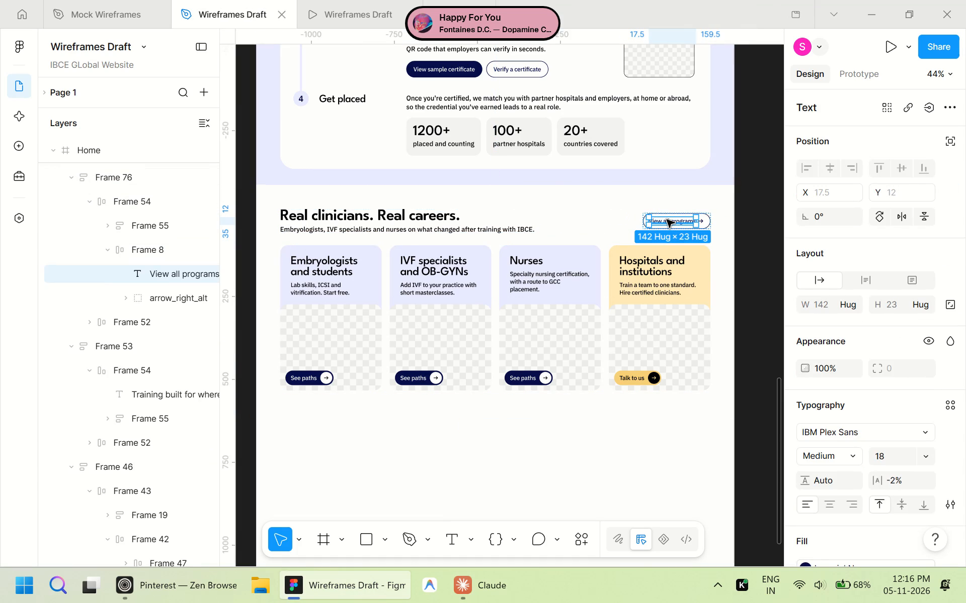
pyautogui.doubleClick(667, 220)
pyautogui.hotkey('ctrl', 'v')
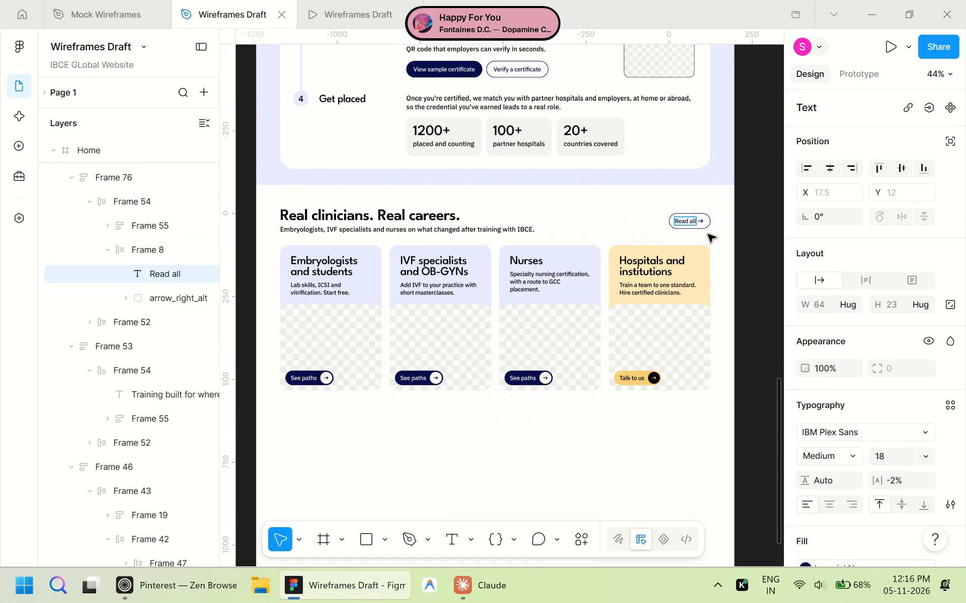
pyautogui.press('space')
pyautogui.write('storeis')
pyautogui.press('BackSpace')
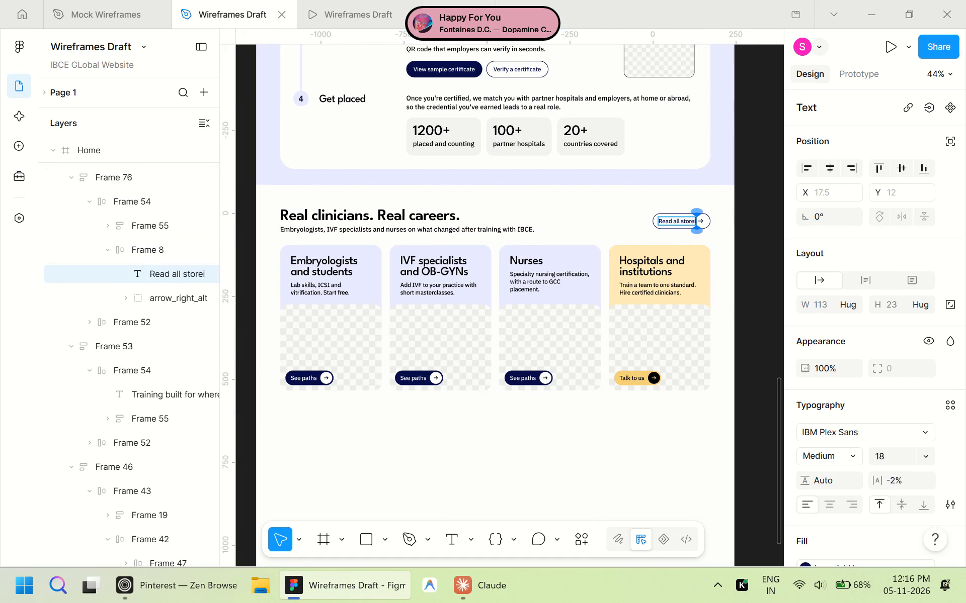
pyautogui.press('BackSpace')
pyautogui.press('BackSpace')
pyautogui.write('ies')
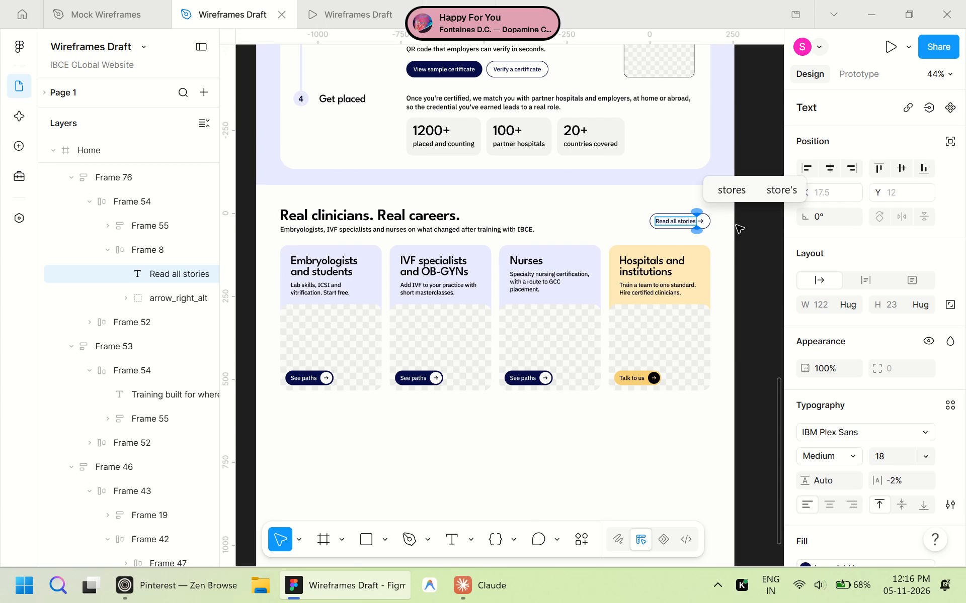
pyautogui.click(736, 225)
pyautogui.click(753, 237)
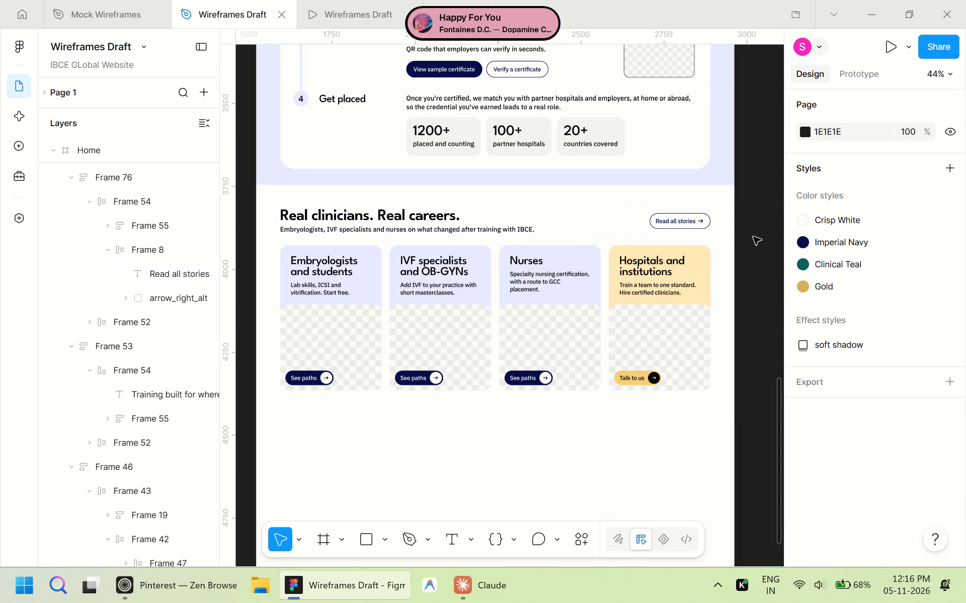
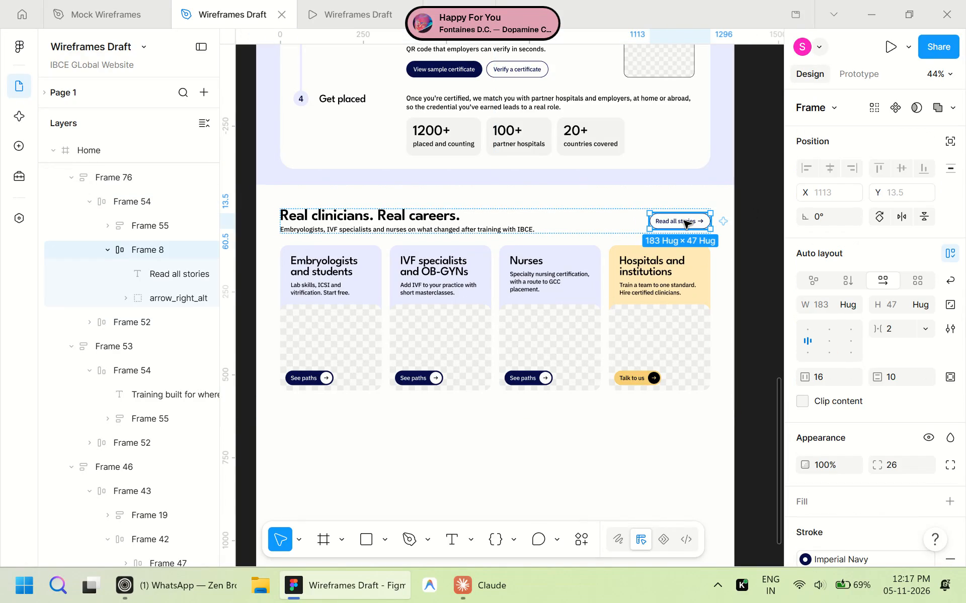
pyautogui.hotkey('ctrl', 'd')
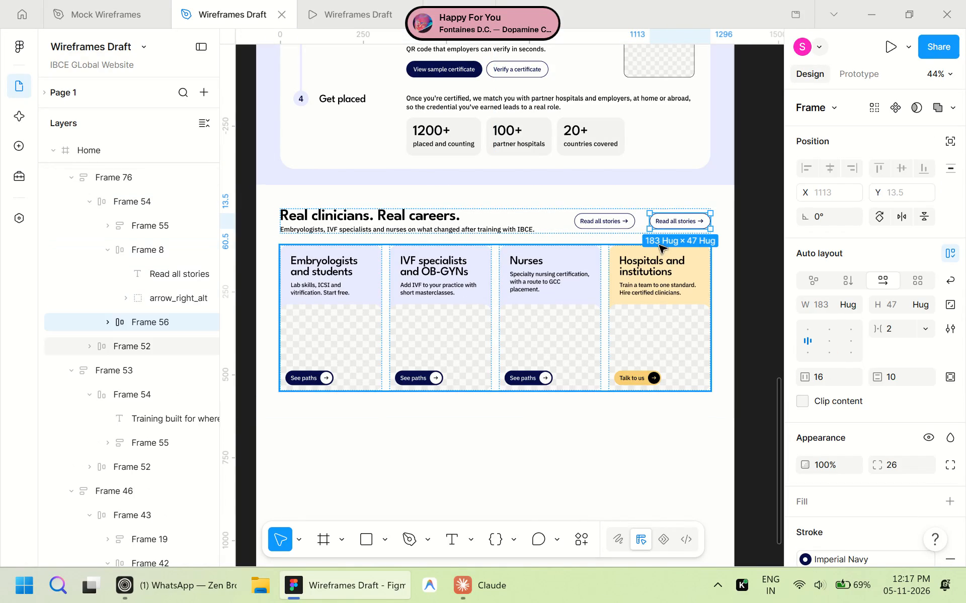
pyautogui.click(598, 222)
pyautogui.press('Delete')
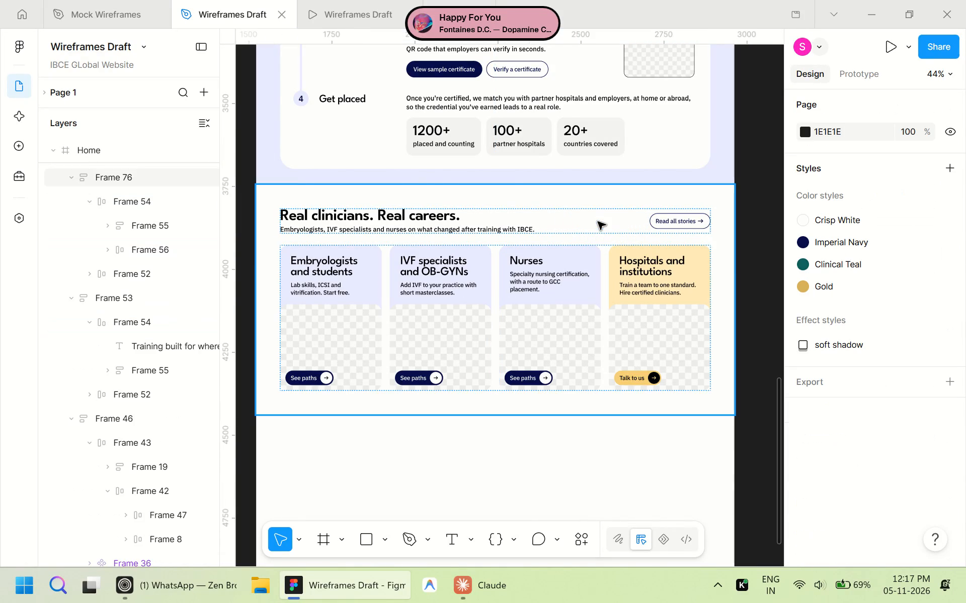
# Copy the filled "View sample certificate" button from the "Get certified" step into the "Real clinicians" header row.
pyautogui.scroll(4, 598, 222)
pyautogui.tripleClick(453, 165)
pyautogui.tripleClick(453, 165)
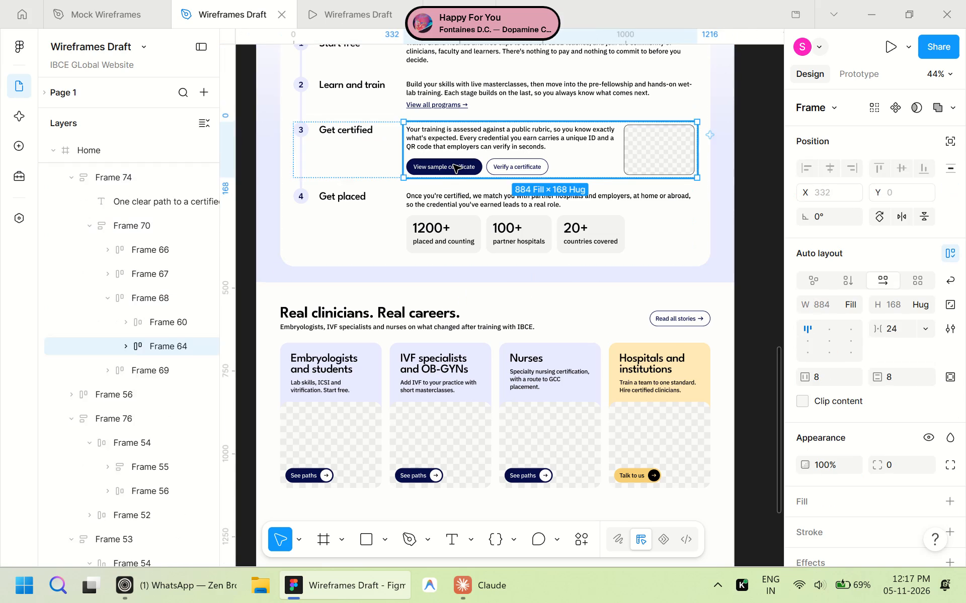
pyautogui.click(453, 165)
pyautogui.hotkey('ctrl', 'c')
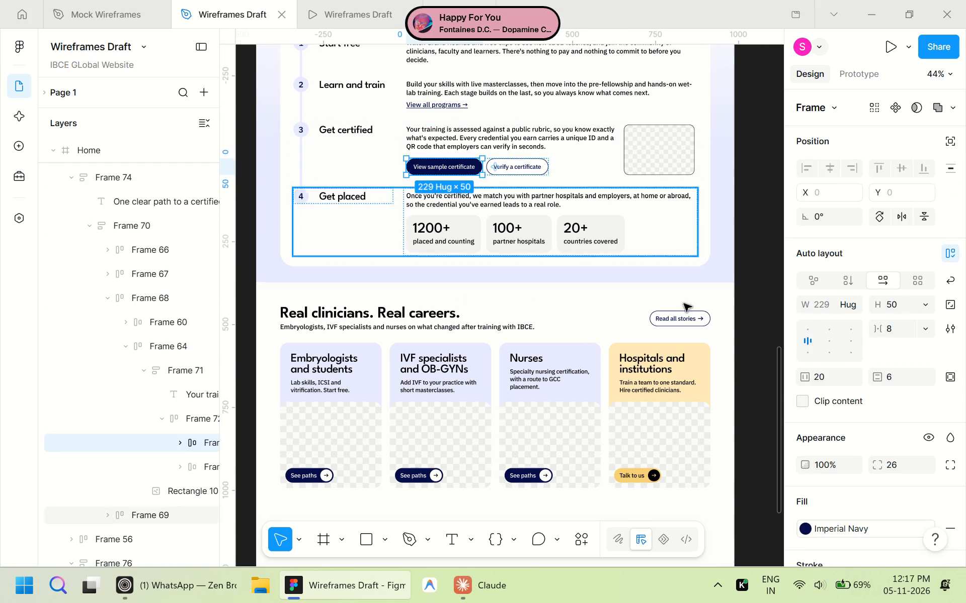
pyautogui.tripleClick(682, 322)
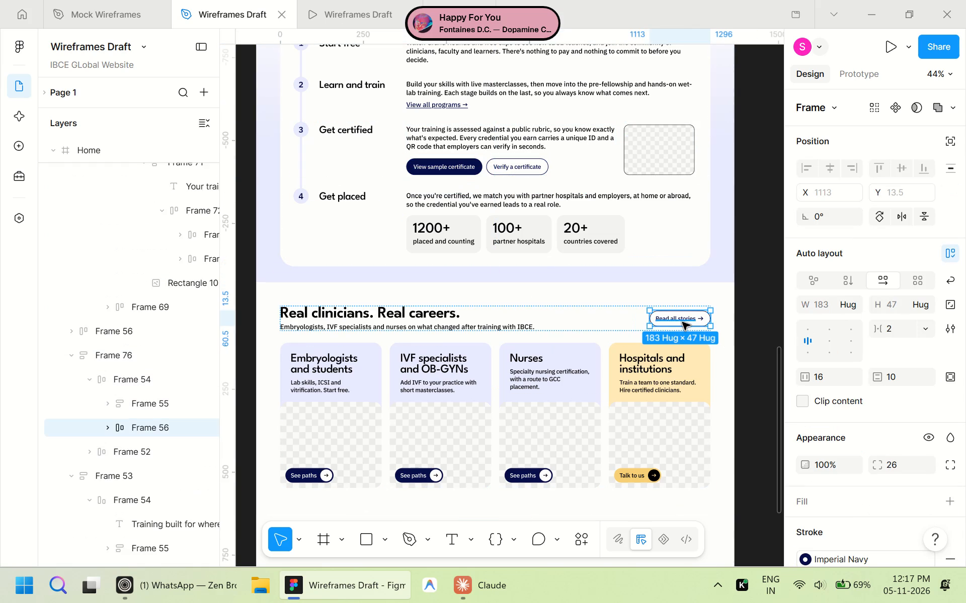
pyautogui.click(621, 315)
pyautogui.click(744, 297)
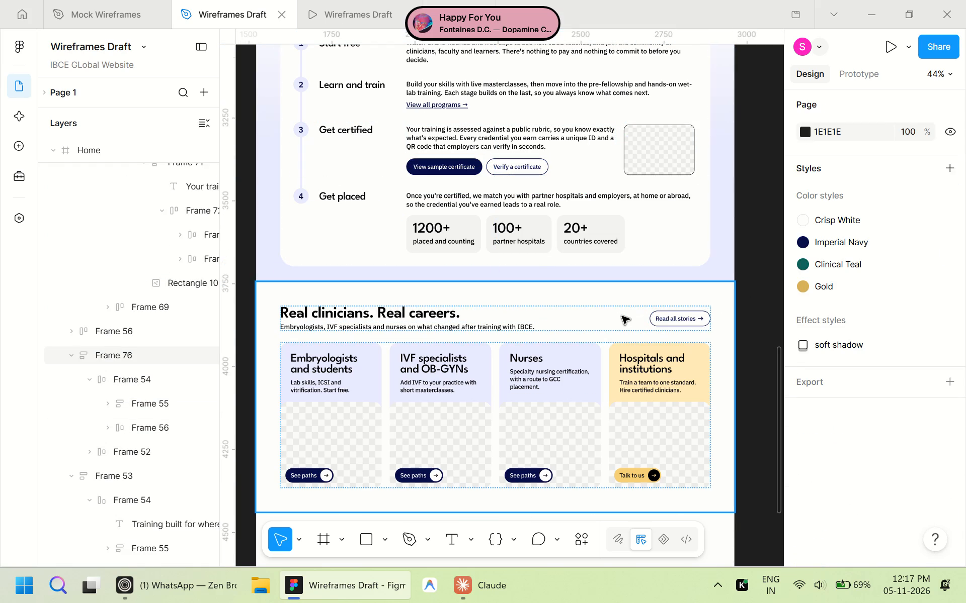
pyautogui.doubleClick(618, 321)
pyautogui.hotkey('ctrl', 'v')
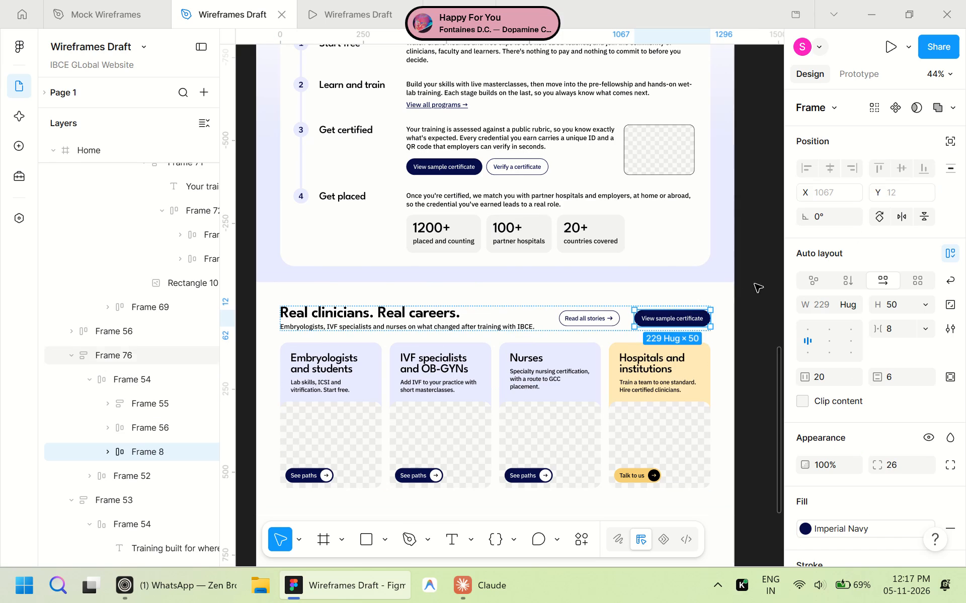
pyautogui.click(770, 281)
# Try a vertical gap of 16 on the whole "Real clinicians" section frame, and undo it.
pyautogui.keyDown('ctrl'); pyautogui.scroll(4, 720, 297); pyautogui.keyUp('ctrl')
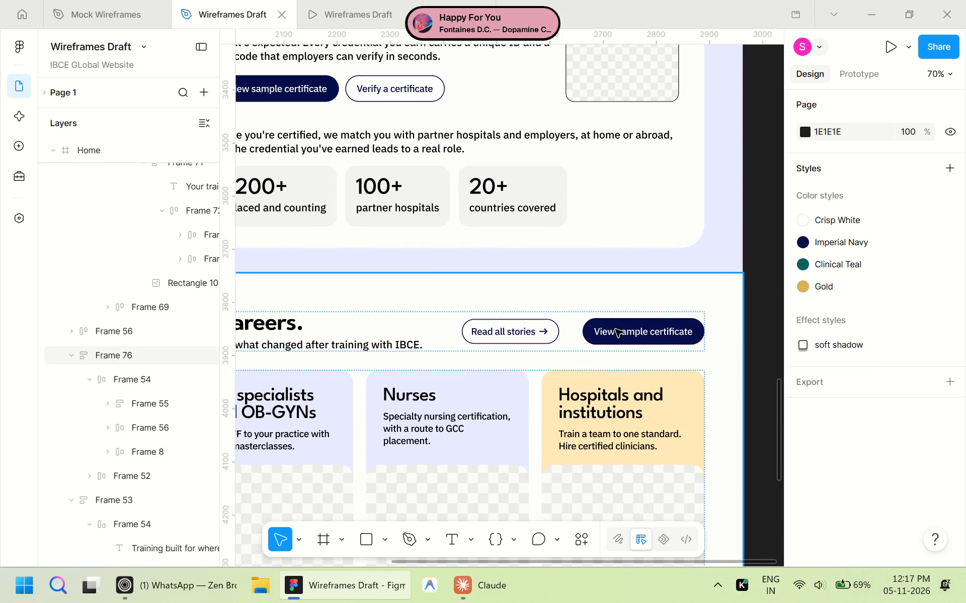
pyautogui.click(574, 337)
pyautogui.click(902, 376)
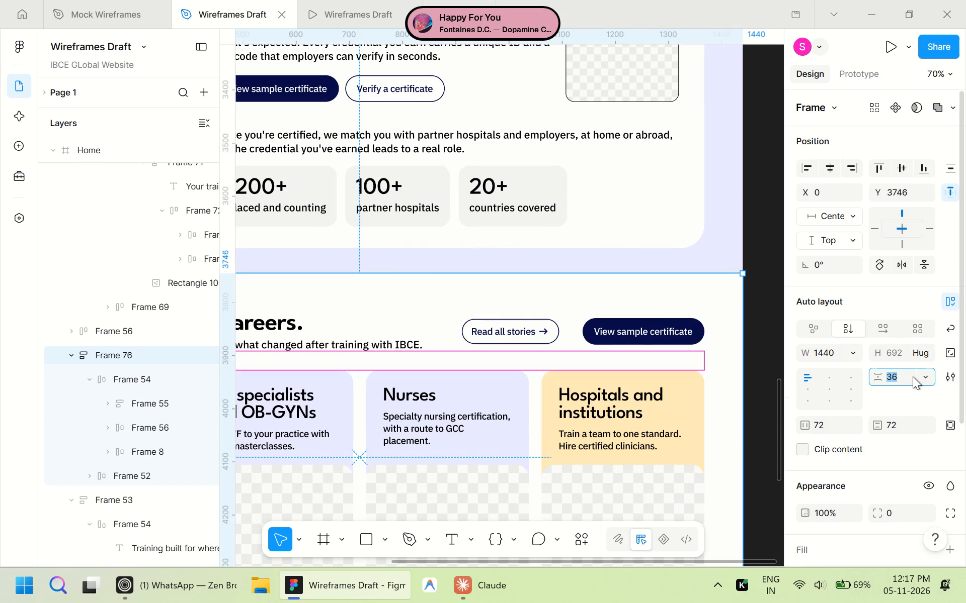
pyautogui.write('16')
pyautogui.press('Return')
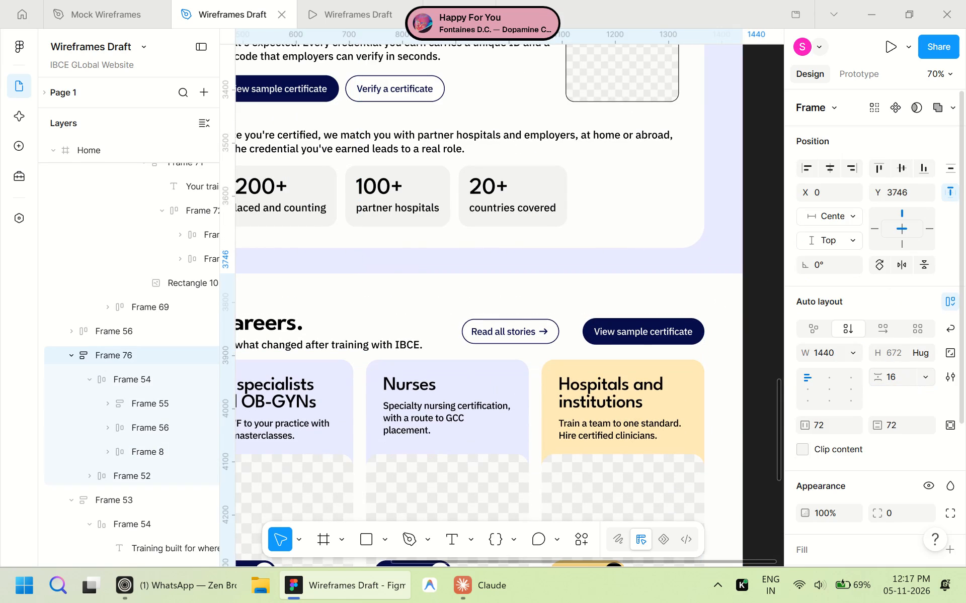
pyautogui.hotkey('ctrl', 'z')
# Set the "Real clinicians" header row's auto layout gap to 16.
pyautogui.click(432, 351)
pyautogui.doubleClick(456, 336)
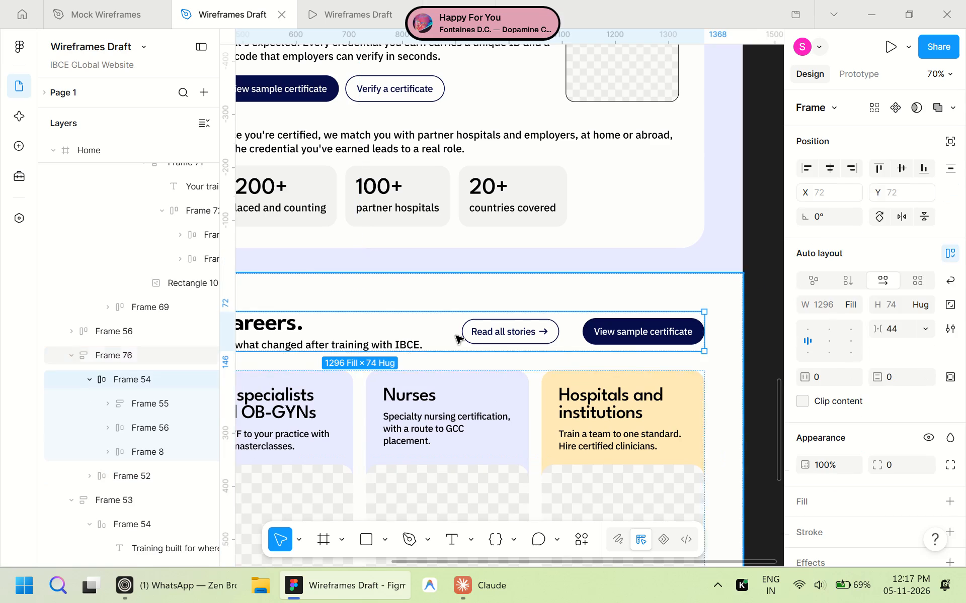
pyautogui.click(900, 333)
pyautogui.press('1')
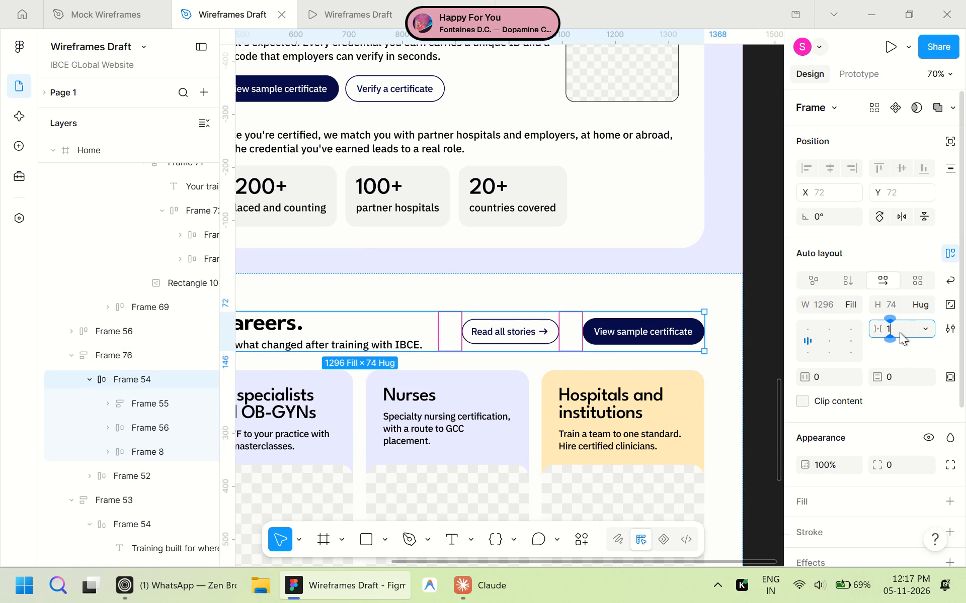
pyautogui.press('6')
pyautogui.press('Return')
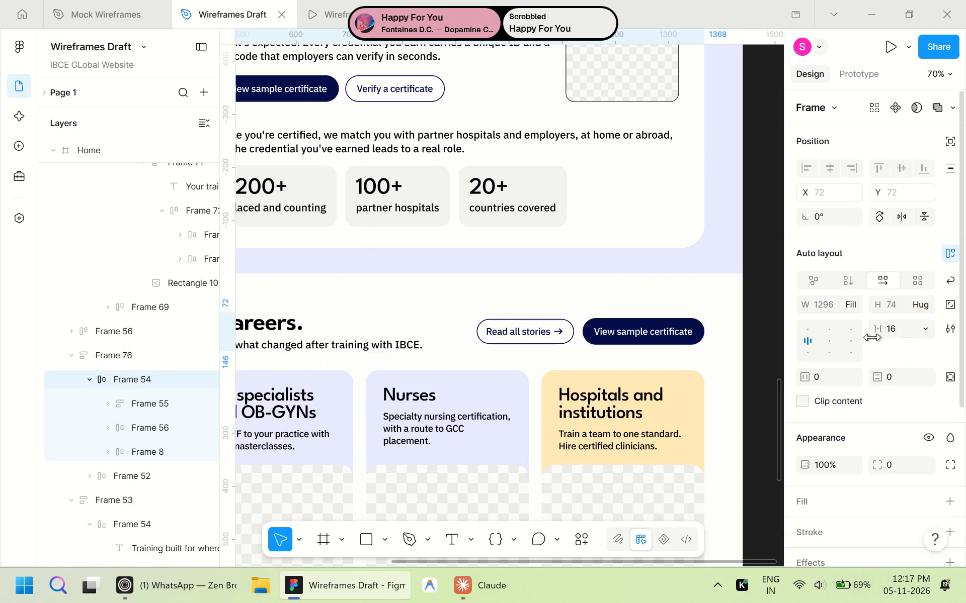
# Move the outlined "Read all stories" button after the filled button in the header row.
pyautogui.tripleClick(521, 329)
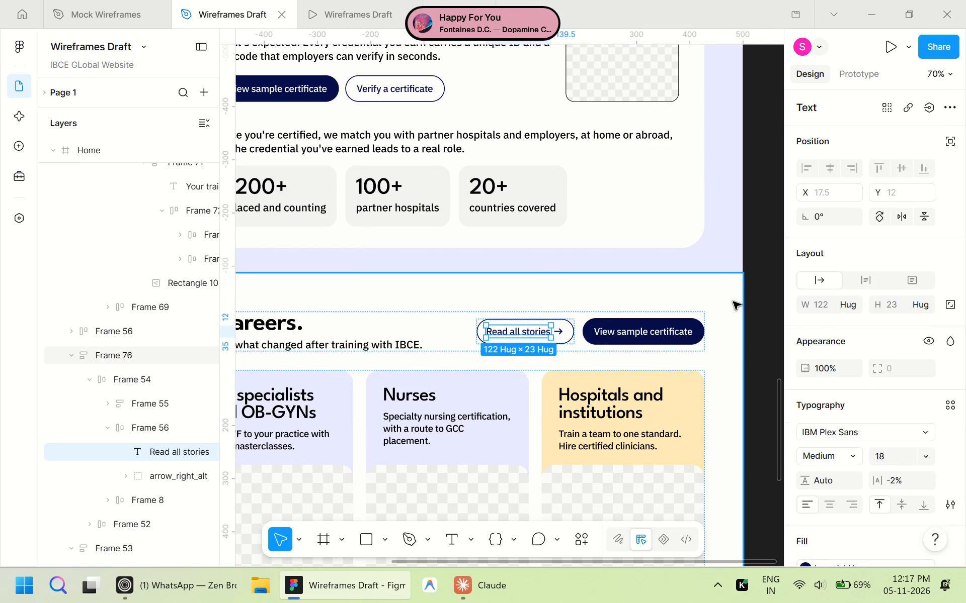
pyautogui.click(733, 301)
pyautogui.tripleClick(529, 331)
pyautogui.moveTo(529, 331); pyautogui.dragTo(645, 334)
pyautogui.click(761, 291)
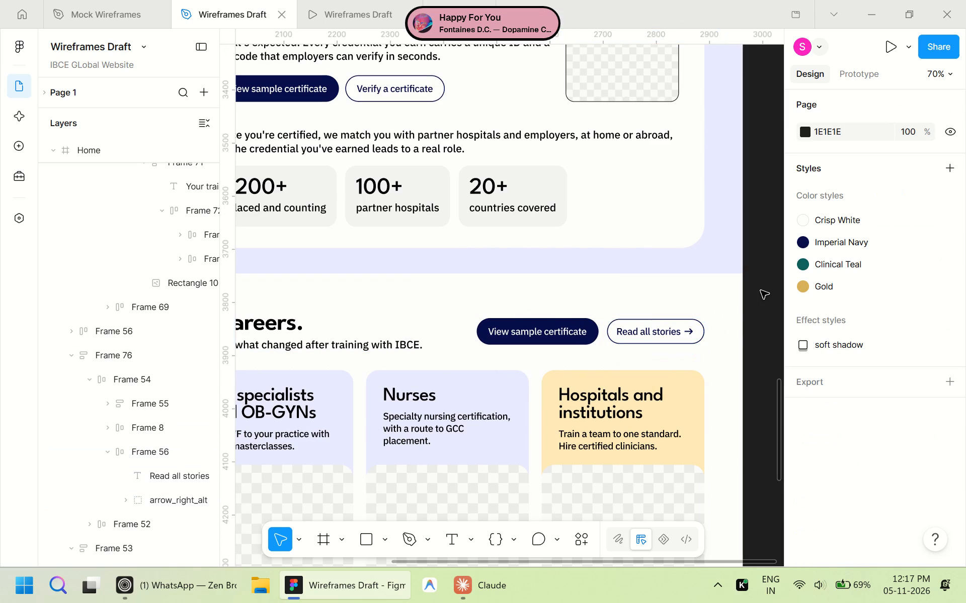
# Relabel the outlined button in the "Real clinicians" header row as "Share your story".
pyautogui.keyDown('ctrl'); pyautogui.scroll(-5, 762, 289); pyautogui.keyUp('ctrl')
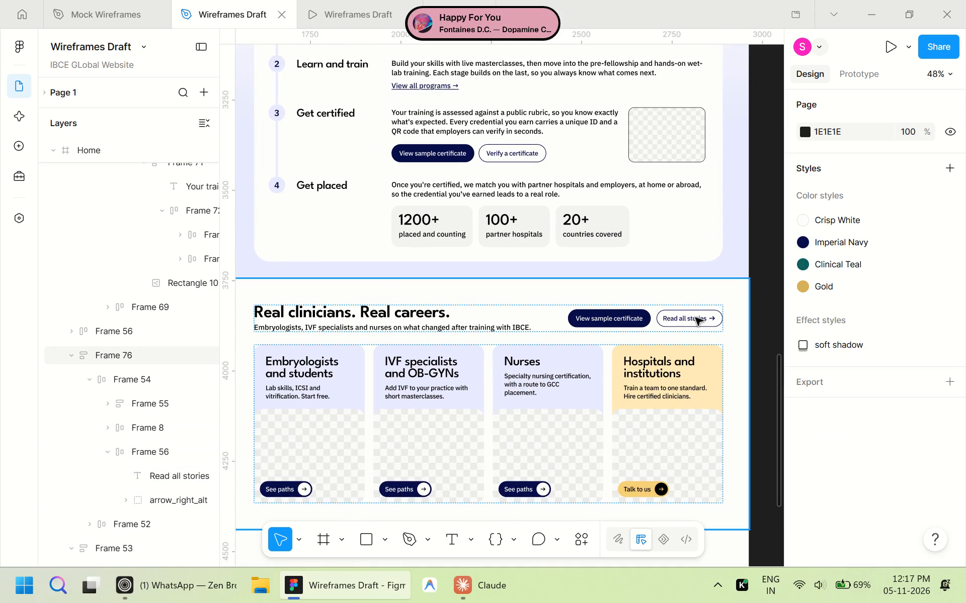
pyautogui.tripleClick(695, 318)
pyautogui.doubleClick(695, 318)
pyautogui.click(695, 318)
pyautogui.write('Share your story')
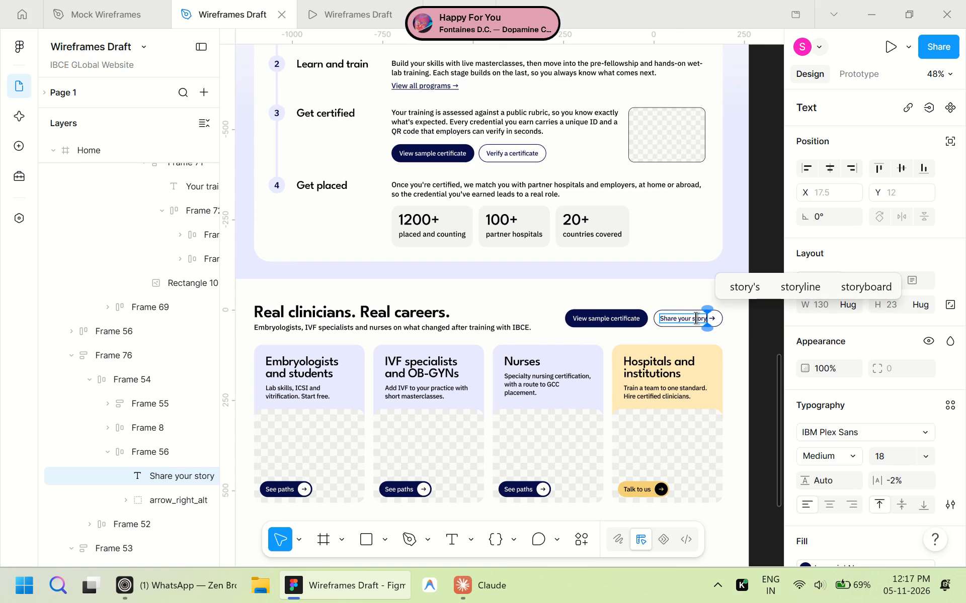
pyautogui.doubleClick(767, 327)
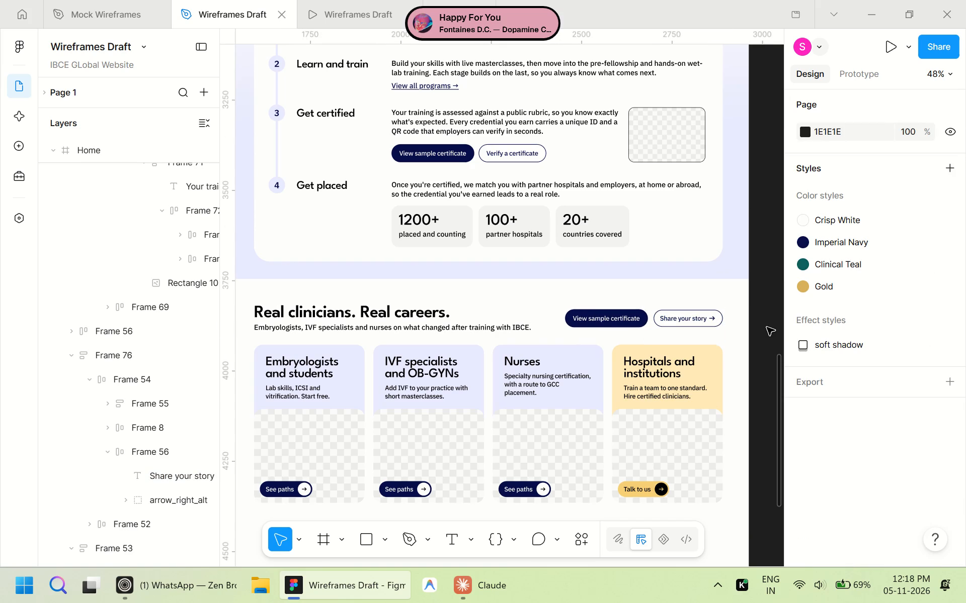
pyautogui.tripleClick(615, 318)
pyautogui.doubleClick(615, 318)
pyautogui.doubleClick(615, 318)
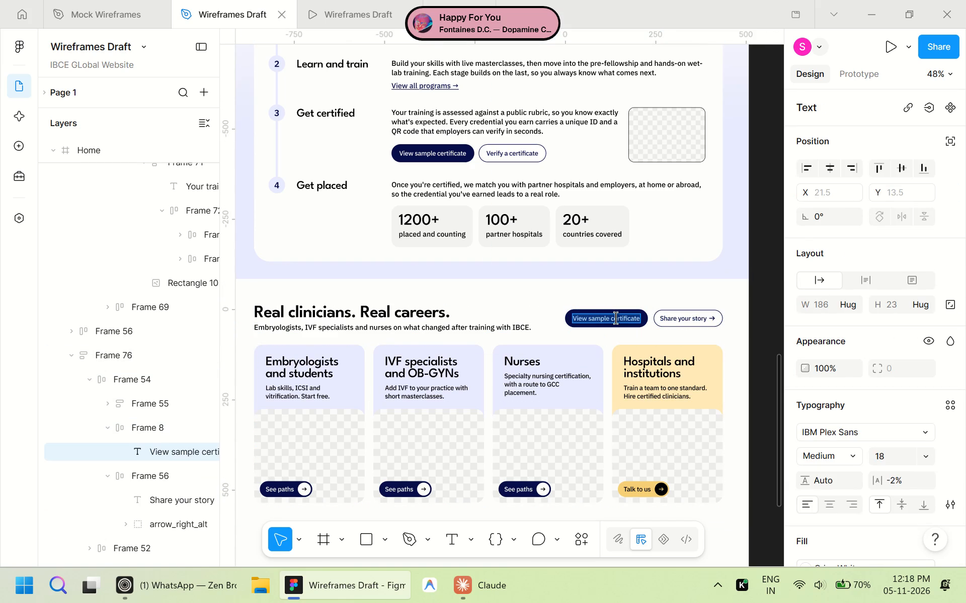
pyautogui.write('Read all')
pyautogui.press('space')
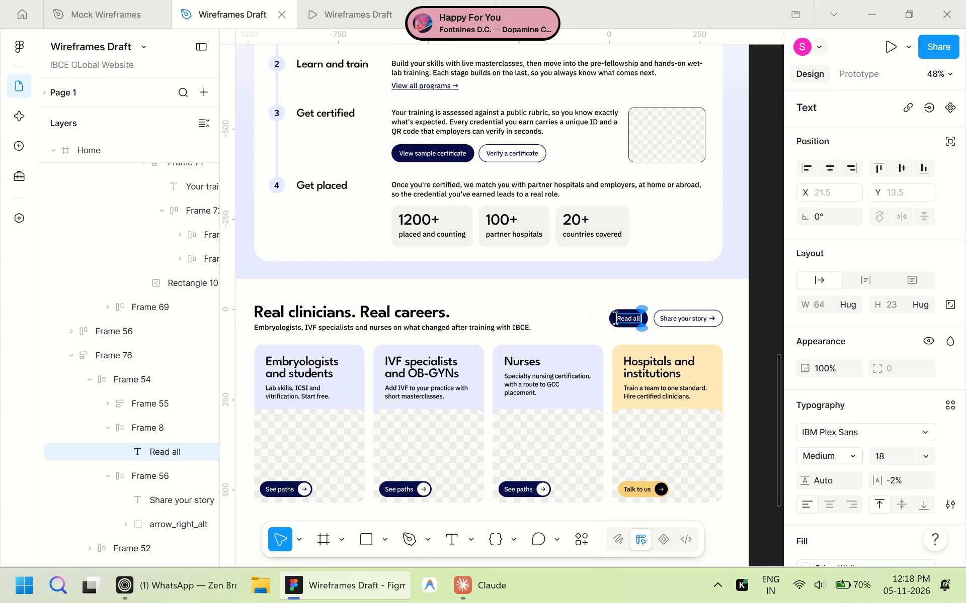
pyautogui.write('learner stories')
pyautogui.doubleClick(761, 298)
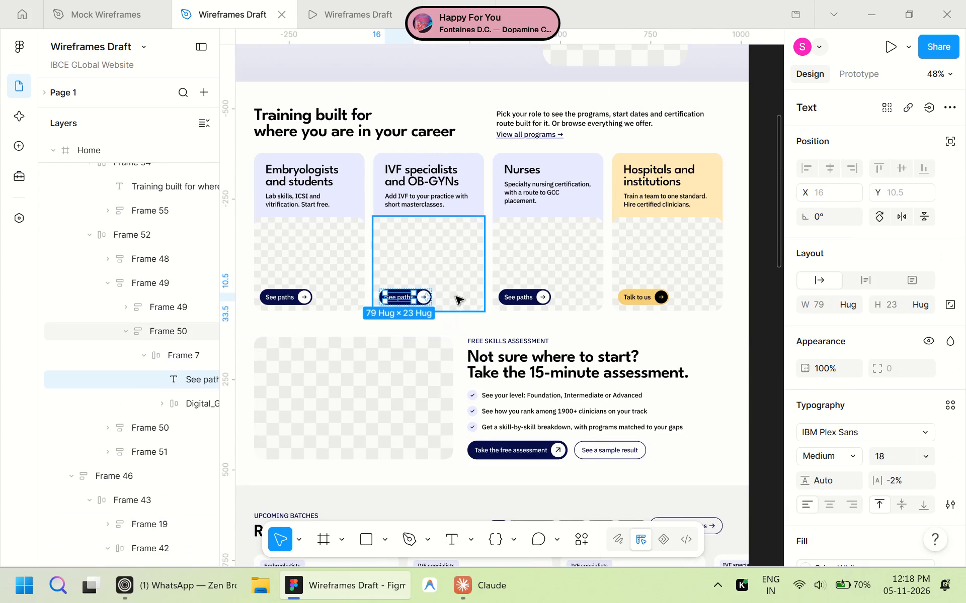
pyautogui.click(456, 296)
pyautogui.tripleClick(404, 302)
pyautogui.click(442, 296)
pyautogui.doubleClick(417, 298)
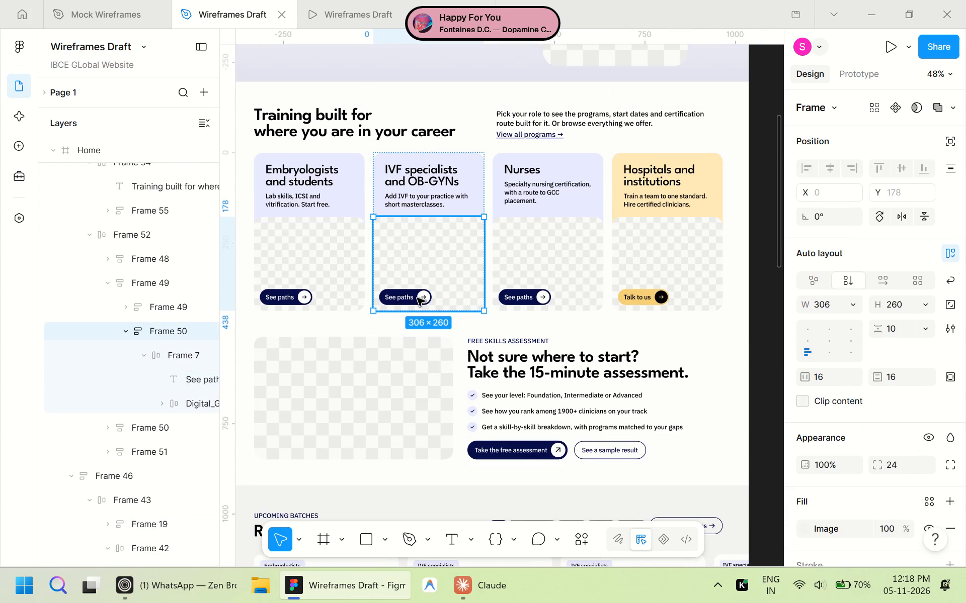
pyautogui.hotkey('ctrl', 'c')
# Paste the copied "See paths" button into the "Real clinicians" header row.
pyautogui.scroll(-12, 627, 292)
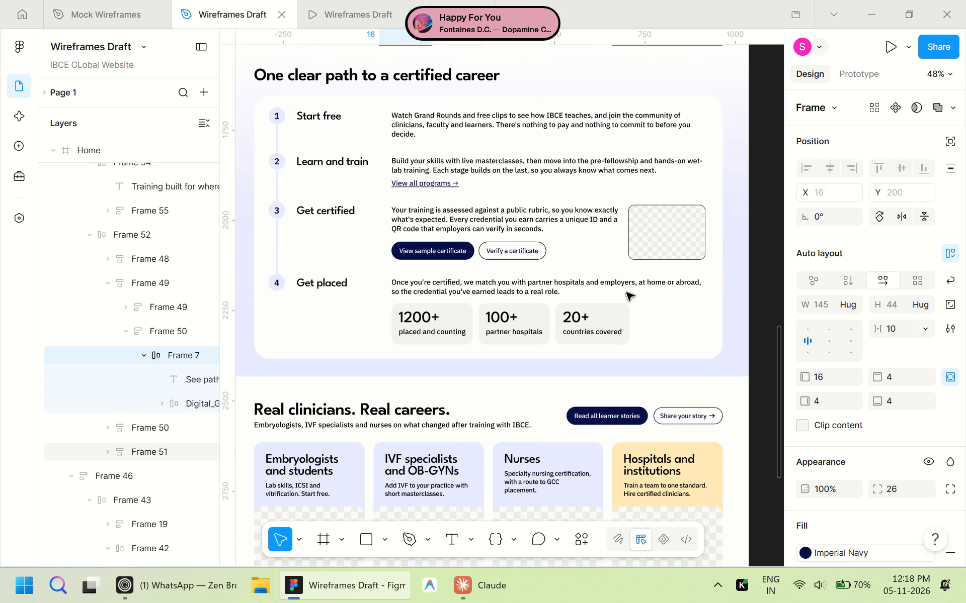
pyautogui.scroll(-1, 633, 332)
pyautogui.click(545, 406)
pyautogui.doubleClick(545, 406)
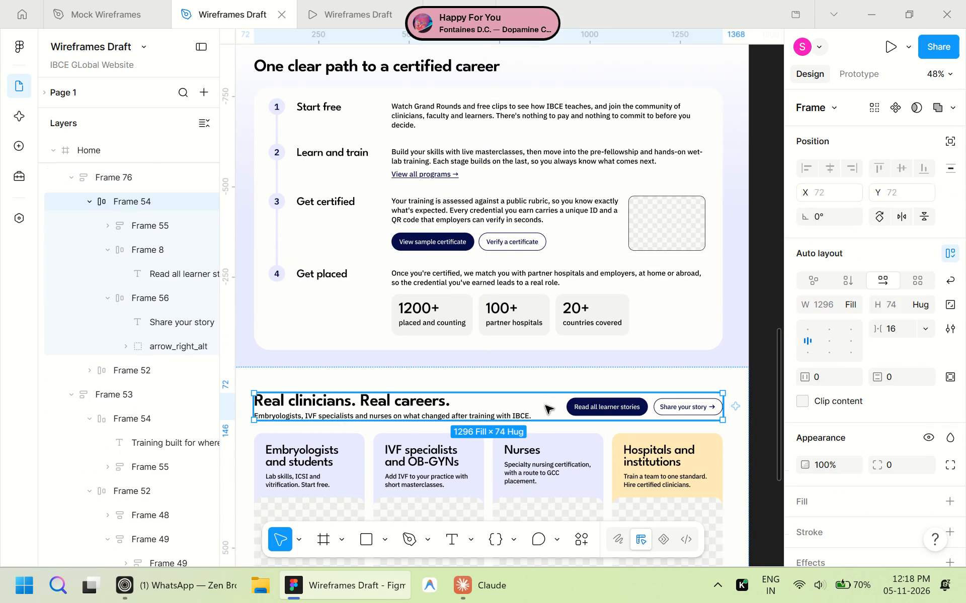
pyautogui.hotkey('ctrl', 'v')
# Copy the label text "Read all learner stories" from the filled header button.
pyautogui.keyDown('ctrl'); pyautogui.scroll(5, 550, 425); pyautogui.keyUp('ctrl')
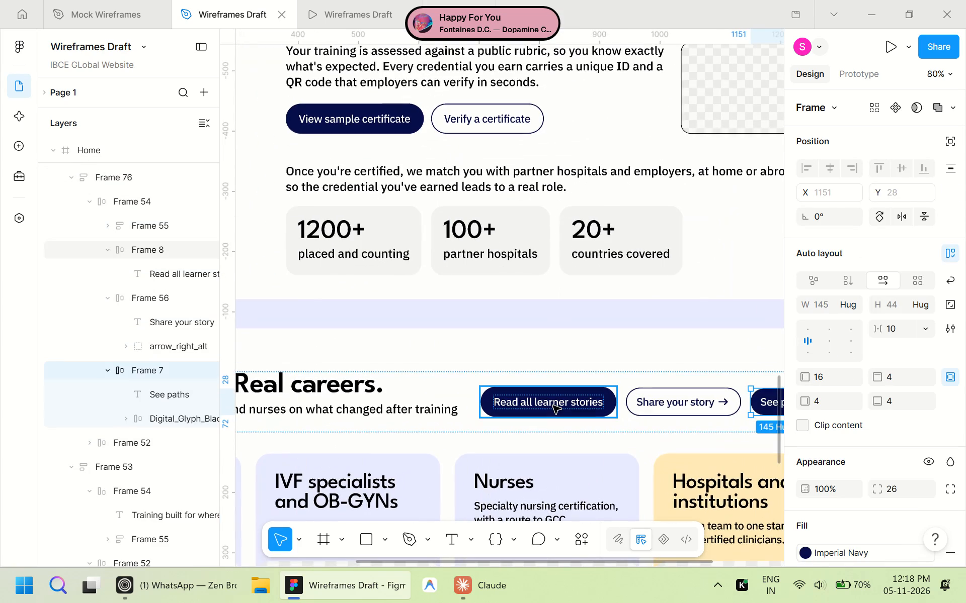
pyautogui.tripleClick(553, 406)
pyautogui.click(553, 406)
pyautogui.hotkey('ctrl', 'c')
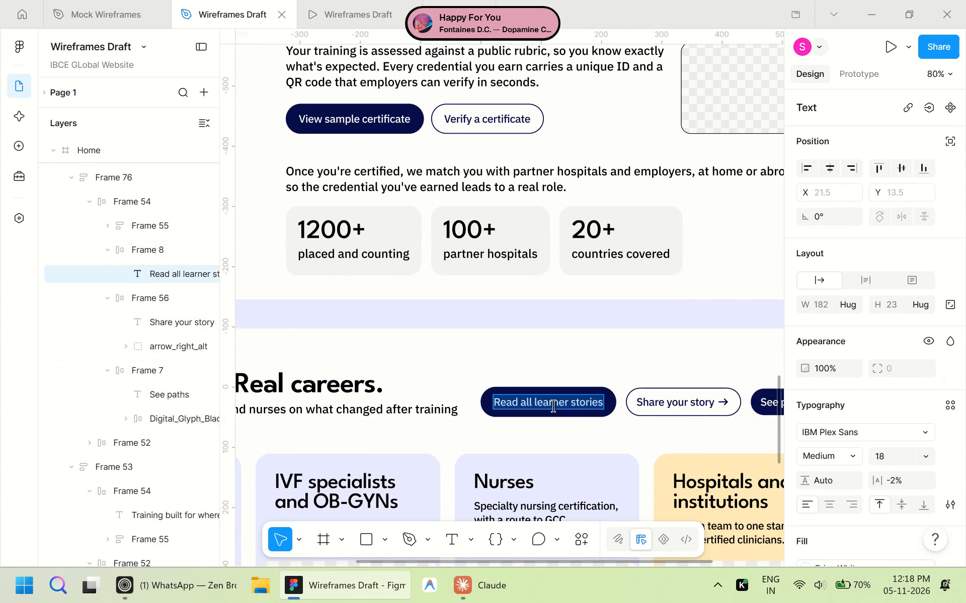
# Hide the original filled "Read all learner stories" button in the "Real clinicians" header row.
pyautogui.click(591, 364)
pyautogui.click(618, 365)
pyautogui.keyDown('ctrl'); pyautogui.scroll(-4, 618, 363); pyautogui.keyUp('ctrl')
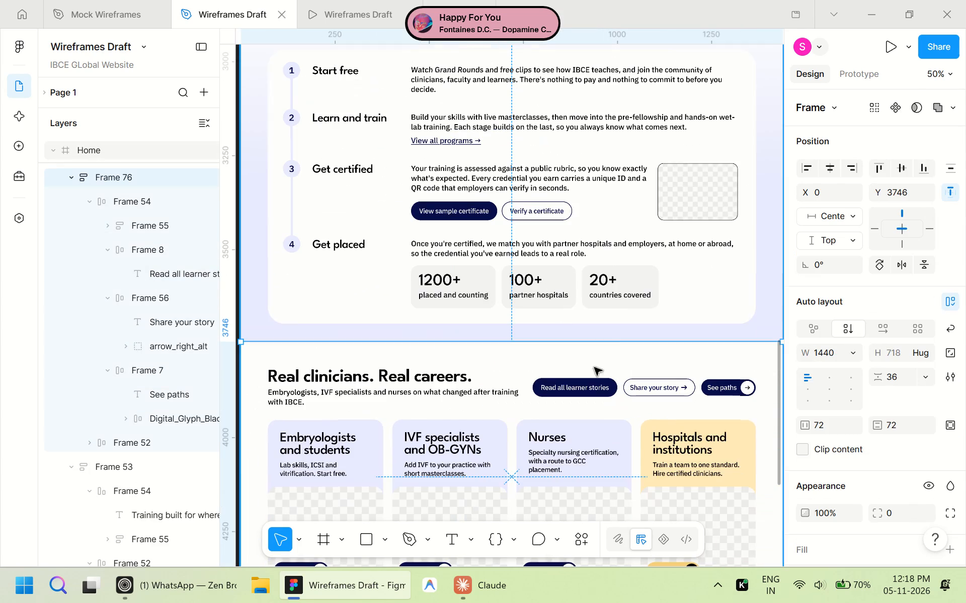
pyautogui.tripleClick(576, 383)
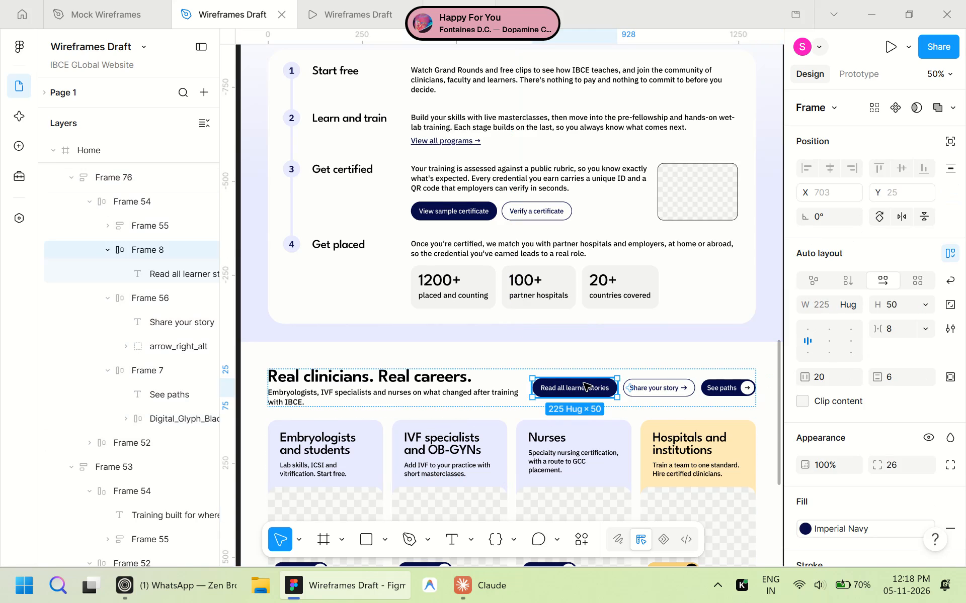
pyautogui.hotkey('ctrl', 'shift', 'h')
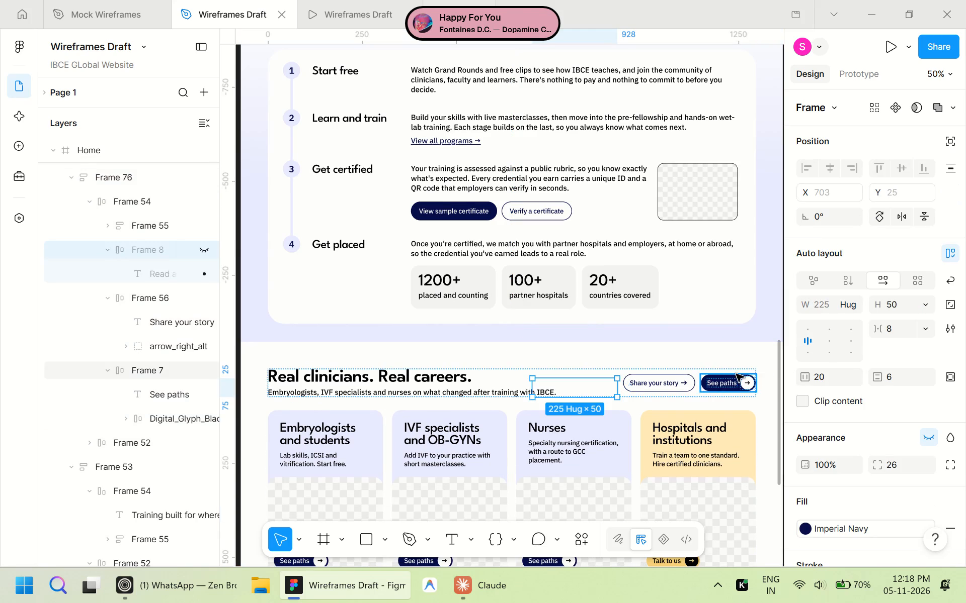
# Replace the pasted "See paths" button's label in the header row with the copied text "Read all learner stories".
pyautogui.tripleClick(728, 383)
pyautogui.doubleClick(728, 383)
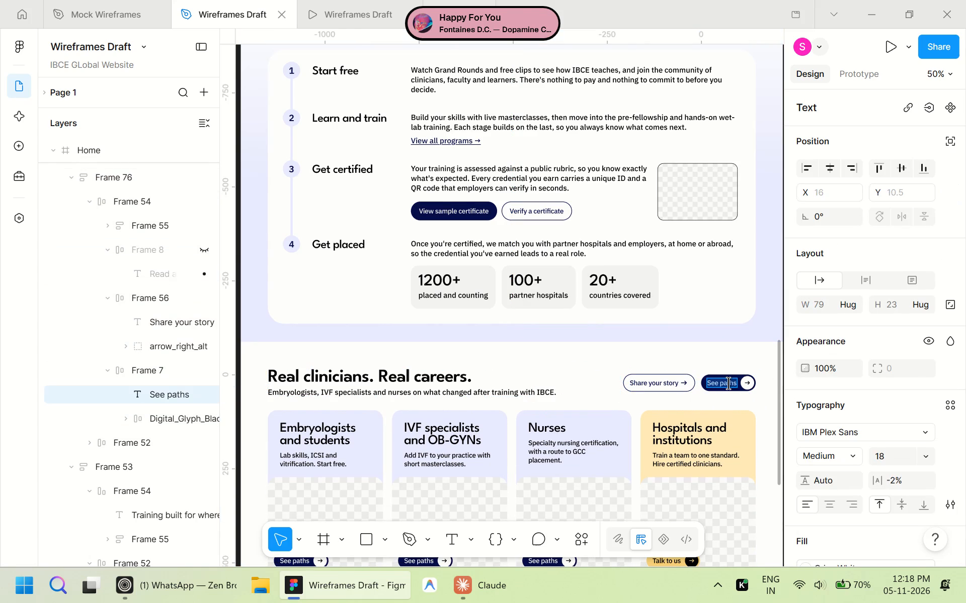
pyautogui.hotkey('ctrl', 'shift', 'v')
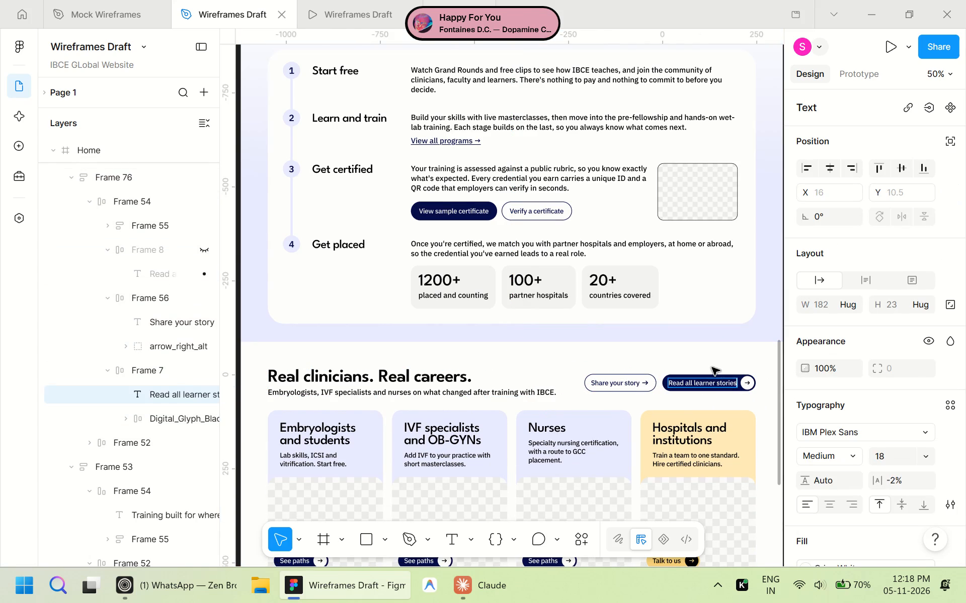
pyautogui.keyDown('ctrl'); pyautogui.scroll(-3, 712, 367); pyautogui.keyUp('ctrl')
pyautogui.keyDown('shift'); pyautogui.scroll(-2, 712, 367); pyautogui.keyUp('shift')
pyautogui.click(745, 357)
pyautogui.click(748, 357)
# Delete the arrow icon from the outlined "Share your story" button in the header row.
pyautogui.keyDown('ctrl'); pyautogui.scroll(4, 734, 356); pyautogui.keyUp('ctrl')
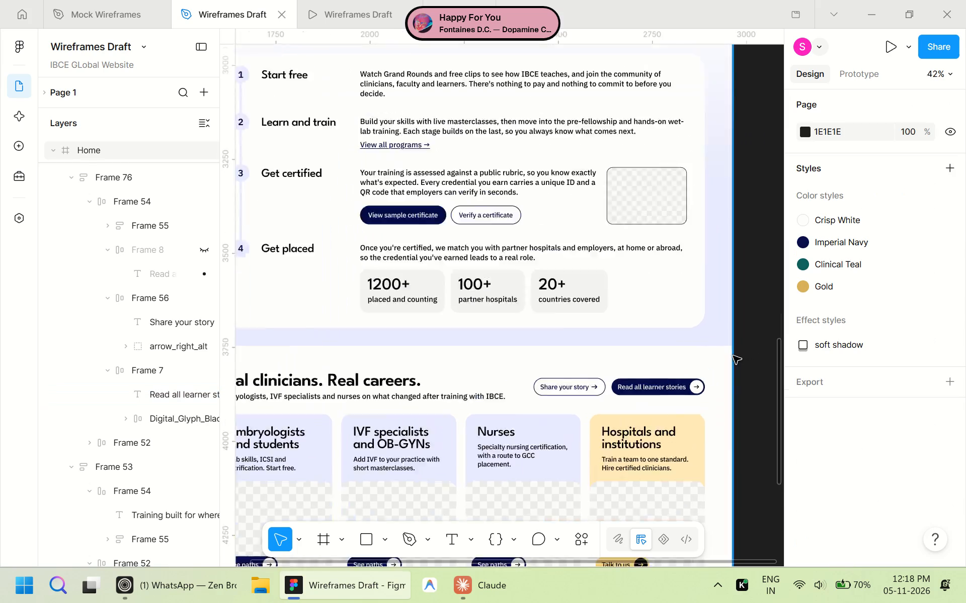
pyautogui.keyDown('ctrl'); pyautogui.scroll(1, 733, 356); pyautogui.keyUp('ctrl')
pyautogui.tripleClick(539, 400)
pyautogui.click(539, 400)
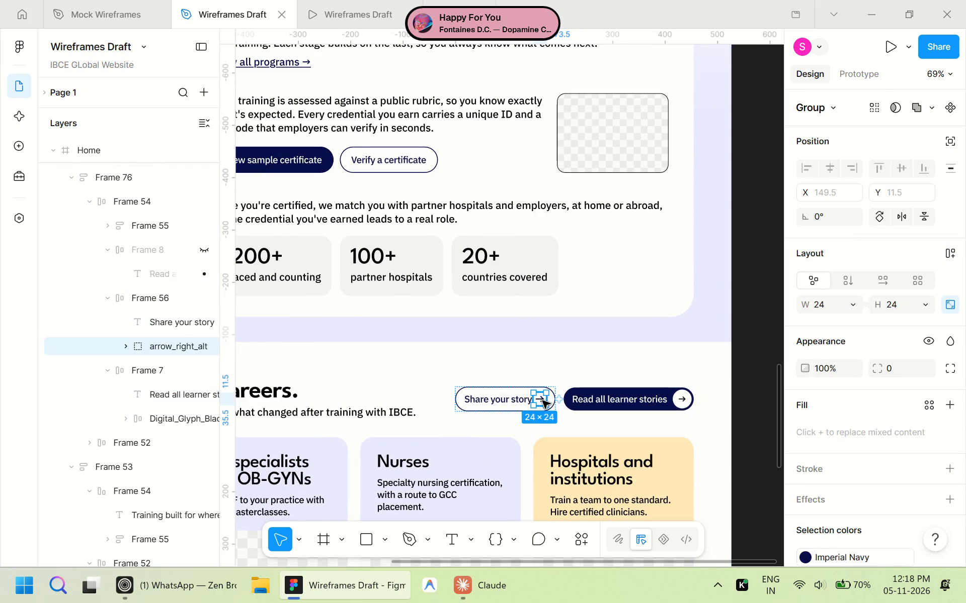
pyautogui.press('Delete')
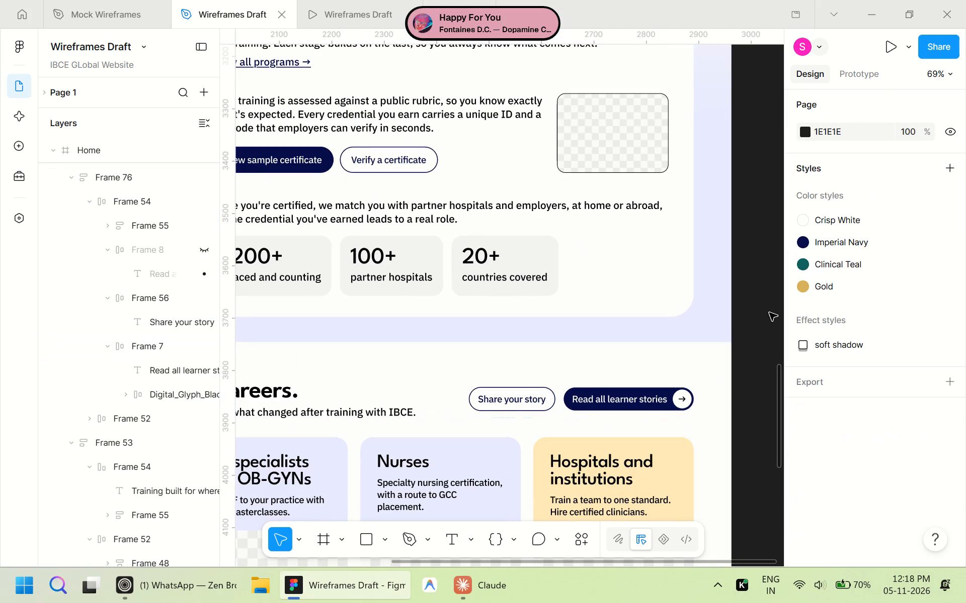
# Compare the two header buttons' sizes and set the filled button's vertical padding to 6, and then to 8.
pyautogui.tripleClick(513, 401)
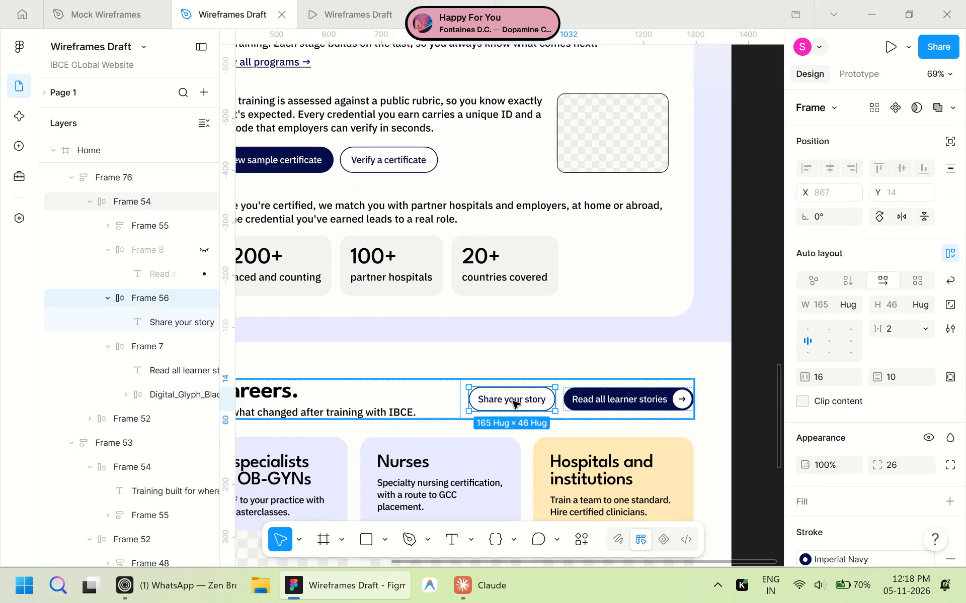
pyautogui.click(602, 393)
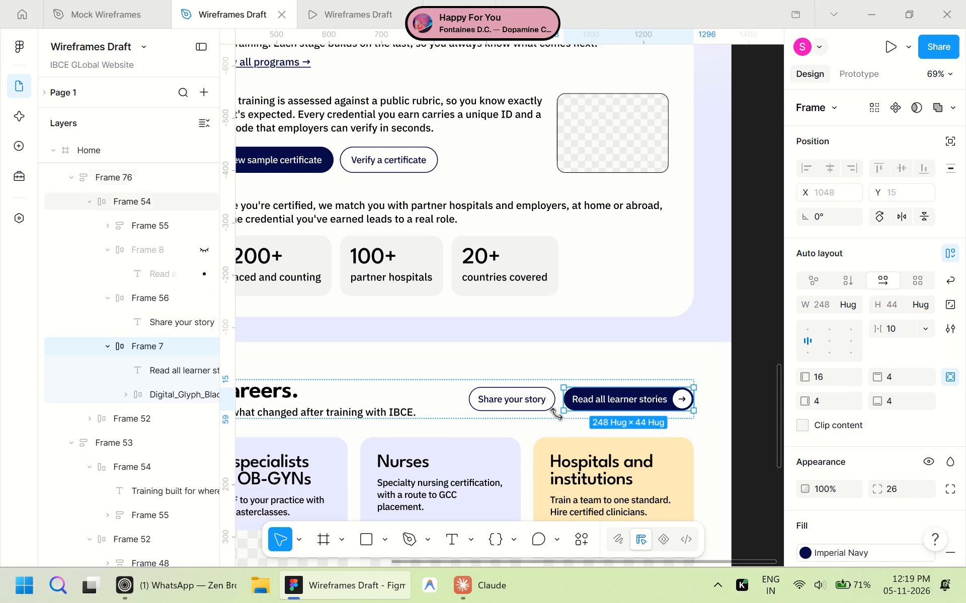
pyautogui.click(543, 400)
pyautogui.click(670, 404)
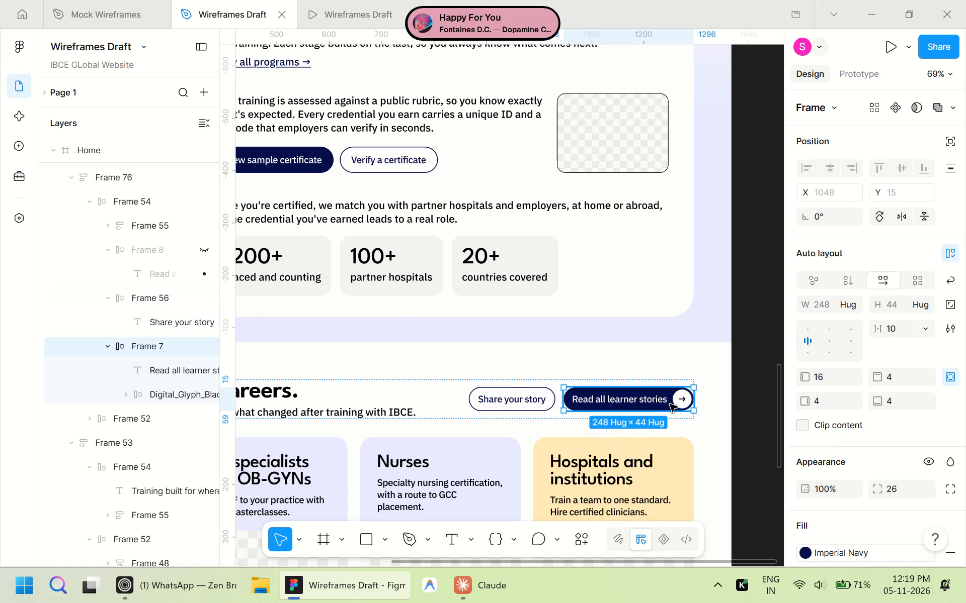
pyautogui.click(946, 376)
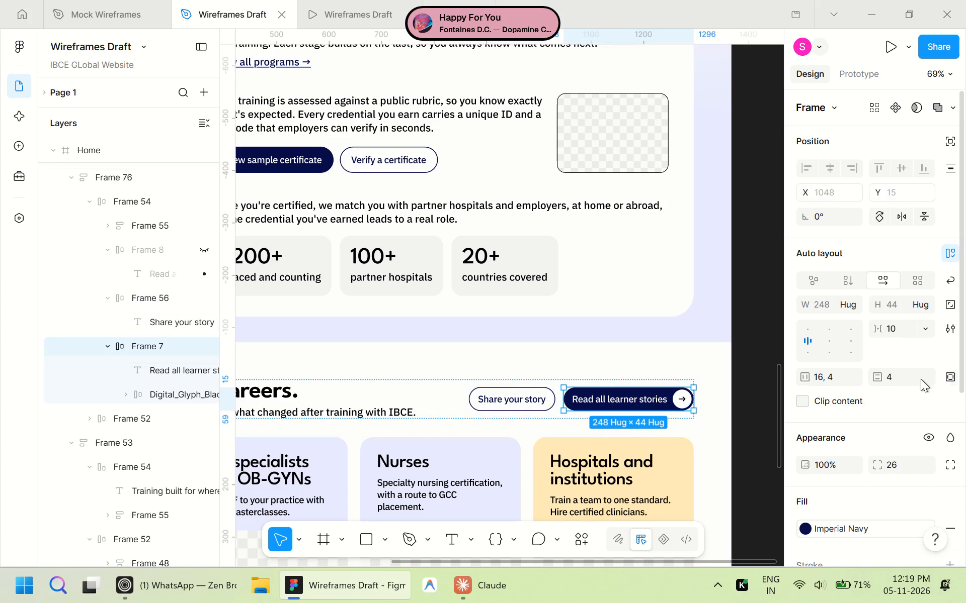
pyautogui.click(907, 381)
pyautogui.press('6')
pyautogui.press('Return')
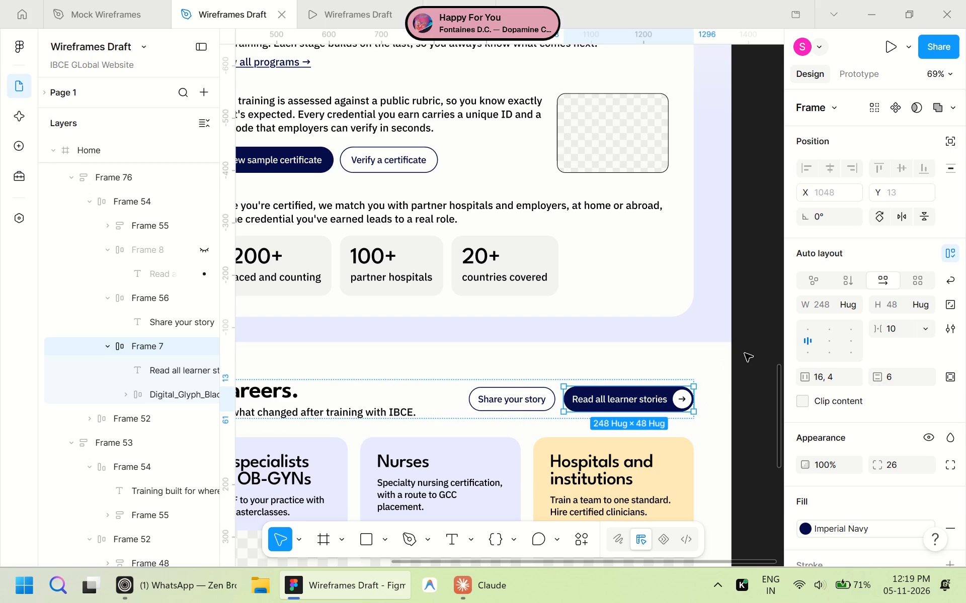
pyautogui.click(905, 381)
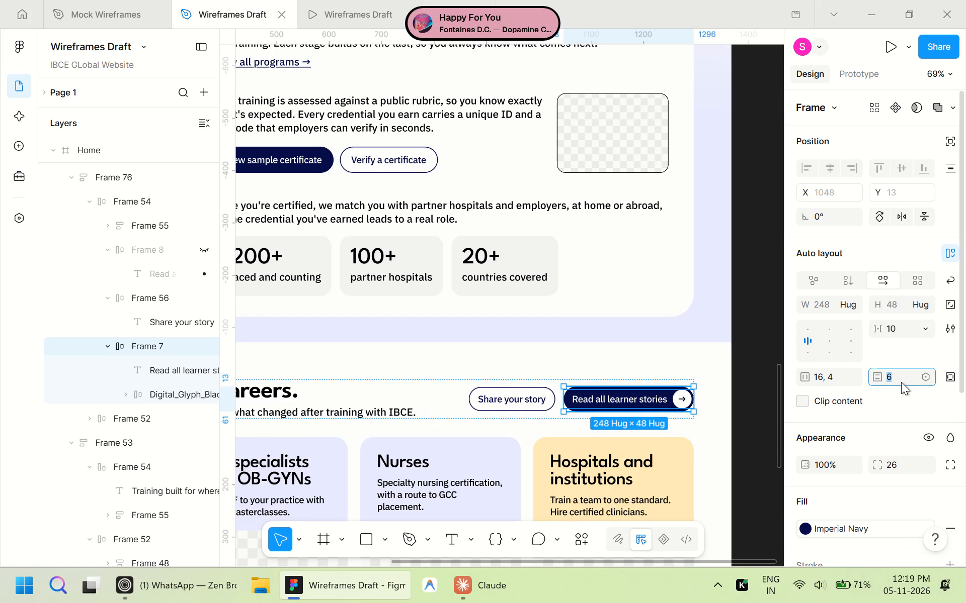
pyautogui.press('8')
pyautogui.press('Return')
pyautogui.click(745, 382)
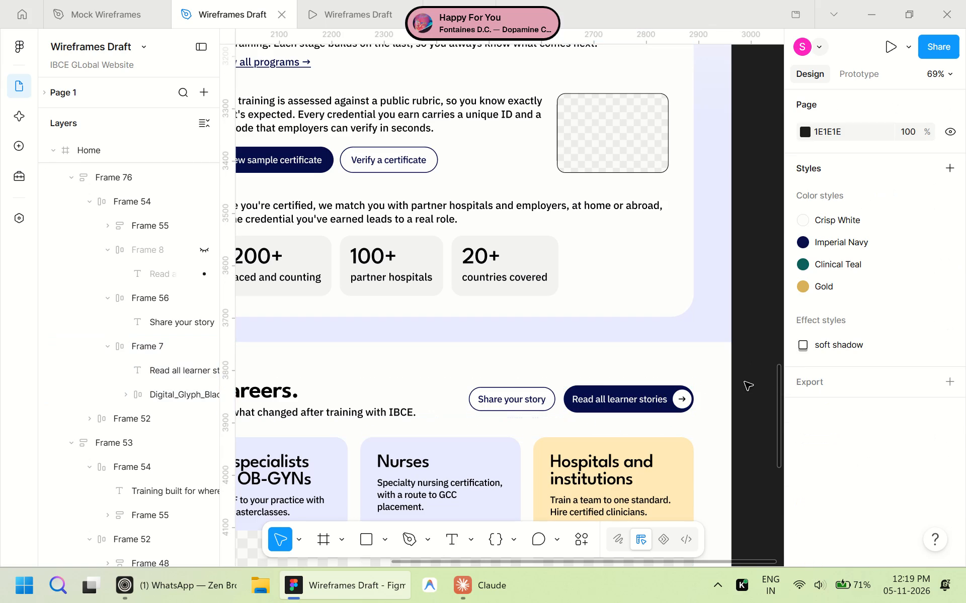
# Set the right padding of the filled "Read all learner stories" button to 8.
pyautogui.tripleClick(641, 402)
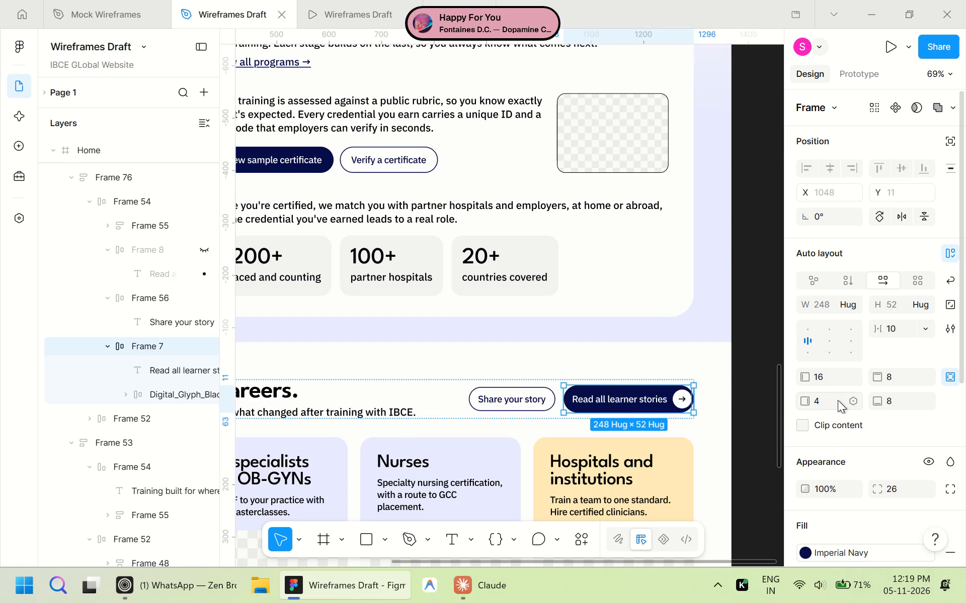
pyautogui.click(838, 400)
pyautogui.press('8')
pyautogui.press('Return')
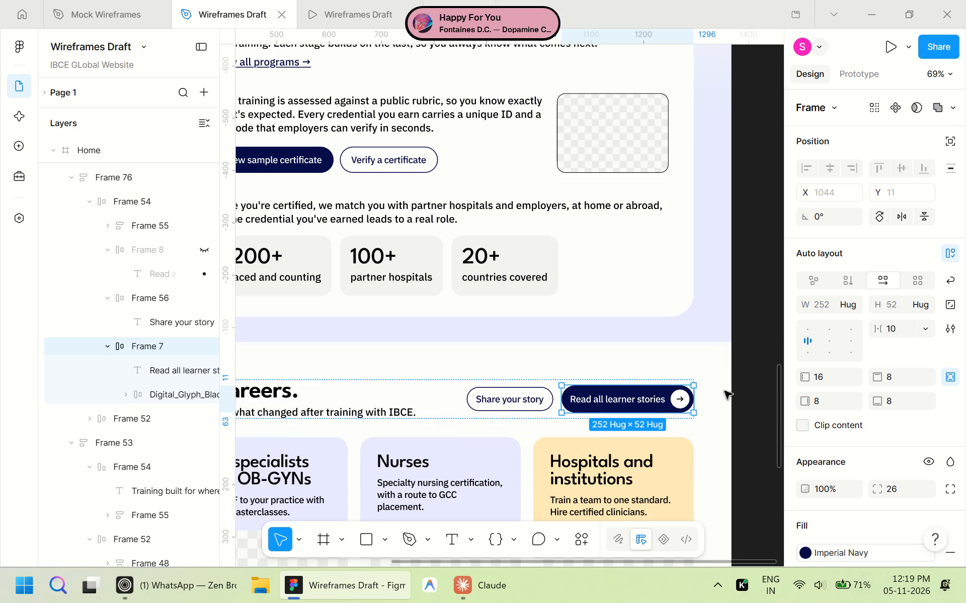
# Set the height of the arrow icon inside the "Read all learner stories" button to 24, keeping its proportions locked.
pyautogui.tripleClick(681, 403)
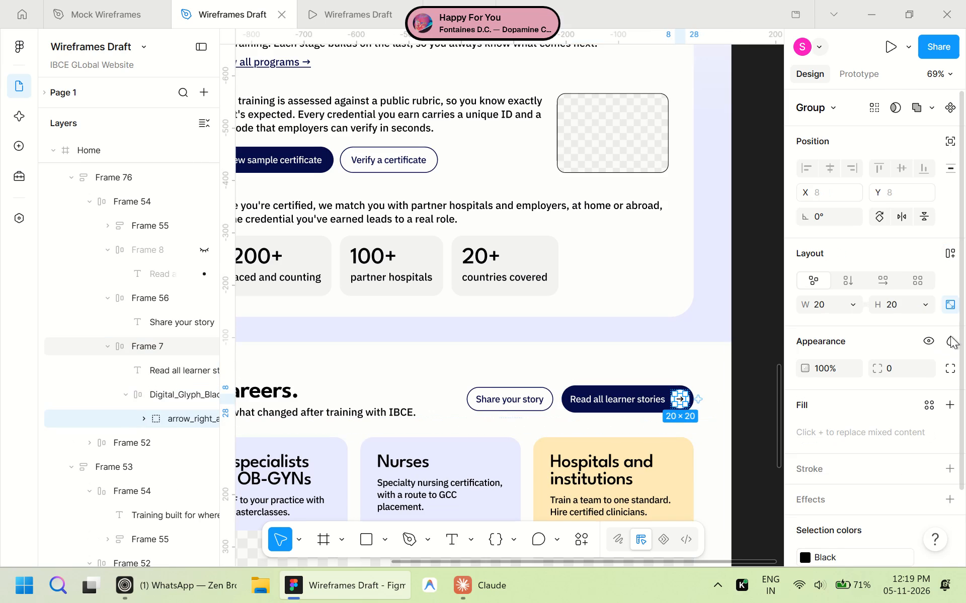
pyautogui.click(901, 303)
pyautogui.write('24')
pyautogui.press('Return')
pyautogui.click(752, 381)
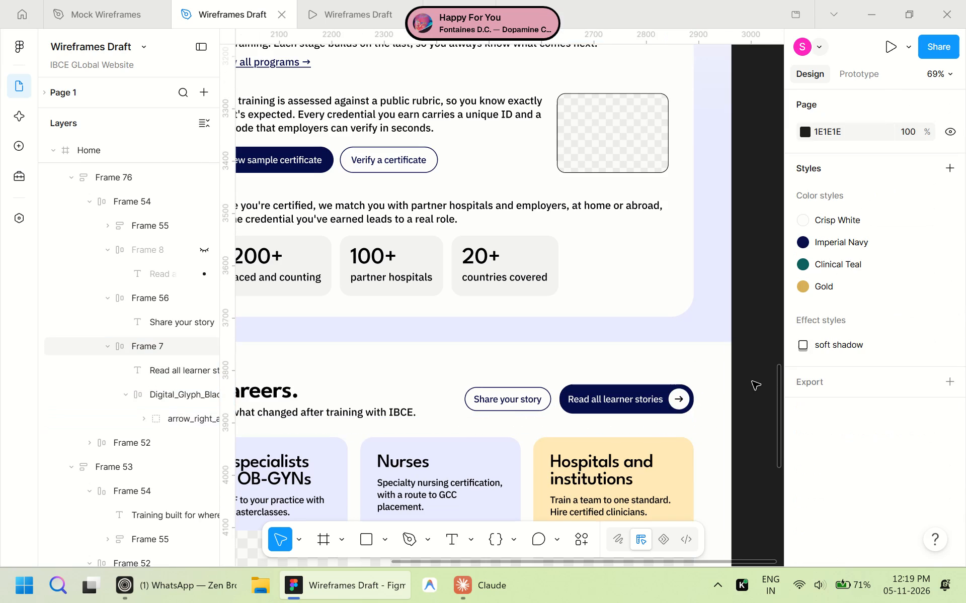
# Set the top, bottom and right padding of the "Read all learner stories" button to 4, trying 6 for the top first.
pyautogui.keyDown('ctrl'); pyautogui.scroll(5, 650, 408); pyautogui.keyUp('ctrl')
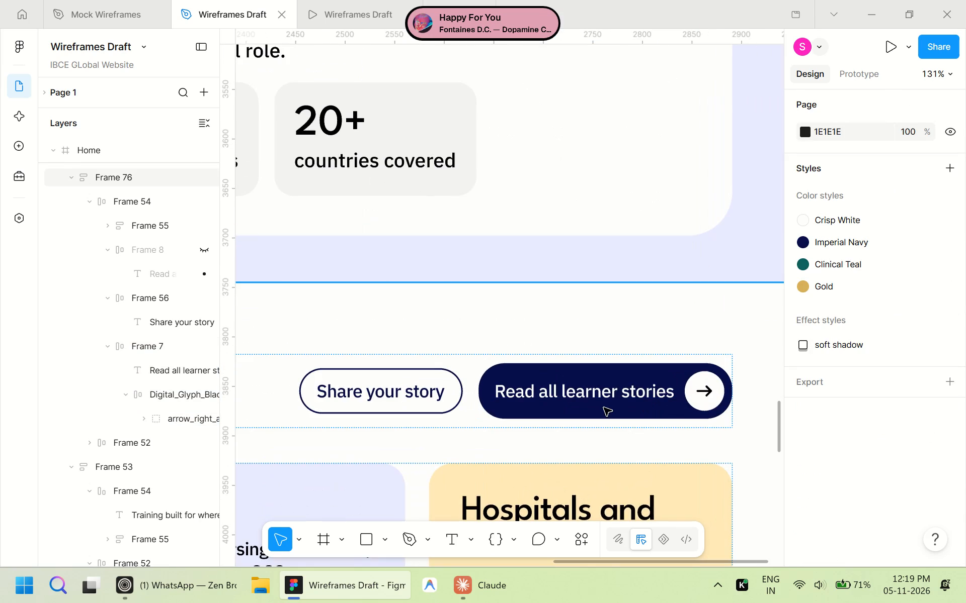
pyautogui.doubleClick(719, 406)
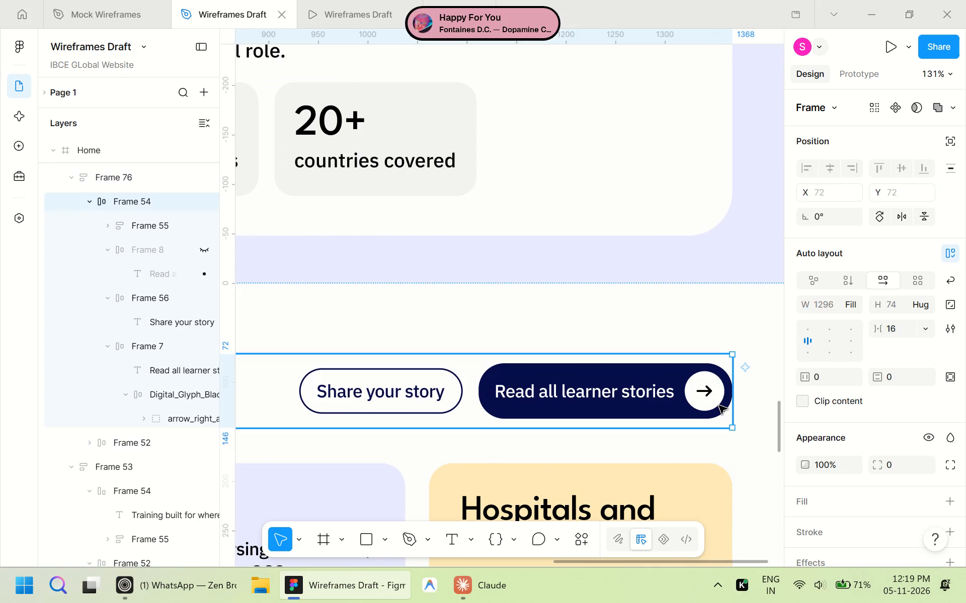
pyautogui.click(719, 406)
pyautogui.click(719, 406)
pyautogui.click(900, 384)
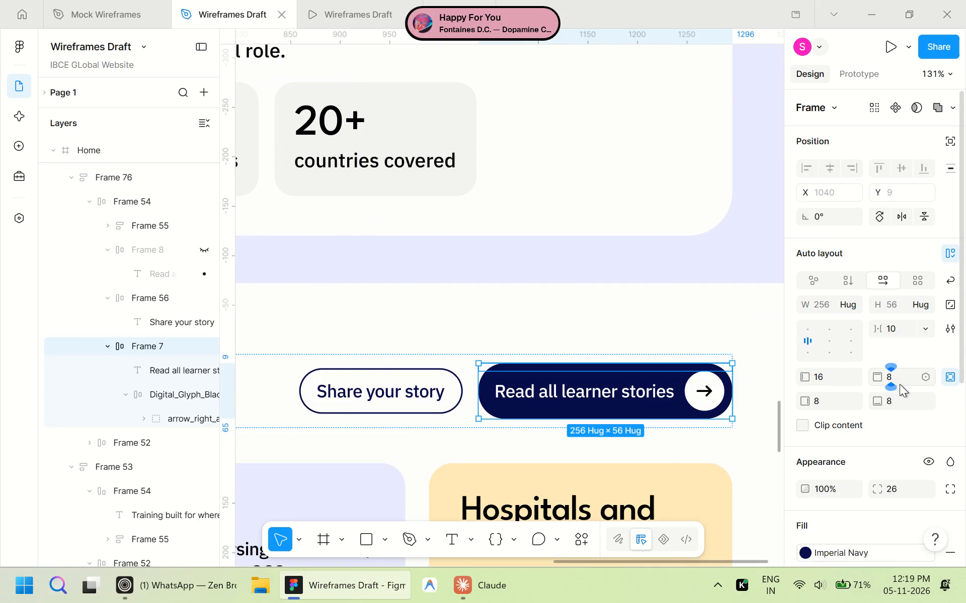
pyautogui.press('6')
pyautogui.press('Return')
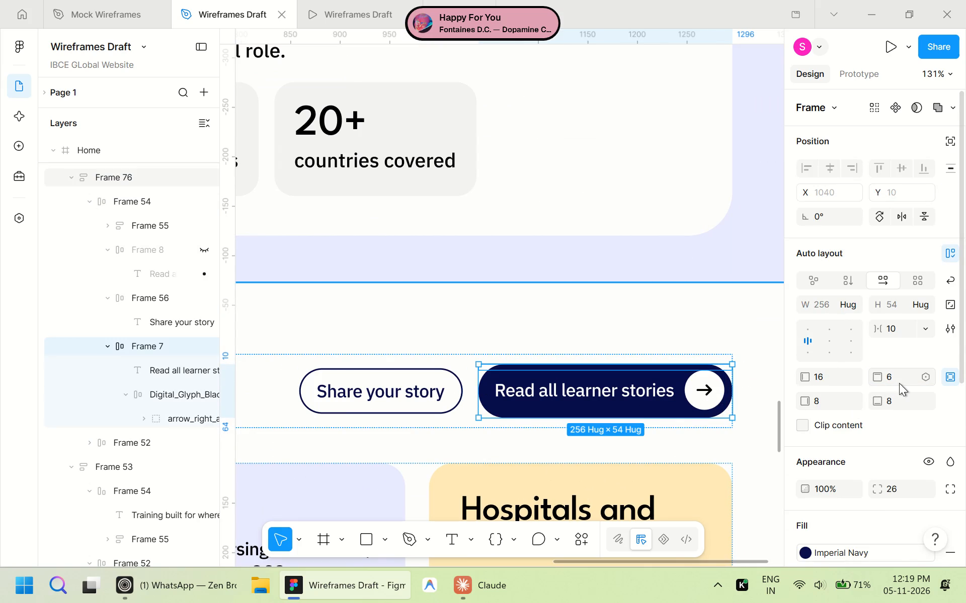
pyautogui.click(899, 383)
pyautogui.press('4')
pyautogui.press('Return')
pyautogui.click(901, 399)
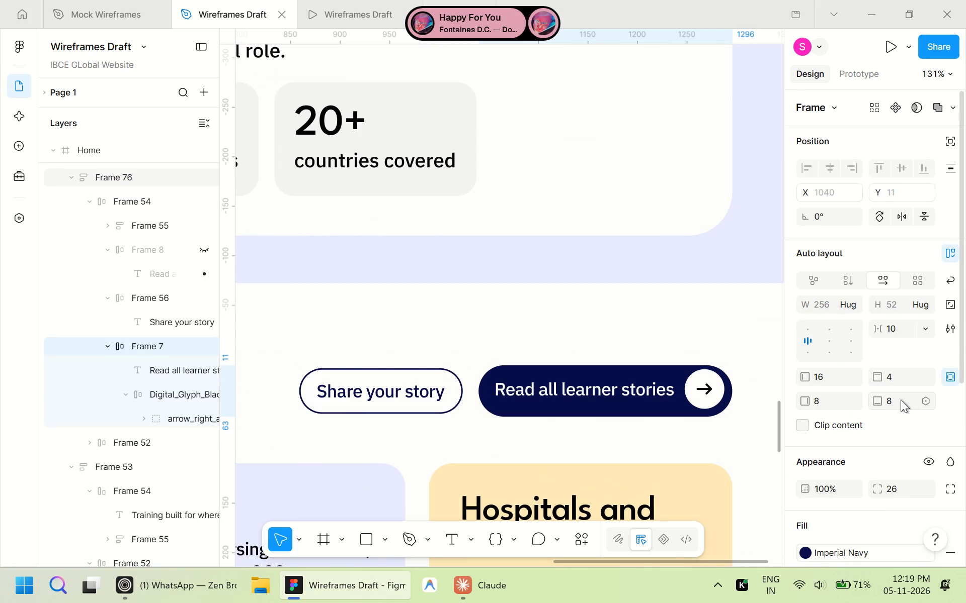
pyautogui.press('4')
pyautogui.press('Return')
pyautogui.click(825, 406)
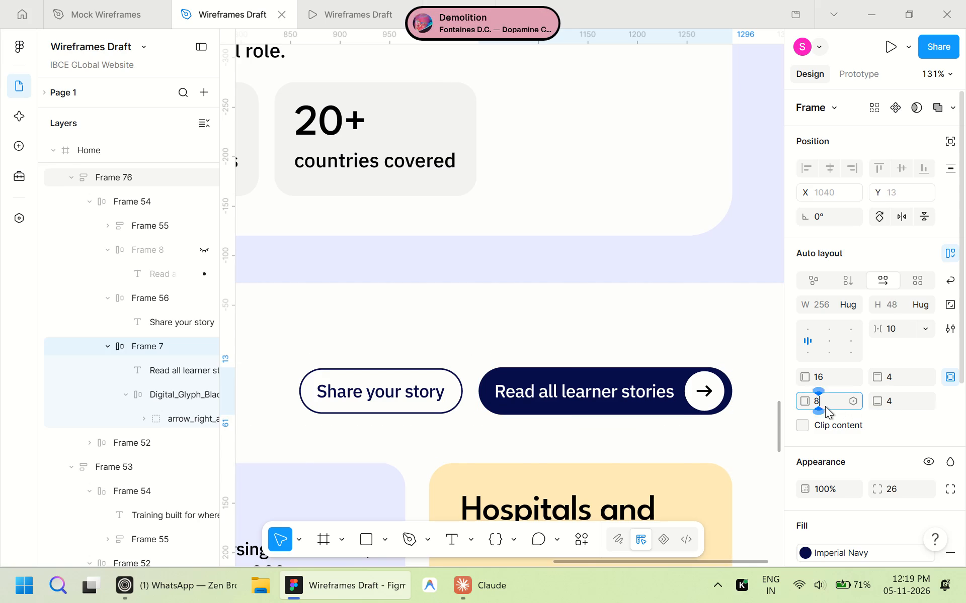
pyautogui.press('4')
pyautogui.press('Return')
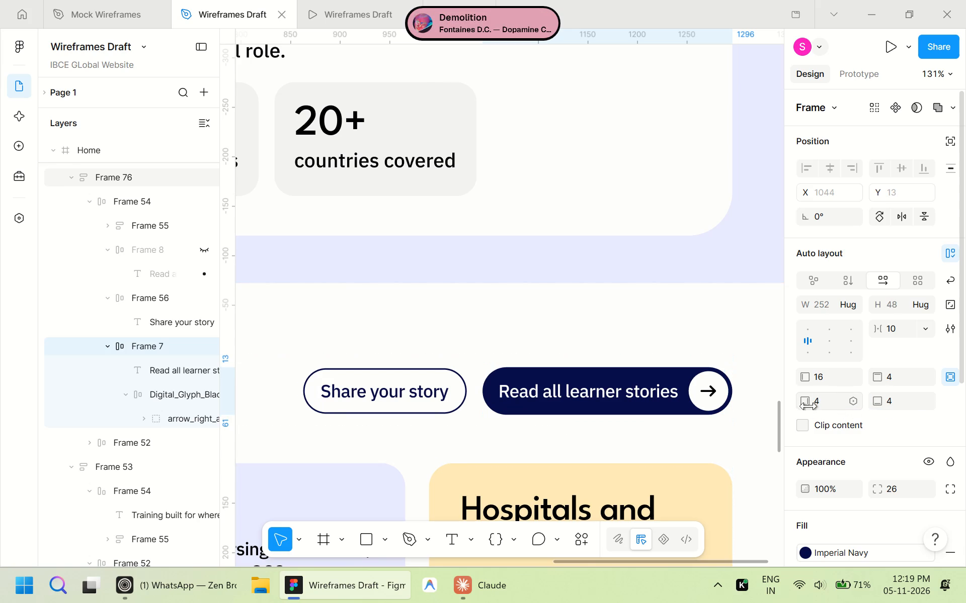
pyautogui.keyDown('ctrl'); pyautogui.scroll(-5, 677, 363); pyautogui.keyUp('ctrl')
pyautogui.click(760, 343)
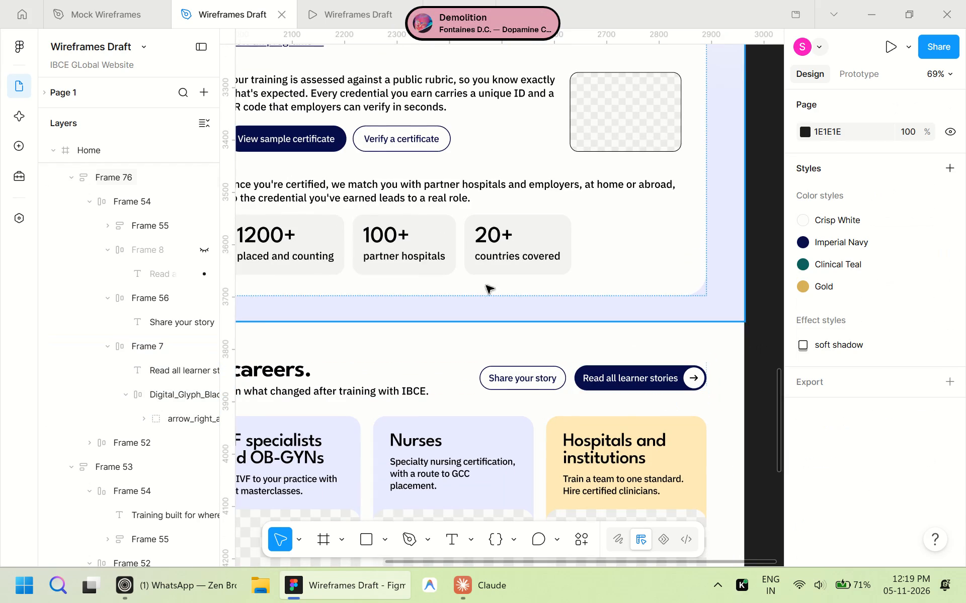
# Check the size and padding of the "Take the free assessment" button in the free skills assessment section.
pyautogui.scroll(20, 446, 225)
pyautogui.scroll(1, 446, 225)
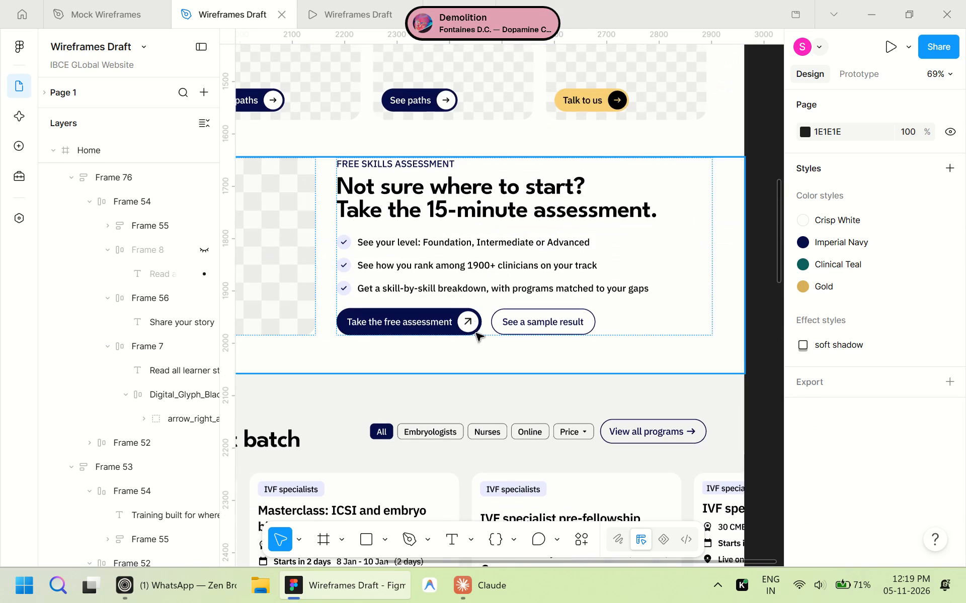
pyautogui.tripleClick(443, 318)
pyautogui.click(443, 318)
pyautogui.click(443, 318)
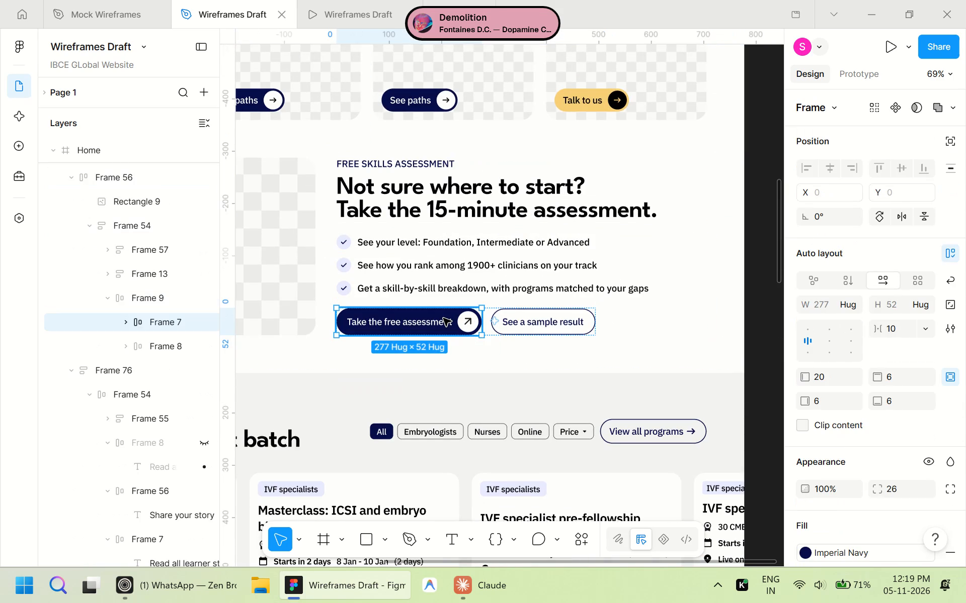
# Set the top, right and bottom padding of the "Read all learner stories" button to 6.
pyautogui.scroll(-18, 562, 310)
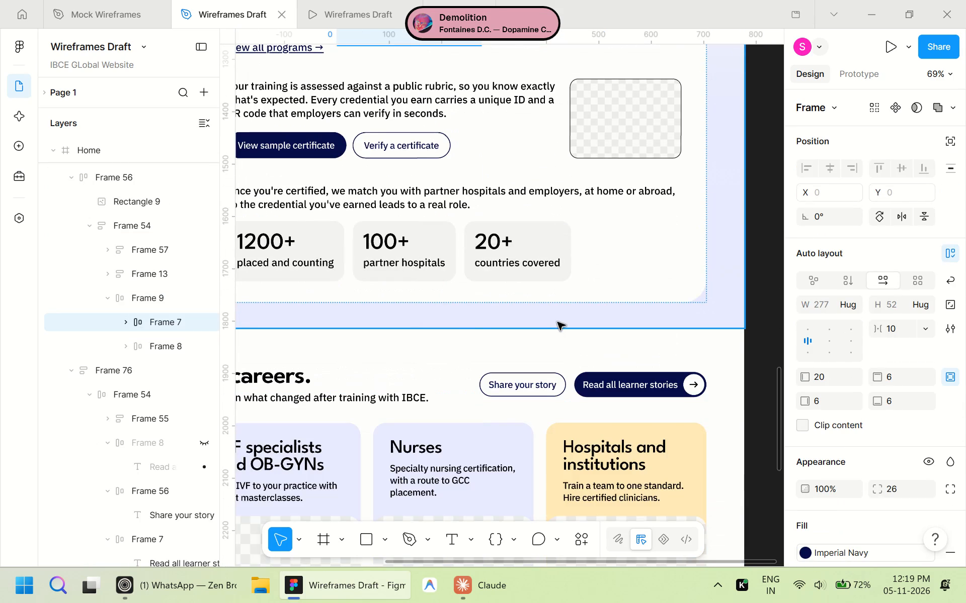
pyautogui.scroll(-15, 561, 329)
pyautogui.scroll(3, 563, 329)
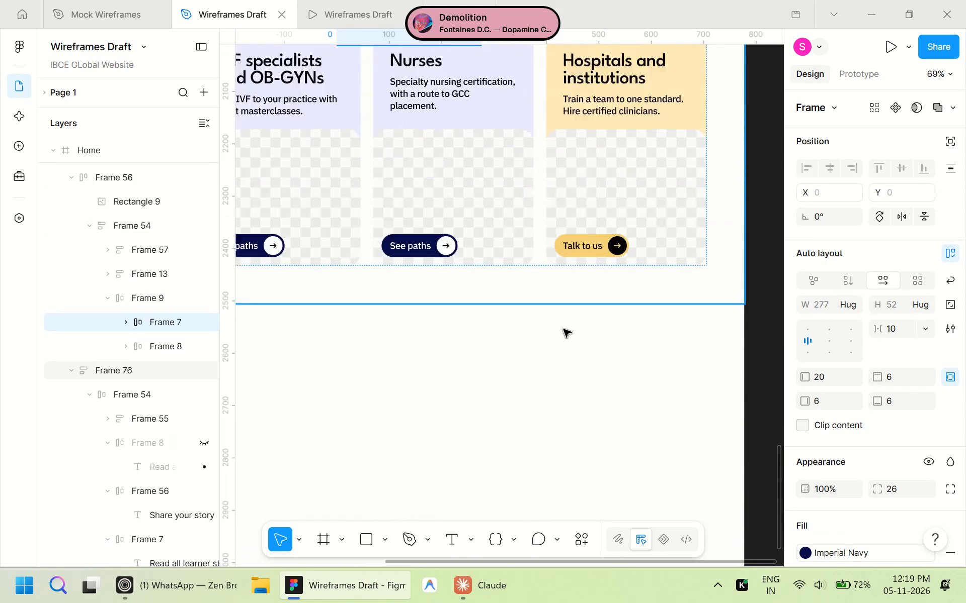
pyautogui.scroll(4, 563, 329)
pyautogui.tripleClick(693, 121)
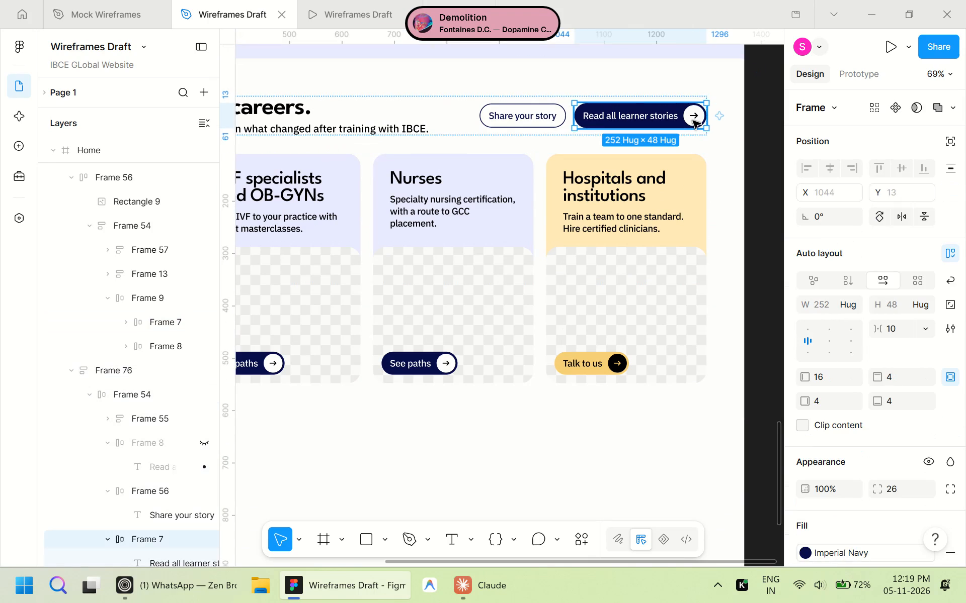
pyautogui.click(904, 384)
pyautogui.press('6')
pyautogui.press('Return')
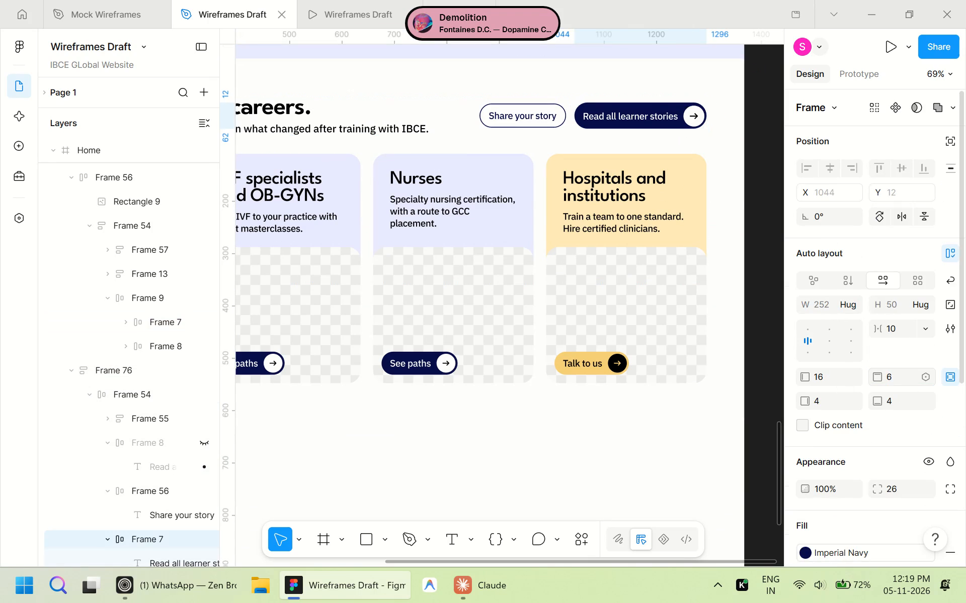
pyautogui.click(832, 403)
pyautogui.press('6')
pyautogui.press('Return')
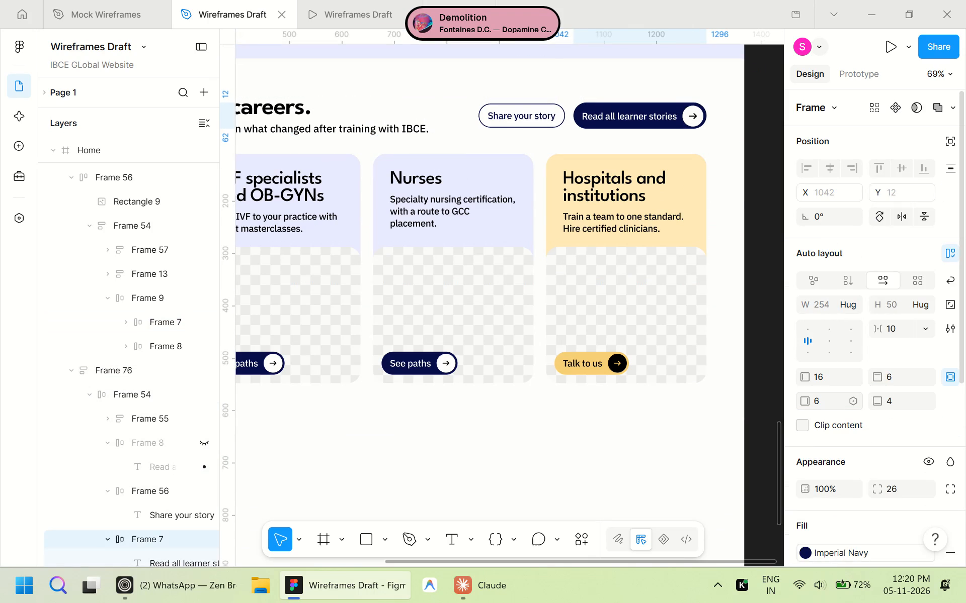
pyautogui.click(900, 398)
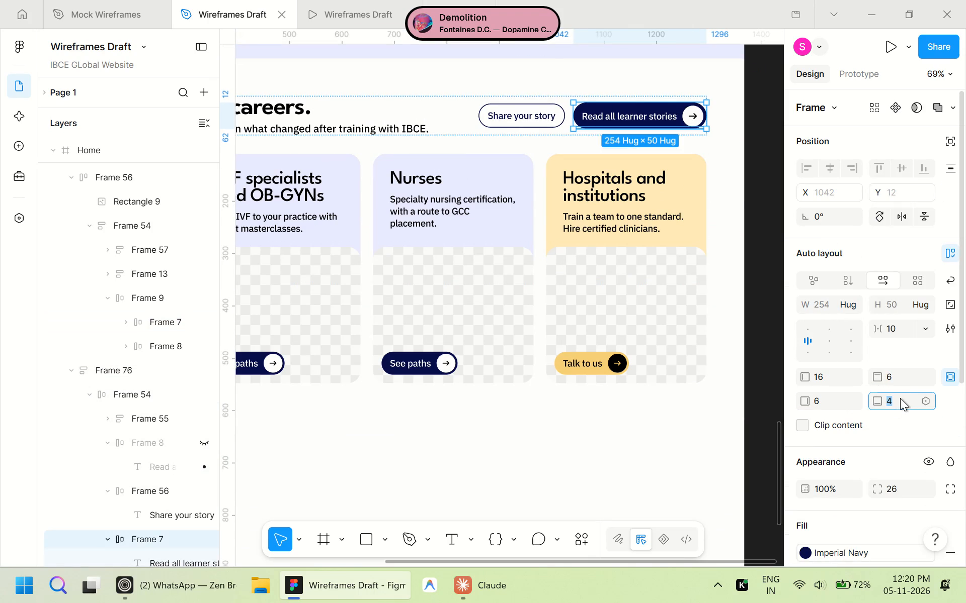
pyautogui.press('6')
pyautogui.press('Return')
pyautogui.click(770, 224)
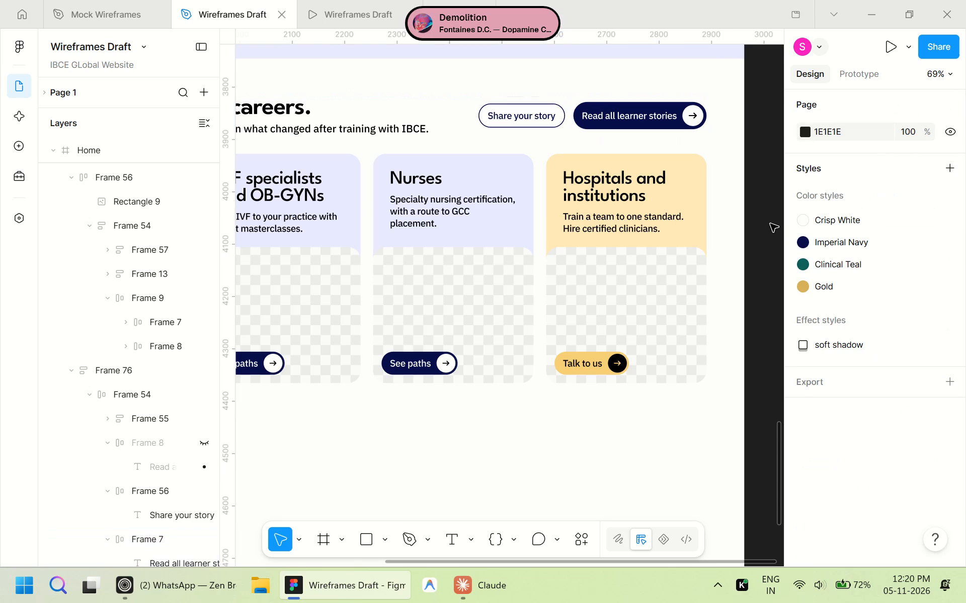
# Delete the IVF specialists, Nurses and Hospitals cards from the "Real clinicians. Real careers." section, keeping the Embryologists card.
pyautogui.keyDown('ctrl'); pyautogui.scroll(-6, 710, 224); pyautogui.keyUp('ctrl')
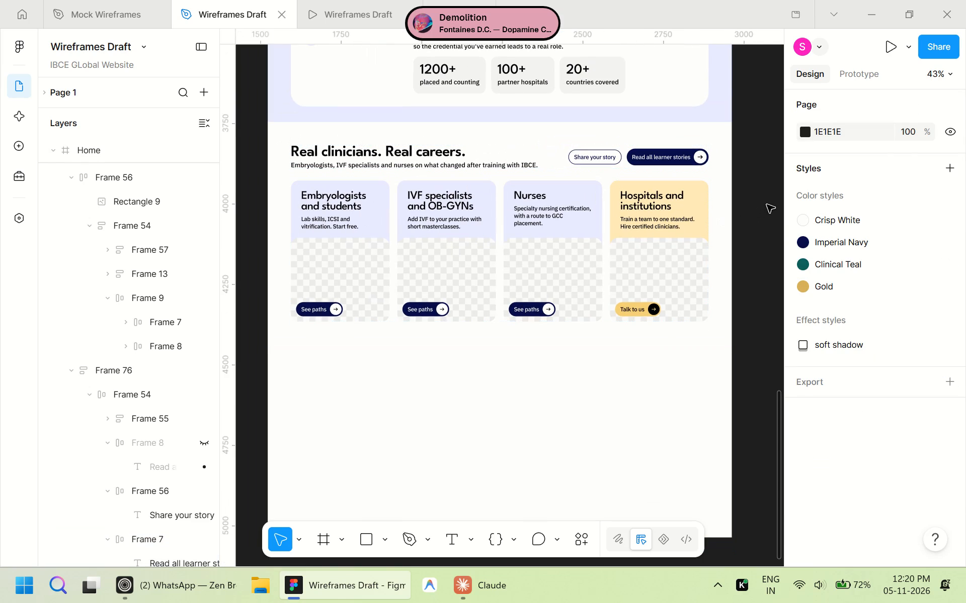
pyautogui.click(767, 205)
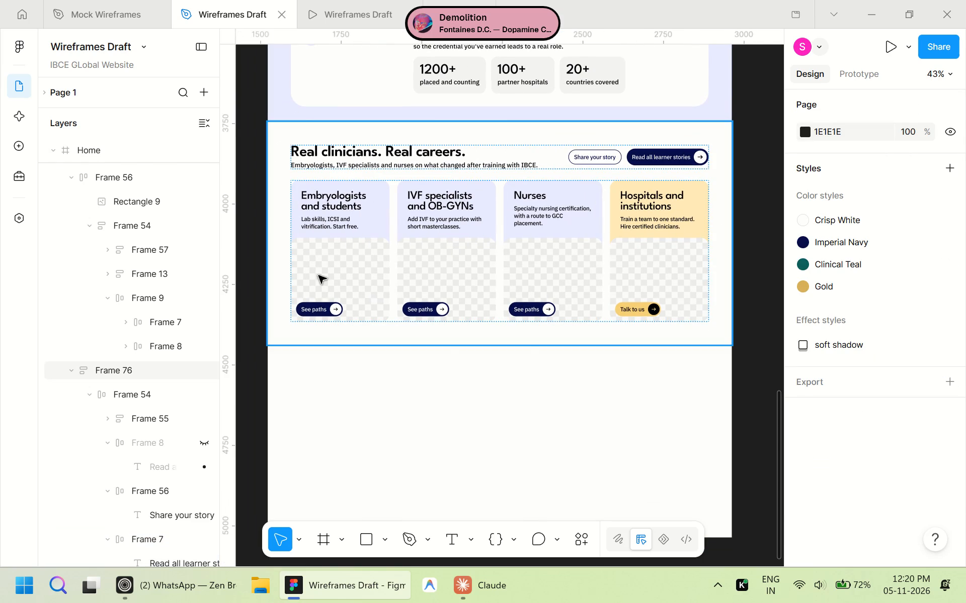
pyautogui.doubleClick(318, 275)
pyautogui.click(315, 275)
pyautogui.doubleClick(315, 275)
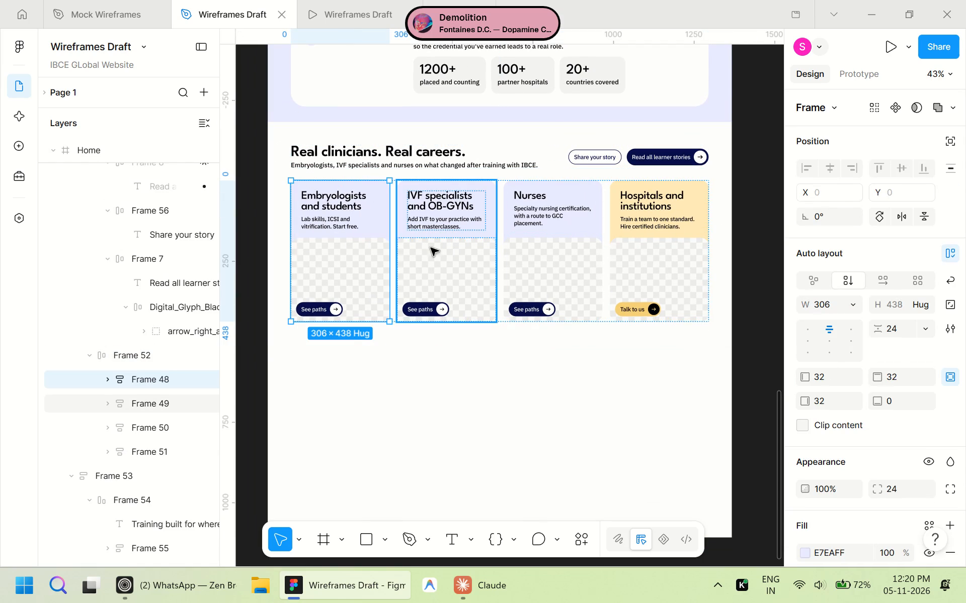
pyautogui.keyDown('shift'); pyautogui.click(431, 248); pyautogui.keyUp('shift')
pyautogui.keyDown('shift'); pyautogui.click(543, 227); pyautogui.keyUp('shift')
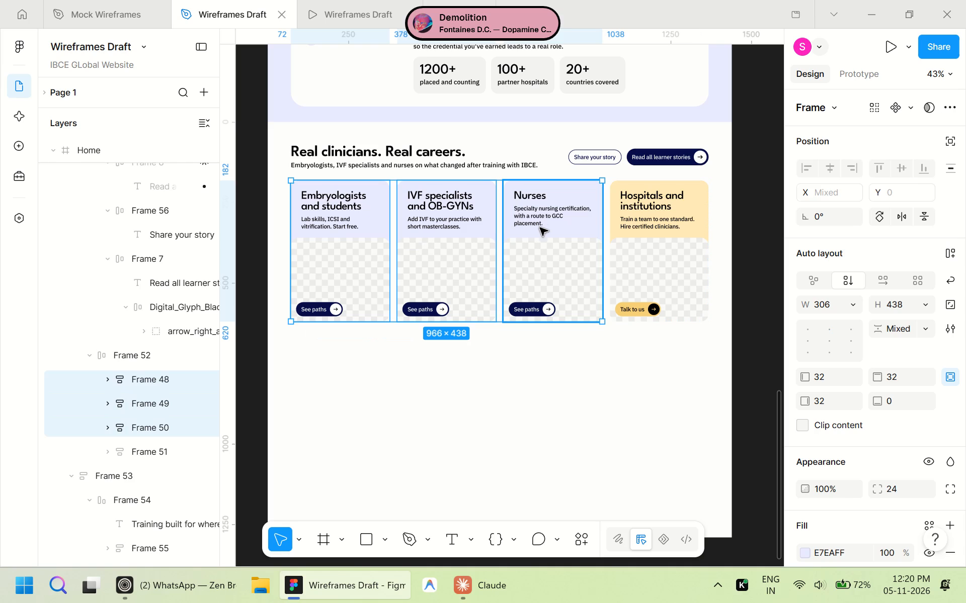
pyautogui.click(650, 236)
pyautogui.keyDown('shift'); pyautogui.click(574, 276); pyautogui.keyUp('shift')
pyautogui.keyDown('shift'); pyautogui.click(487, 277); pyautogui.keyUp('shift')
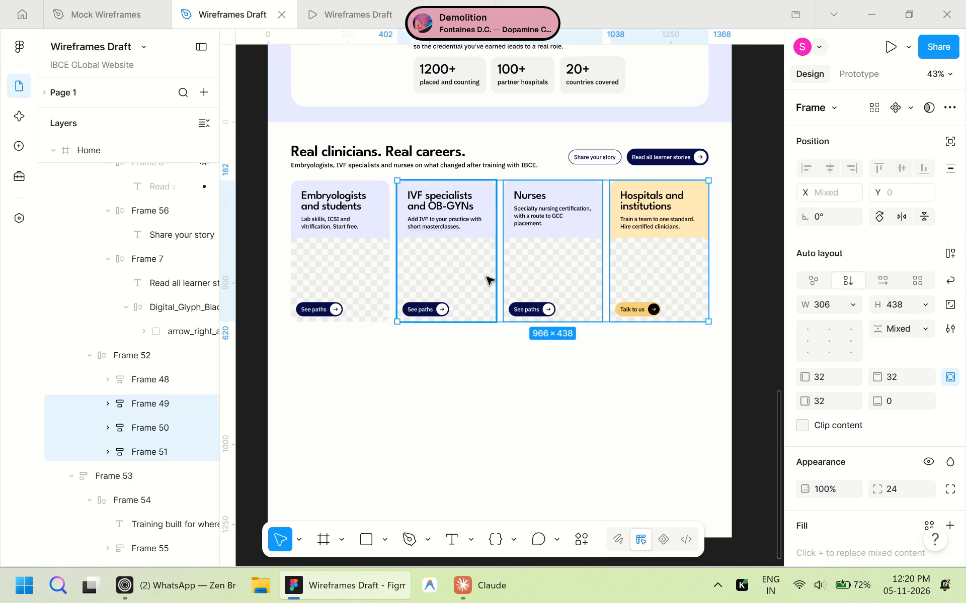
pyautogui.press('Delete')
# Delete the image placeholder with its "See paths" button from the remaining Embryologists and students card.
pyautogui.tripleClick(366, 275)
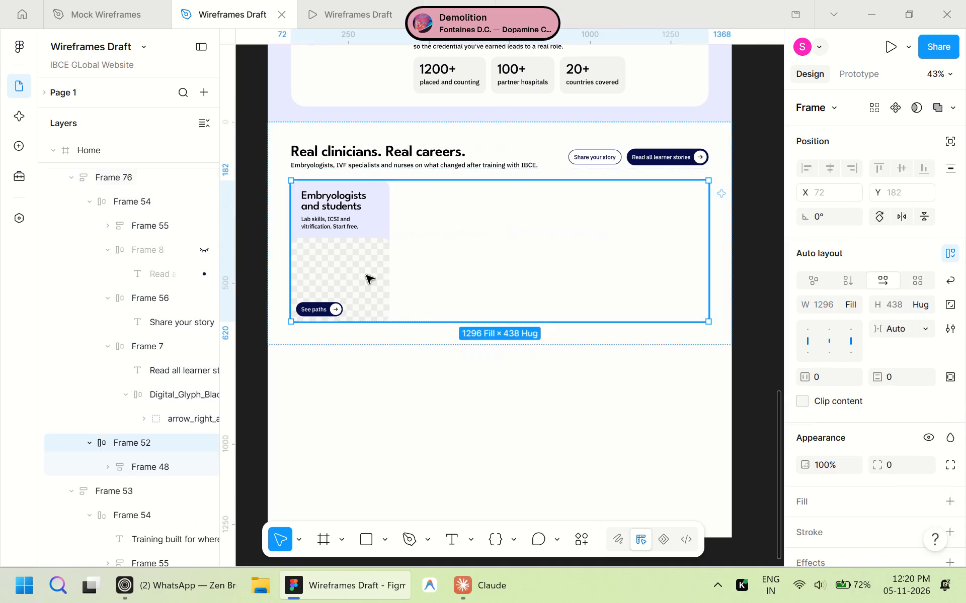
pyautogui.click(366, 275)
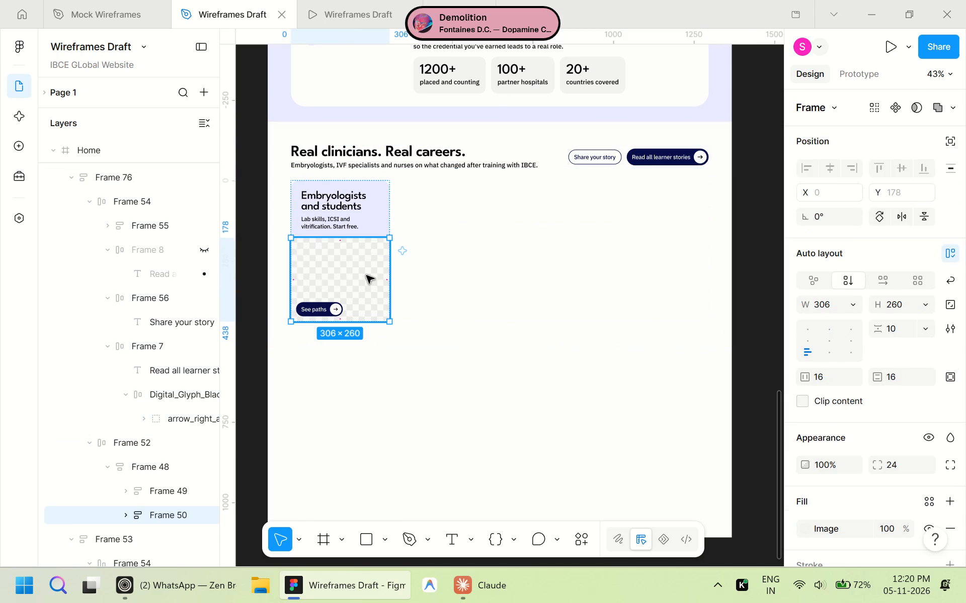
pyautogui.press('Delete')
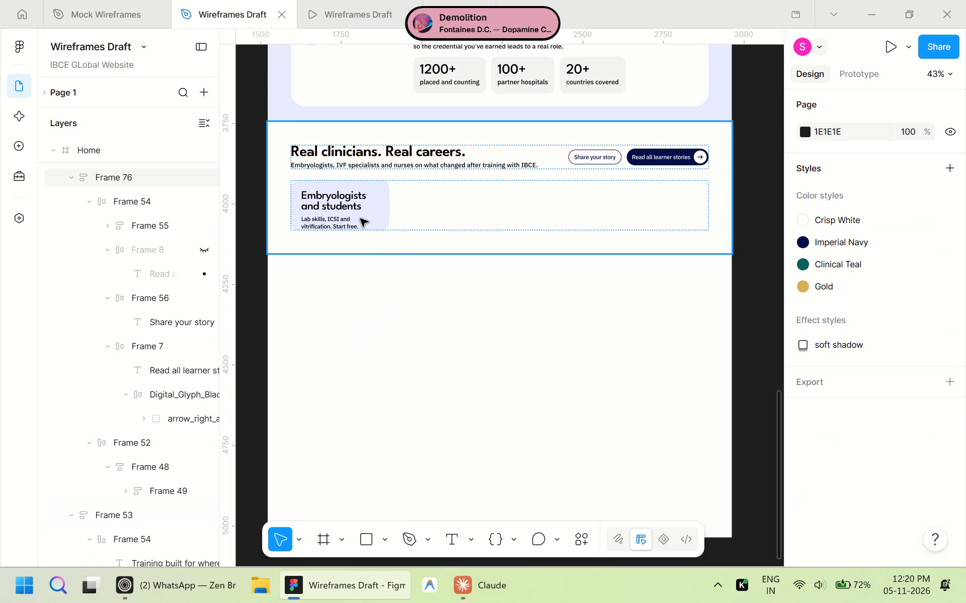
# Set one shared vertical padding of 32 for the top and bottom of the Embryologists and students card.
pyautogui.doubleClick(360, 219)
pyautogui.click(360, 219)
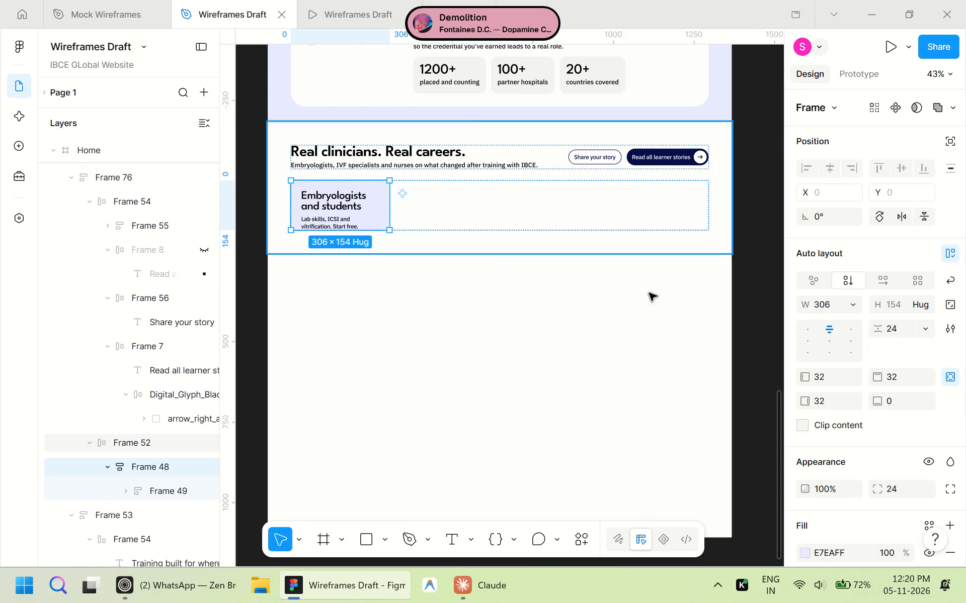
pyautogui.click(947, 374)
pyautogui.click(904, 374)
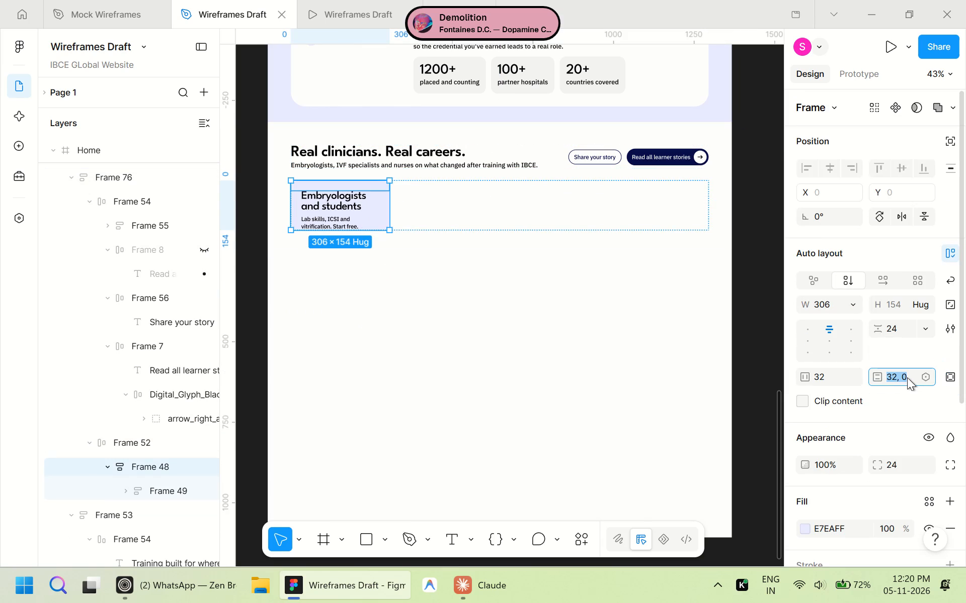
pyautogui.write('32')
pyautogui.press('Return')
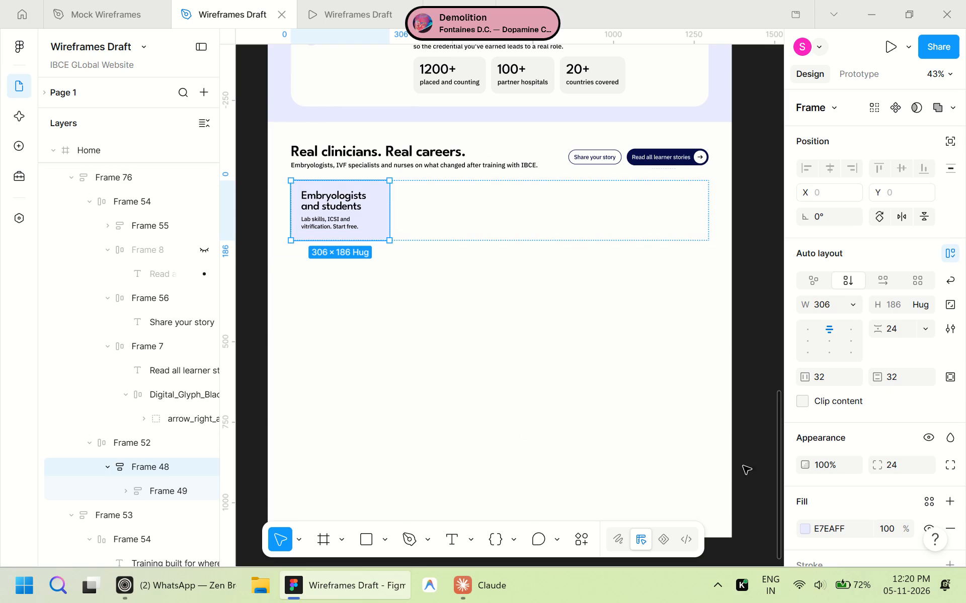
pyautogui.click(764, 323)
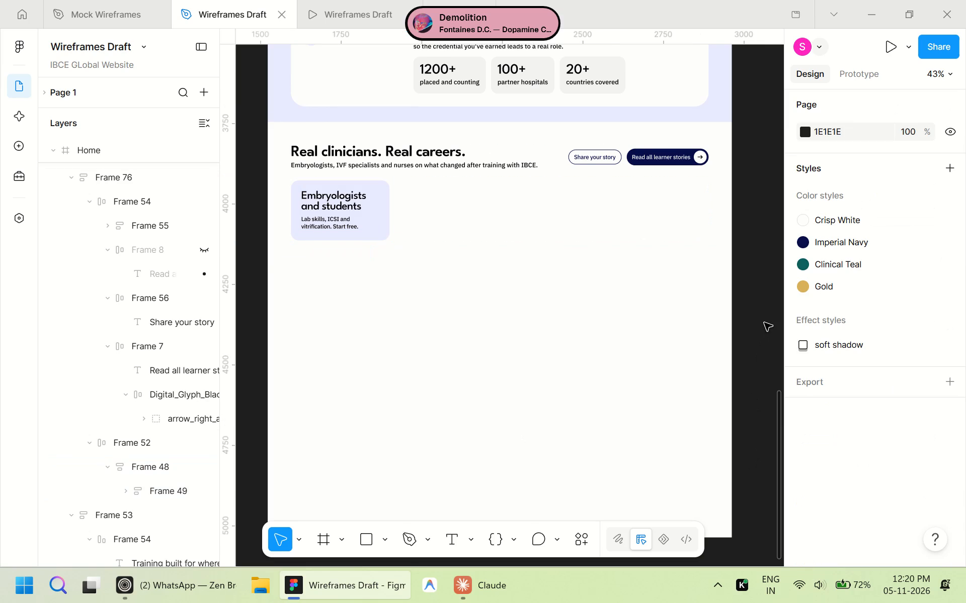
# Change the Embryologists and students card's fill to the light grey sampled from the "20+ countries covered" stat card.
pyautogui.scroll(2, 764, 323)
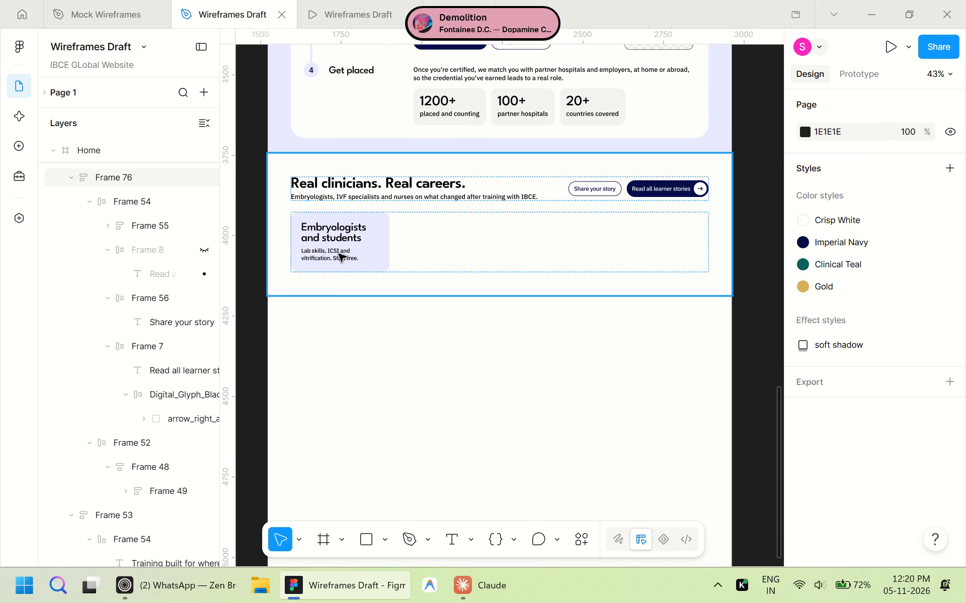
pyautogui.doubleClick(339, 254)
pyautogui.click(339, 254)
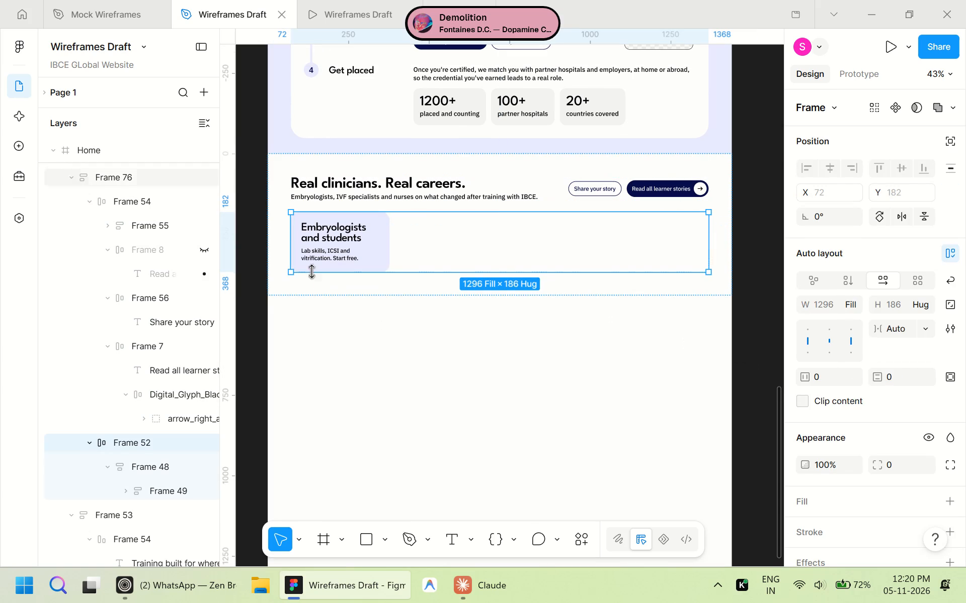
pyautogui.doubleClick(330, 252)
pyautogui.scroll(-5, 857, 419)
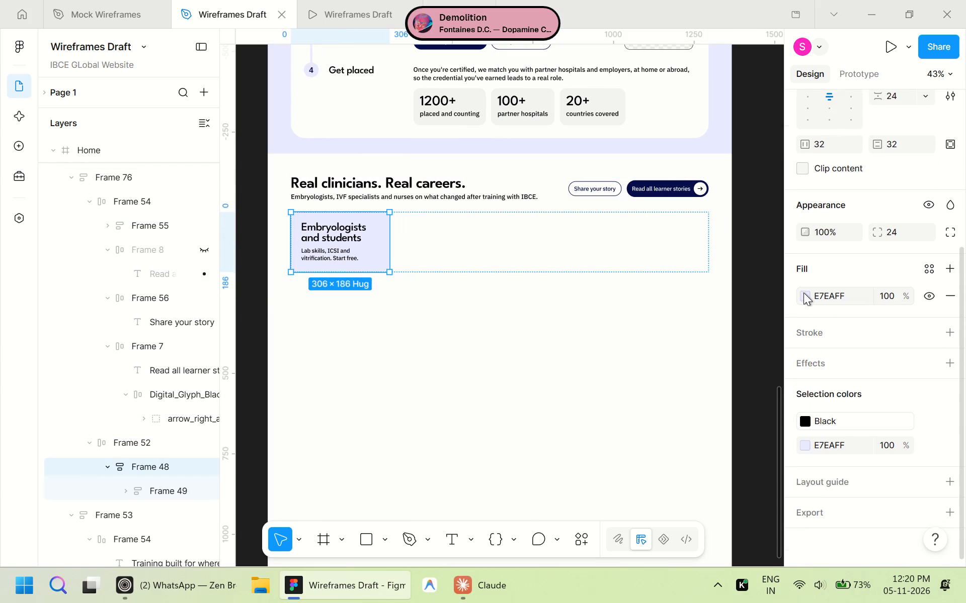
pyautogui.click(803, 292)
pyautogui.click(623, 446)
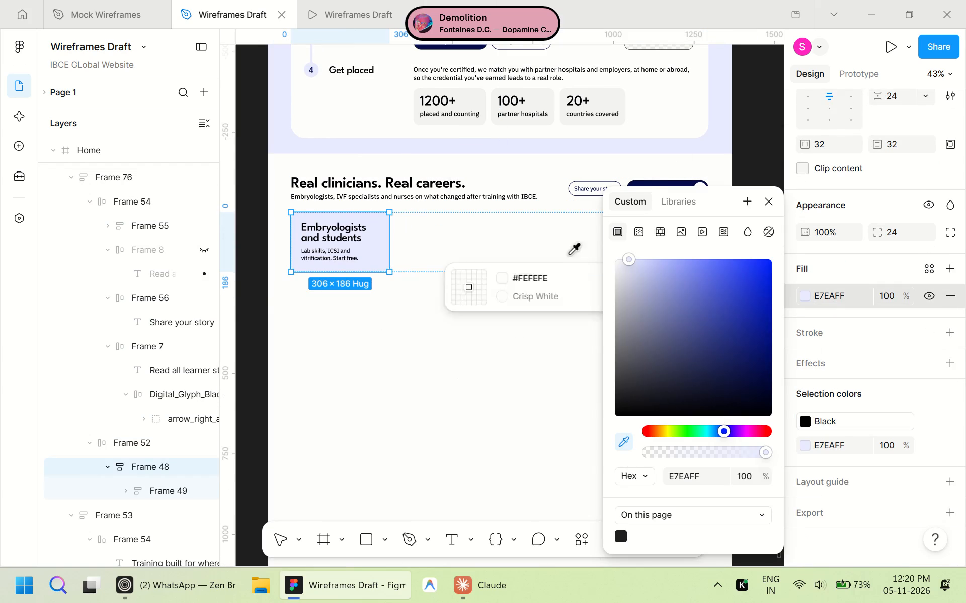
pyautogui.click(617, 101)
pyautogui.click(754, 139)
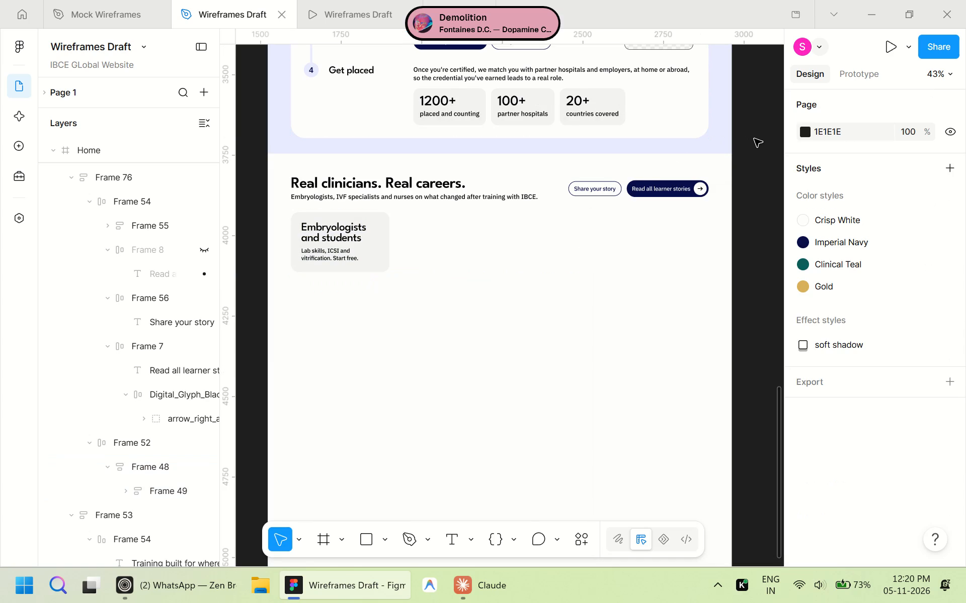
# Set the height of the arrow icon inside the "Read all learner stories" button to 20, keeping its proportions locked.
pyautogui.scroll(3, 754, 179)
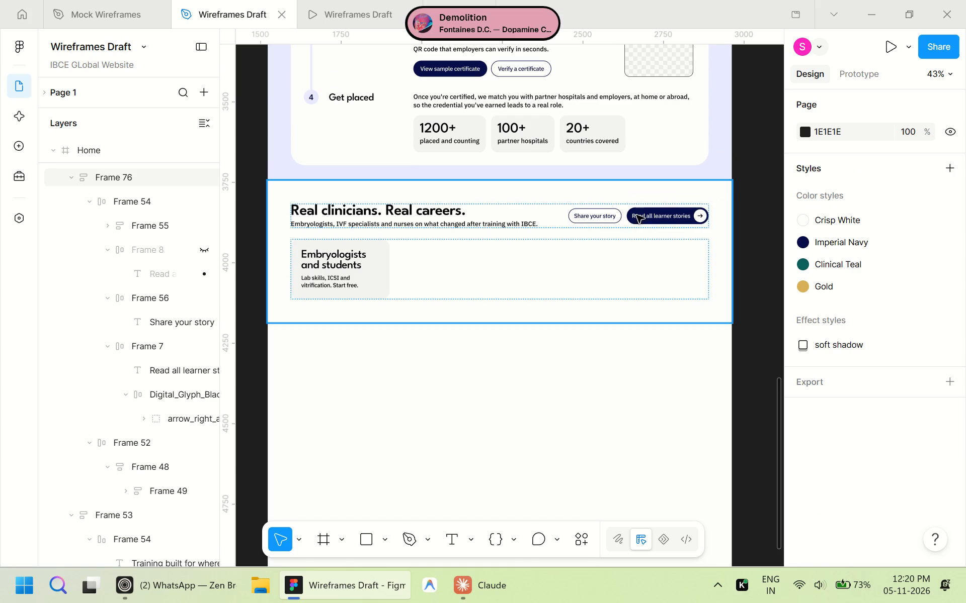
pyautogui.click(667, 213)
pyautogui.keyDown('ctrl'); pyautogui.scroll(7, 685, 213); pyautogui.keyUp('ctrl')
pyautogui.tripleClick(441, 215)
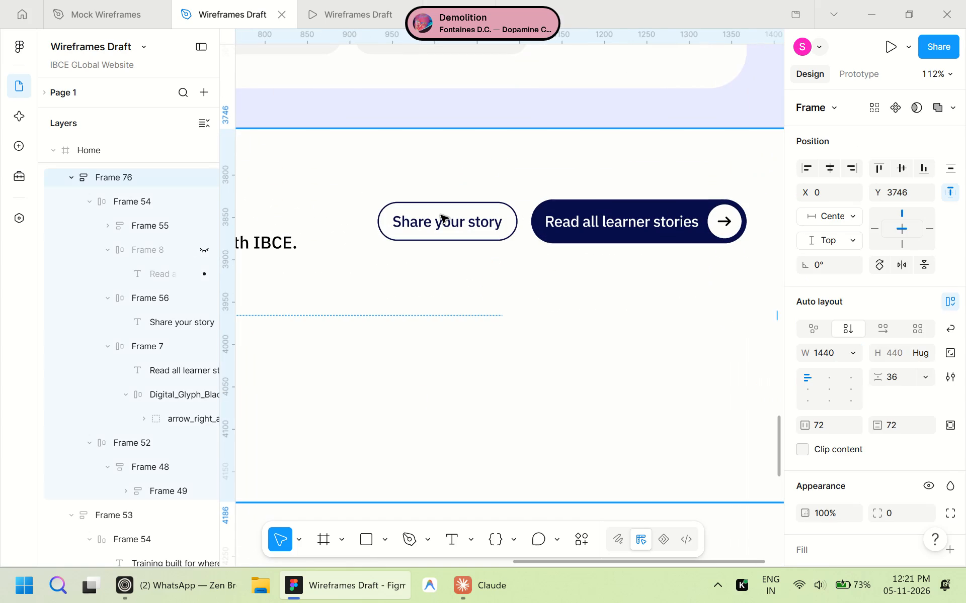
pyautogui.click(667, 221)
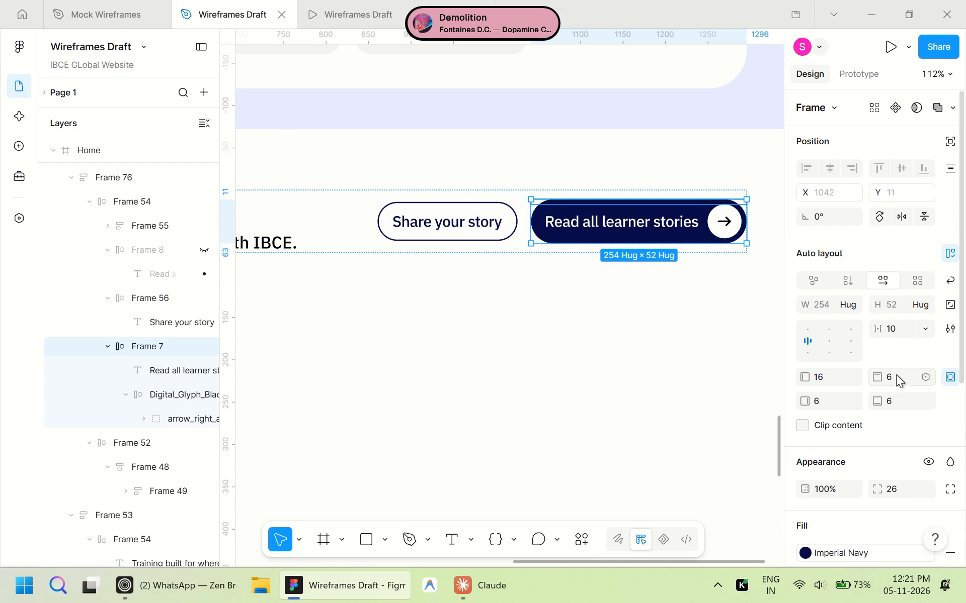
pyautogui.tripleClick(728, 227)
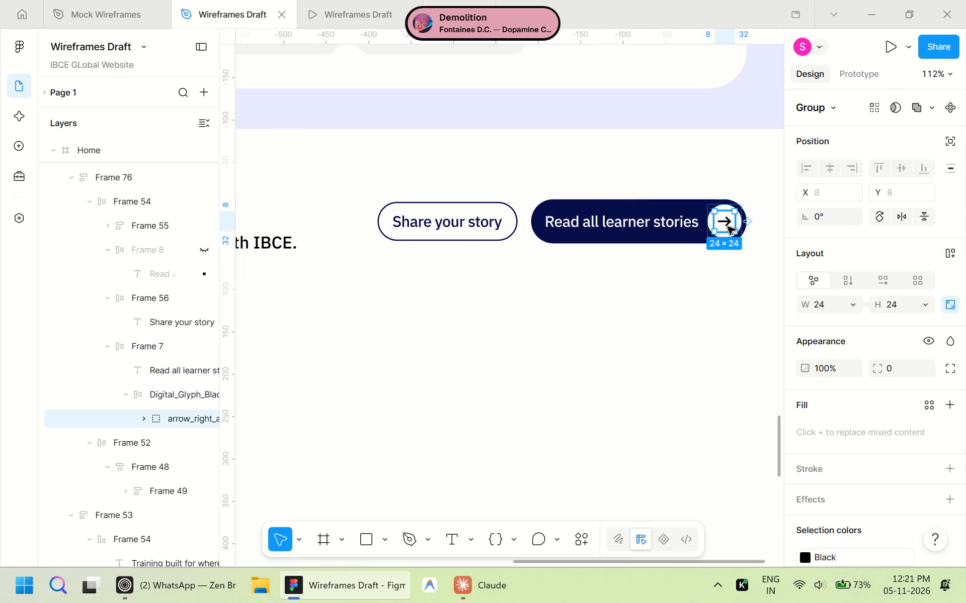
pyautogui.click(899, 305)
pyautogui.write('20')
pyautogui.press('Return')
pyautogui.keyDown('ctrl'); pyautogui.scroll(-3, 751, 308); pyautogui.keyUp('ctrl')
pyautogui.keyDown('shift'); pyautogui.scroll(-4, 761, 302); pyautogui.keyUp('shift')
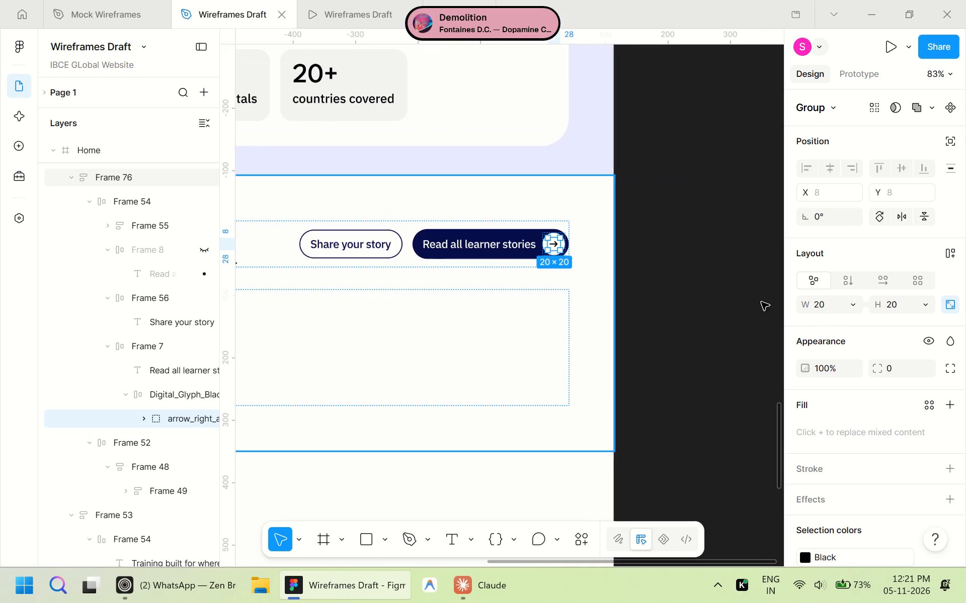
pyautogui.click(703, 296)
# Set the top, right and bottom padding of the "Read all learner stories" button to 5.
pyautogui.tripleClick(474, 242)
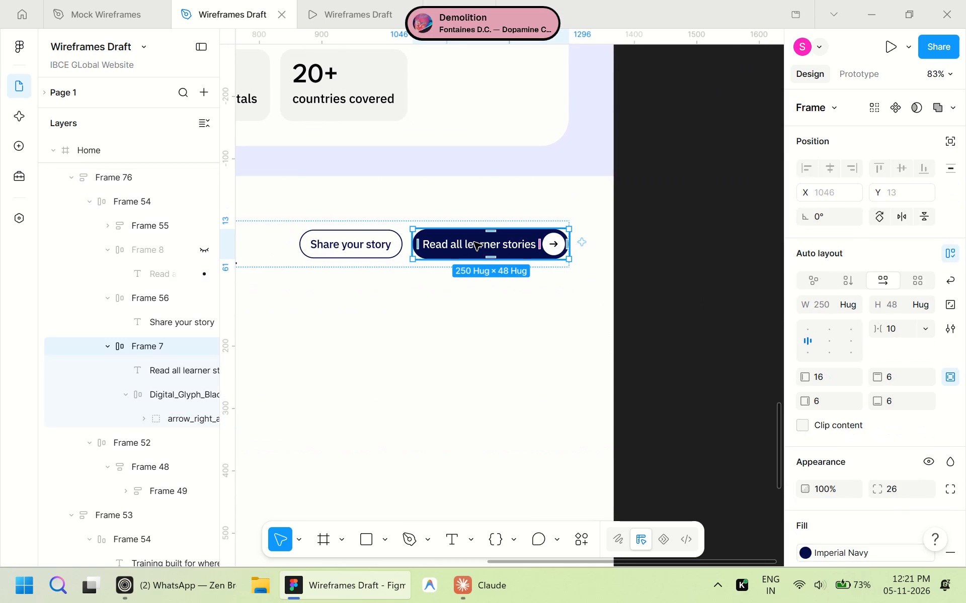
pyautogui.click(902, 374)
pyautogui.press('5')
pyautogui.press('Return')
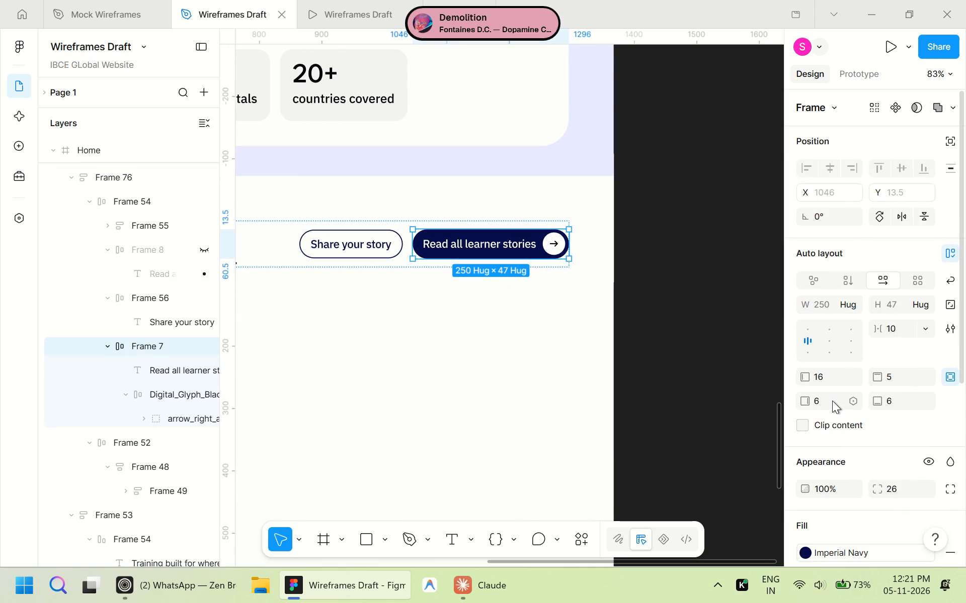
pyautogui.click(832, 400)
pyautogui.press('5')
pyautogui.press('Return')
pyautogui.click(910, 403)
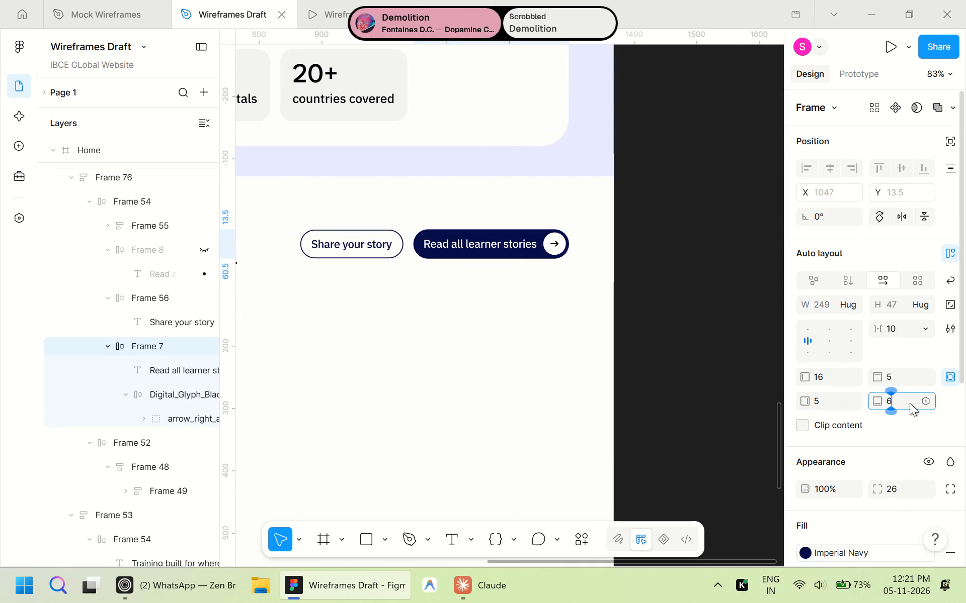
pyautogui.press('5')
pyautogui.press('Return')
pyautogui.click(663, 250)
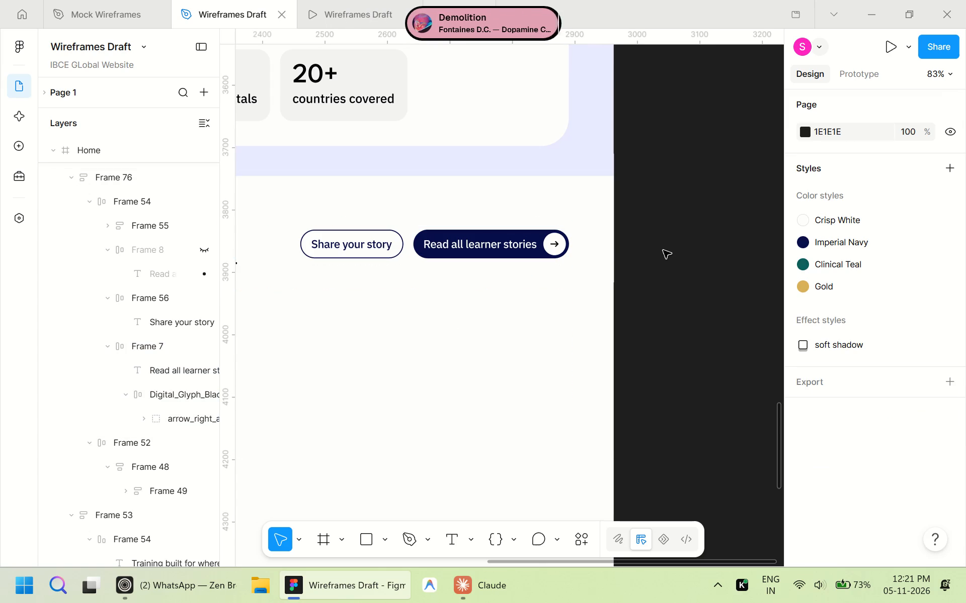
# Undo the last padding changes on the "Read all learner stories" button.
pyautogui.keyDown('ctrl'); pyautogui.scroll(-7, 669, 254); pyautogui.keyUp('ctrl')
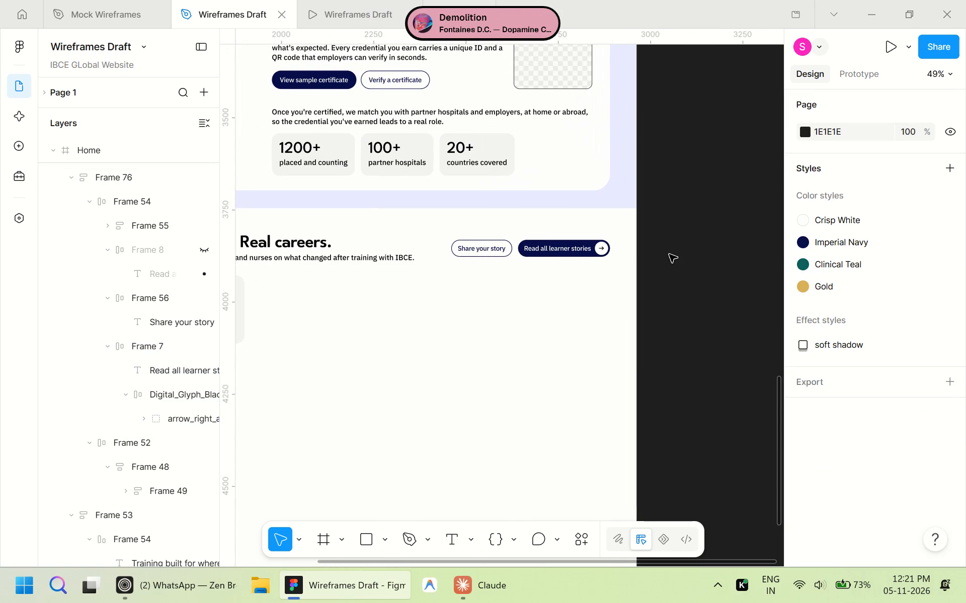
pyautogui.keyDown('ctrl'); pyautogui.scroll(4, 569, 252); pyautogui.keyUp('ctrl')
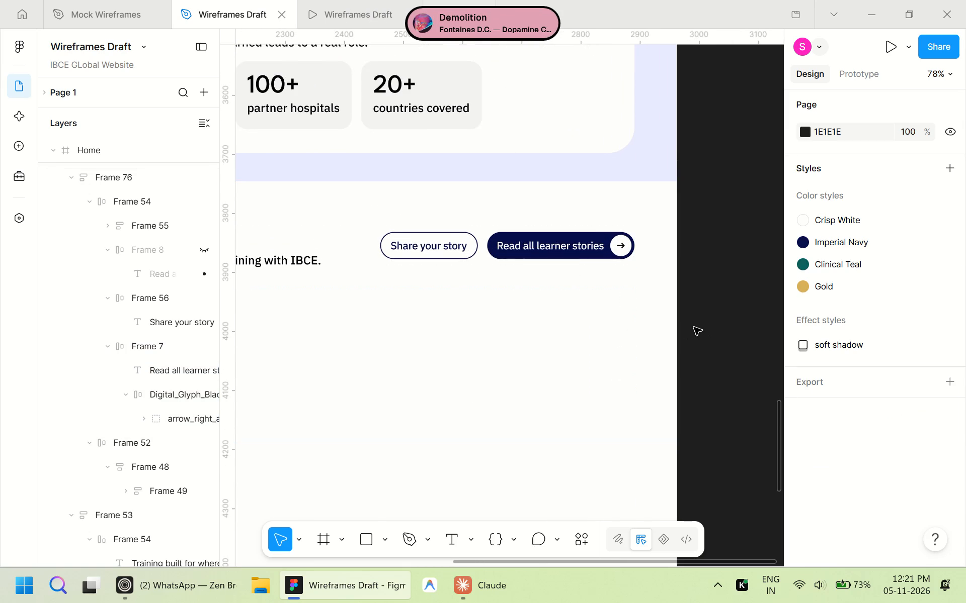
pyautogui.hotkey('ctrl', 'z')
pyautogui.hotkey('ctrl', 'z')
pyautogui.hotkey('ctrl', 'z')
pyautogui.hotkey('ctrl', 'z')
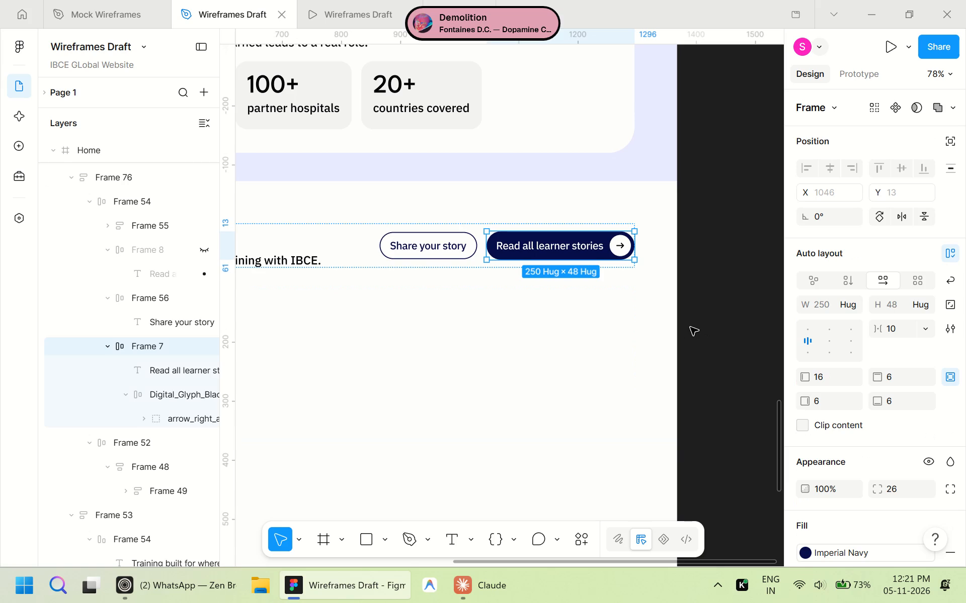
pyautogui.click(690, 327)
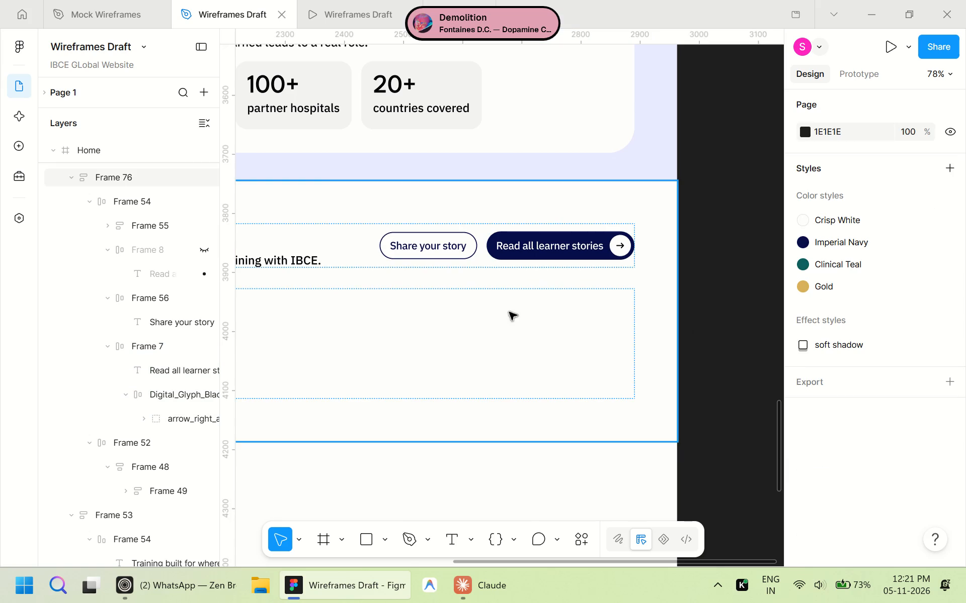
# Set the stroke position of the "Share your story" button to Outside.
pyautogui.doubleClick(424, 252)
pyautogui.click(424, 252)
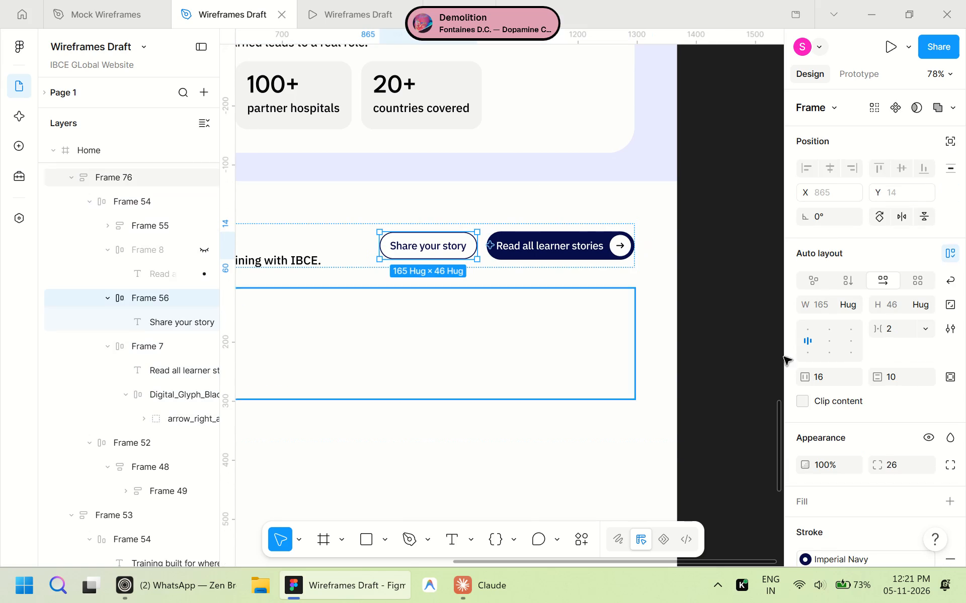
pyautogui.scroll(-1, 908, 418)
pyautogui.click(824, 511)
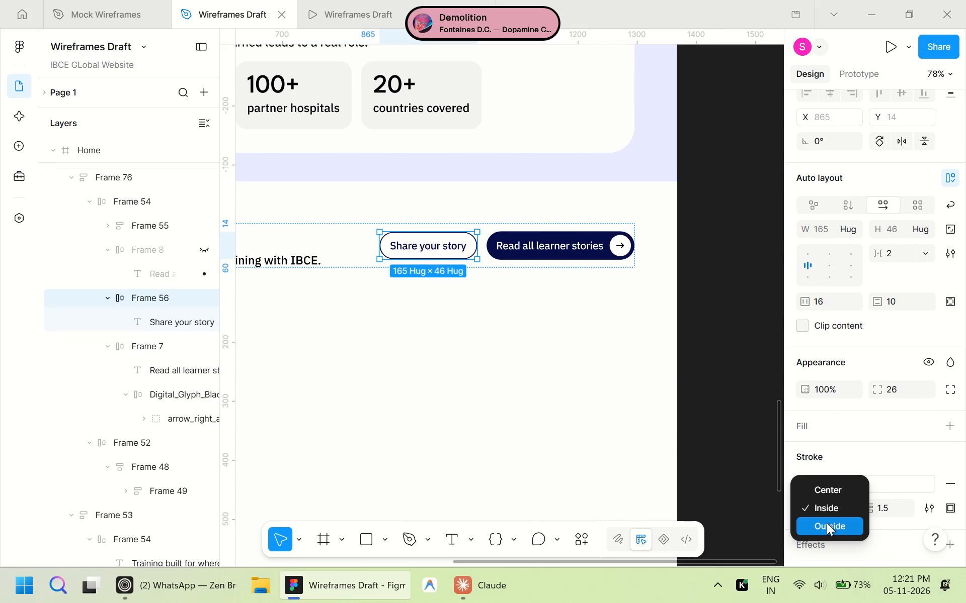
pyautogui.click(827, 524)
pyautogui.click(716, 352)
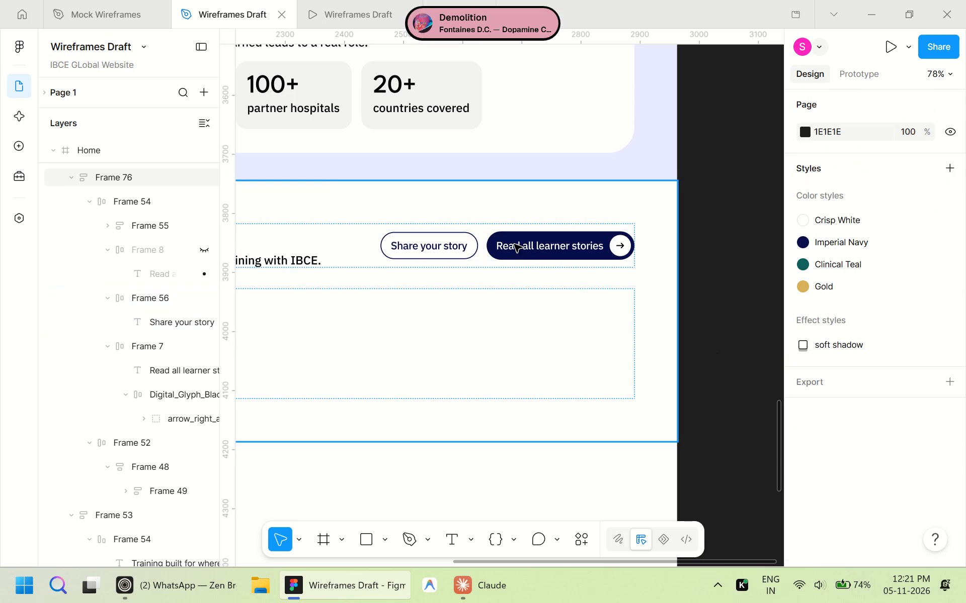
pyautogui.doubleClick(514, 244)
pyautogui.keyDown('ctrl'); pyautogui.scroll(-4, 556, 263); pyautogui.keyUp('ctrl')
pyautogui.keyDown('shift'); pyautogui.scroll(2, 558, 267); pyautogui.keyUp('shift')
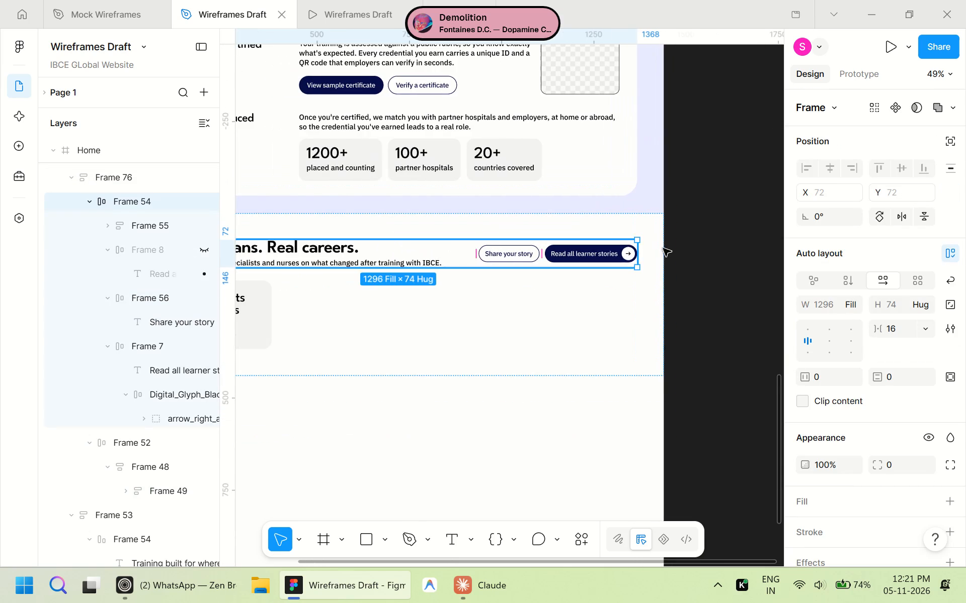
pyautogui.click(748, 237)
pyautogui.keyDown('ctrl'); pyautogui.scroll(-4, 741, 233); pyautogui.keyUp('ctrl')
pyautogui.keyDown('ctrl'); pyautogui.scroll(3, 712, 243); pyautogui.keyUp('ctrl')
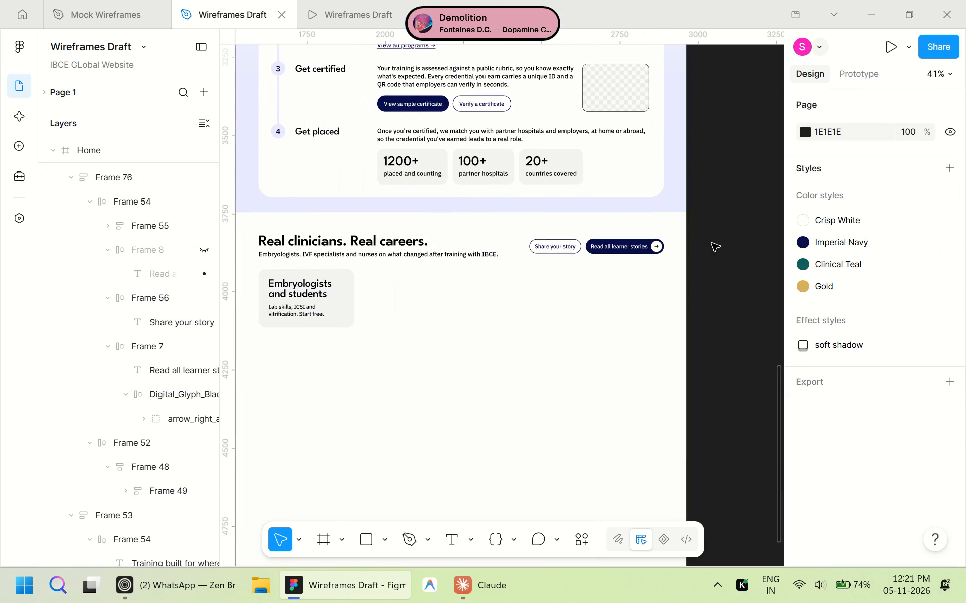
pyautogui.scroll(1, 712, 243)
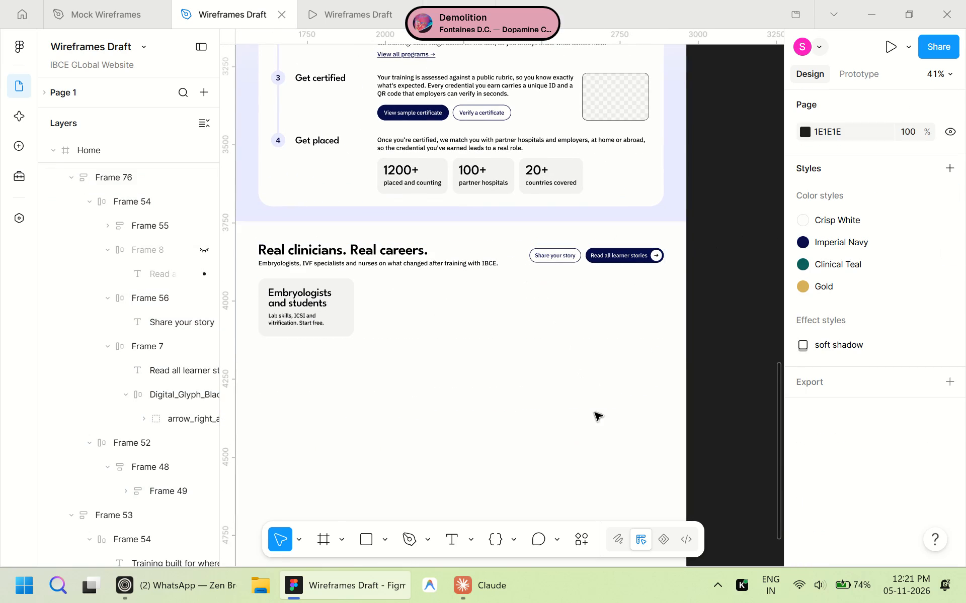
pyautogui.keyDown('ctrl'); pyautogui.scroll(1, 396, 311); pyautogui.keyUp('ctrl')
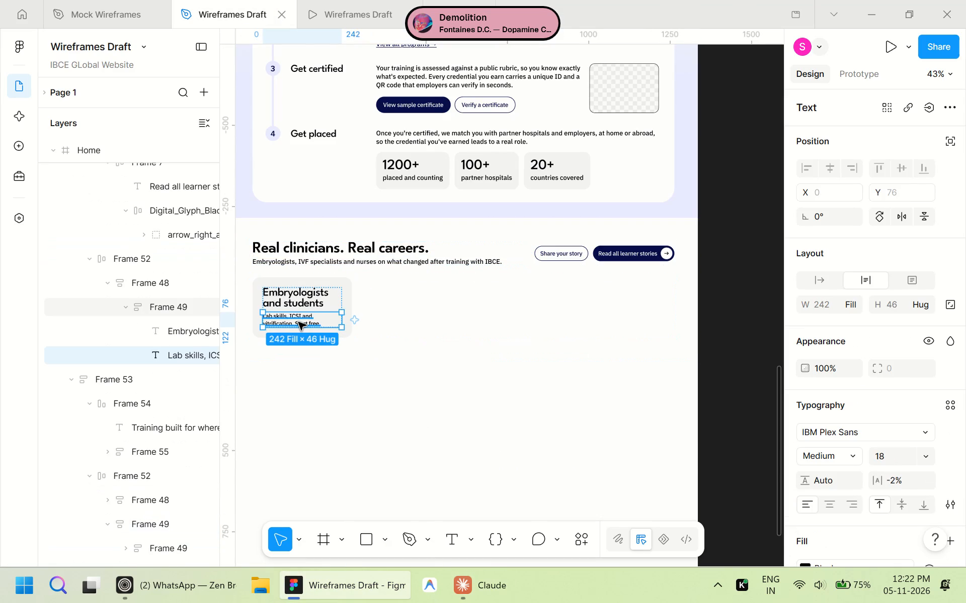
pyautogui.doubleClick(298, 322)
pyautogui.hotkey('ctrl', 'v')
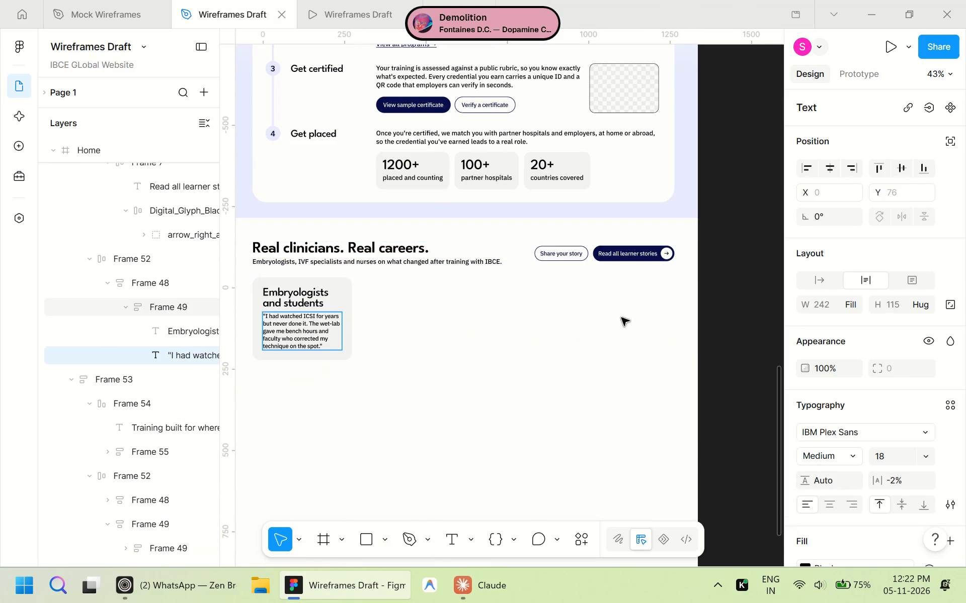
pyautogui.click(722, 288)
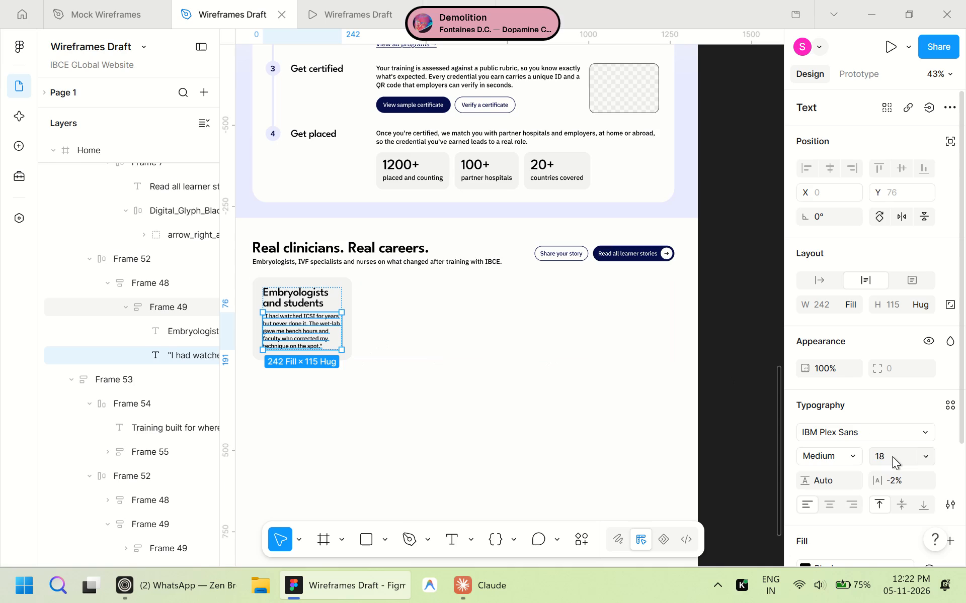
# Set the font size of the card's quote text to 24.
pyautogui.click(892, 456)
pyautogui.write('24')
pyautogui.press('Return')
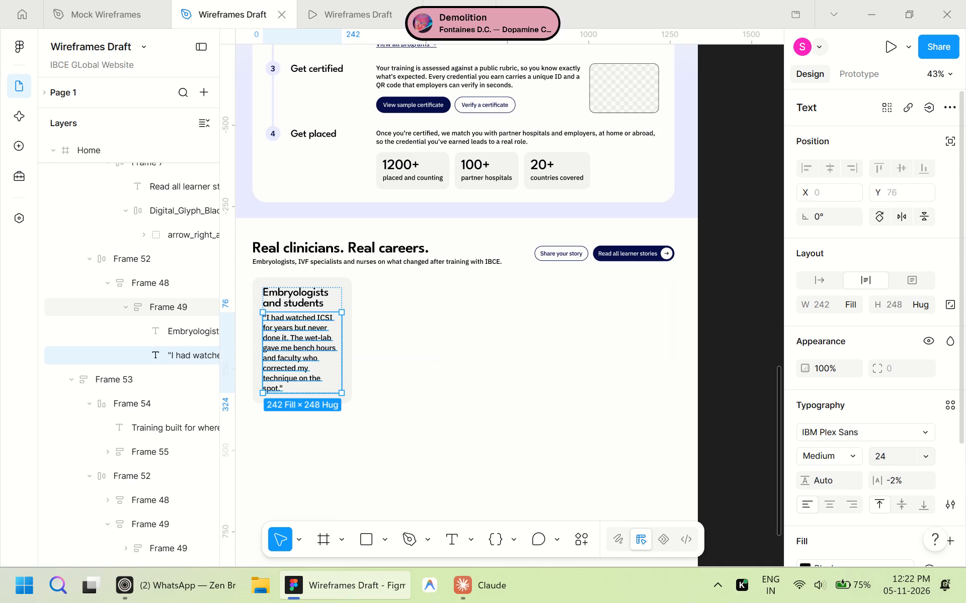
# Set the font size of the card's quote text to 20.
pyautogui.click(892, 454)
pyautogui.write('20')
pyautogui.press('Return')
pyautogui.keyDown('ctrl'); pyautogui.scroll(4, 313, 356); pyautogui.keyUp('ctrl')
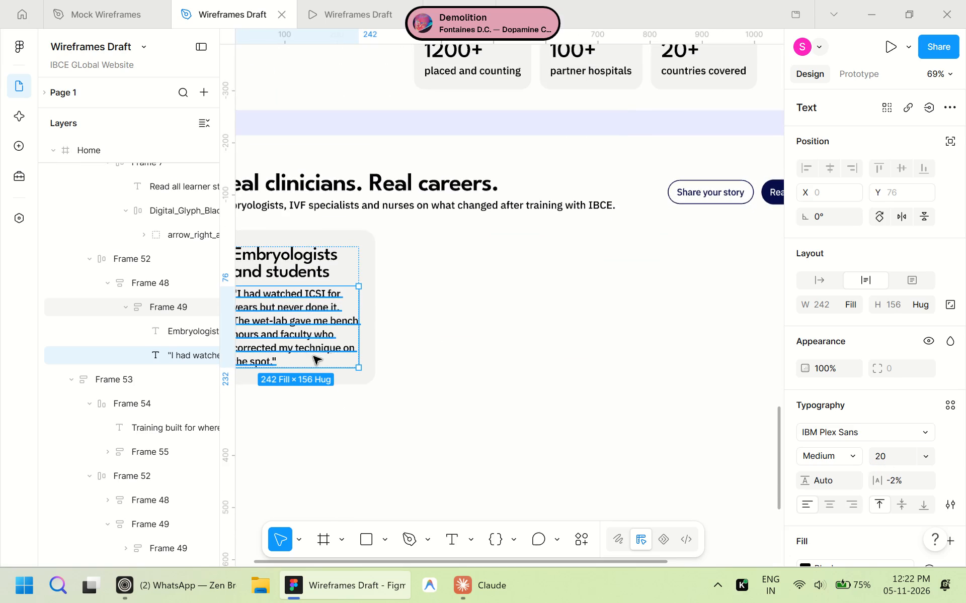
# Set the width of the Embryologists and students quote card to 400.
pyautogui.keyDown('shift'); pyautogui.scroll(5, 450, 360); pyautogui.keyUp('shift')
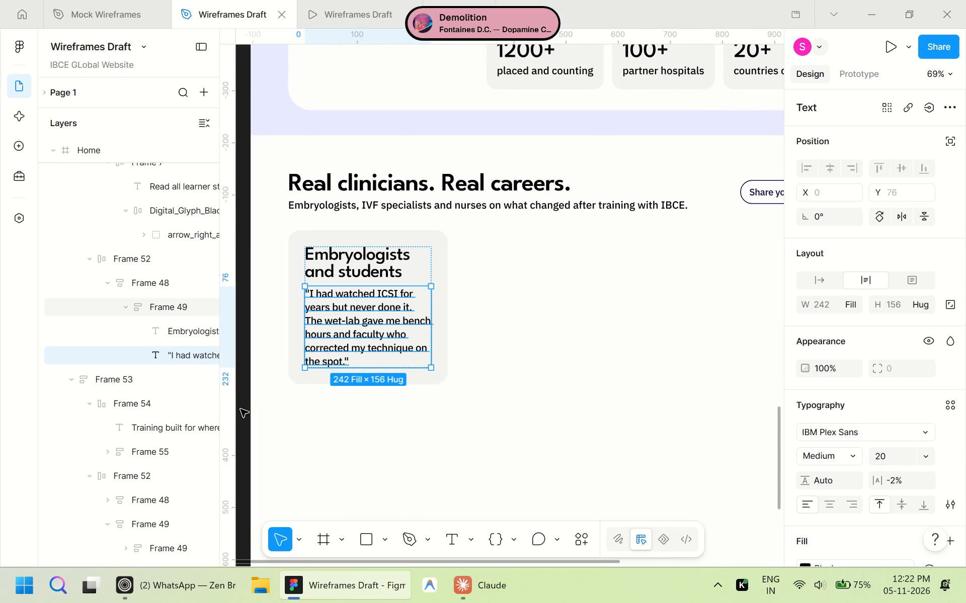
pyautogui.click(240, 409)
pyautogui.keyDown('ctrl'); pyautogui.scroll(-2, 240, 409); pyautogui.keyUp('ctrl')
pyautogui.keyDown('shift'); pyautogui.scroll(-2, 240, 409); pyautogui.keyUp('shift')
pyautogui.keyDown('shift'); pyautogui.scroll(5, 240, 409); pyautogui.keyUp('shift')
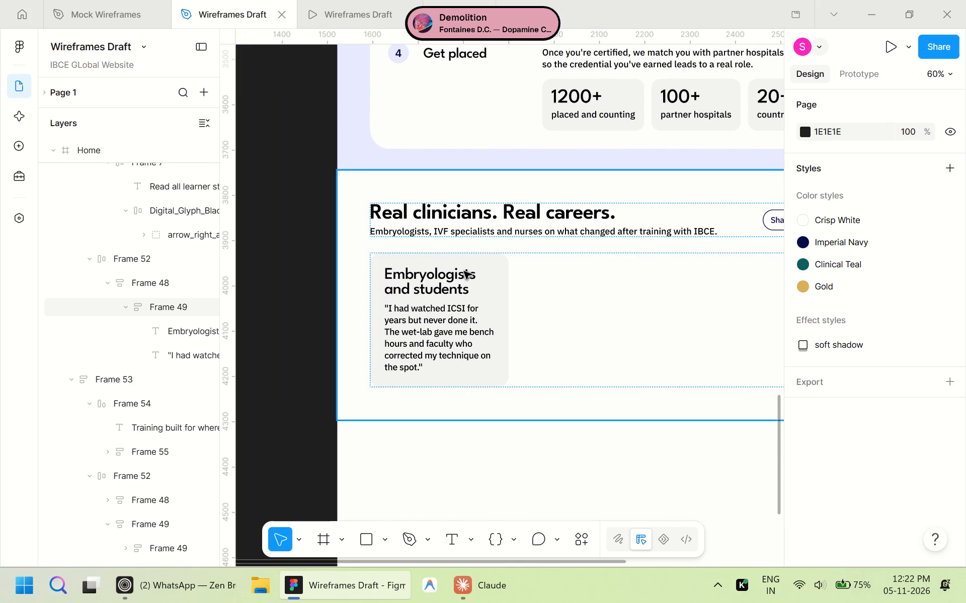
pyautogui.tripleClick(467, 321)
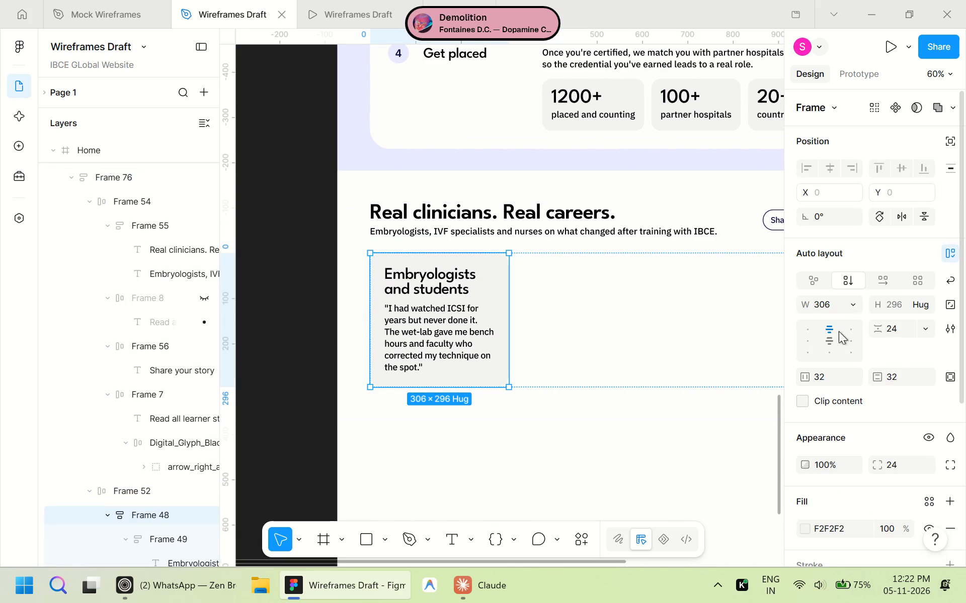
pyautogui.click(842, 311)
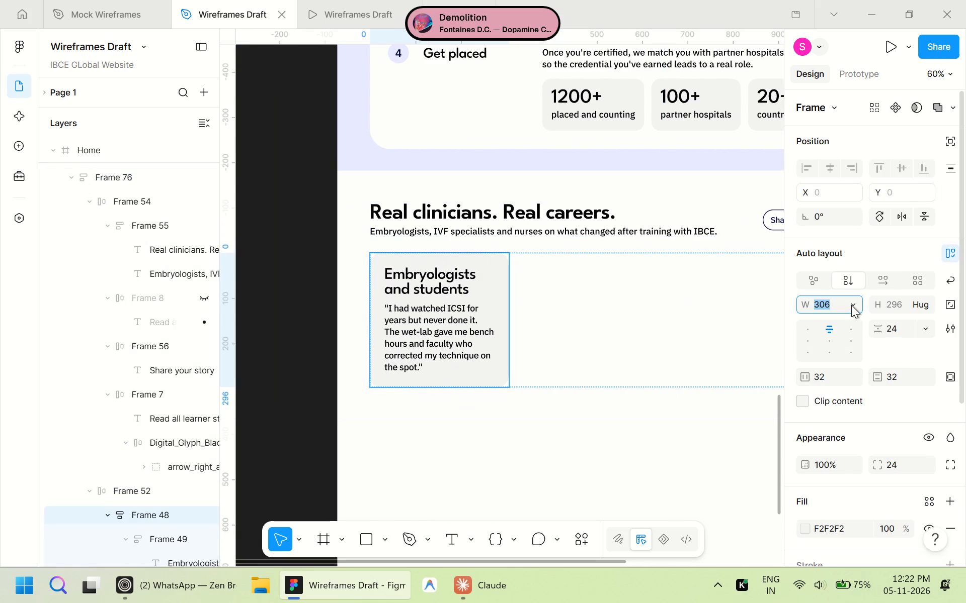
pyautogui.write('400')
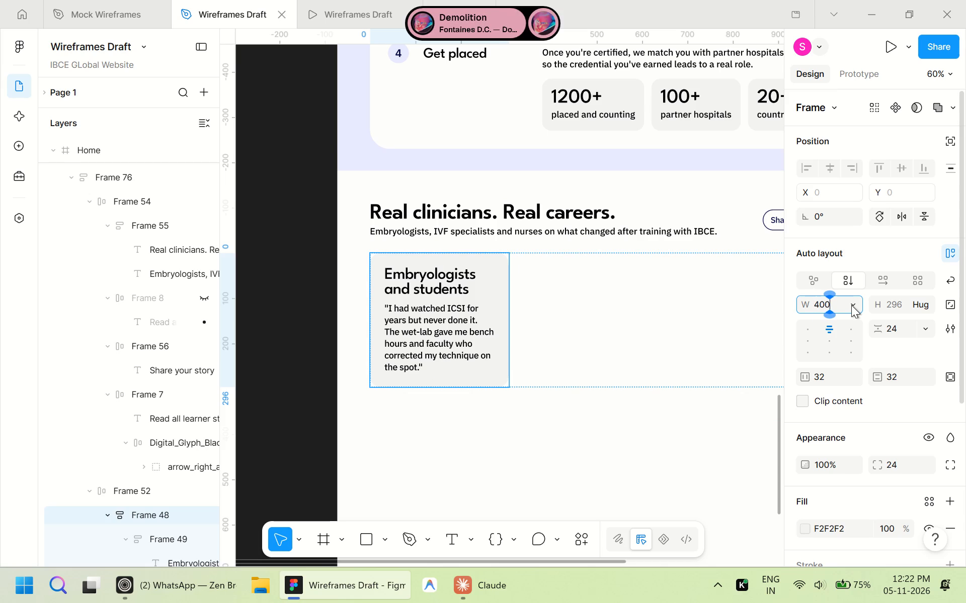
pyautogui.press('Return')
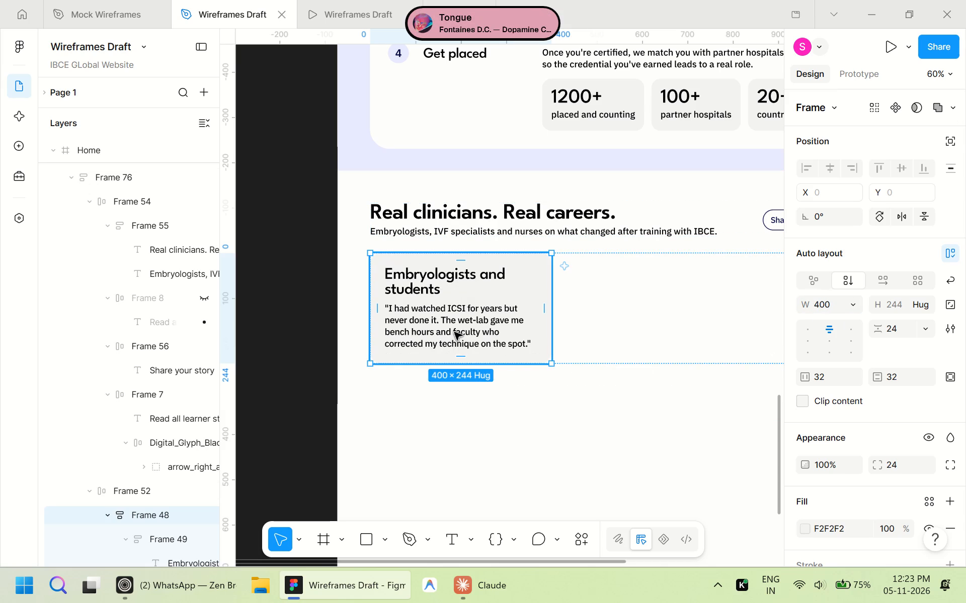
# Set the font size of the card's quote text to 24.
pyautogui.tripleClick(454, 332)
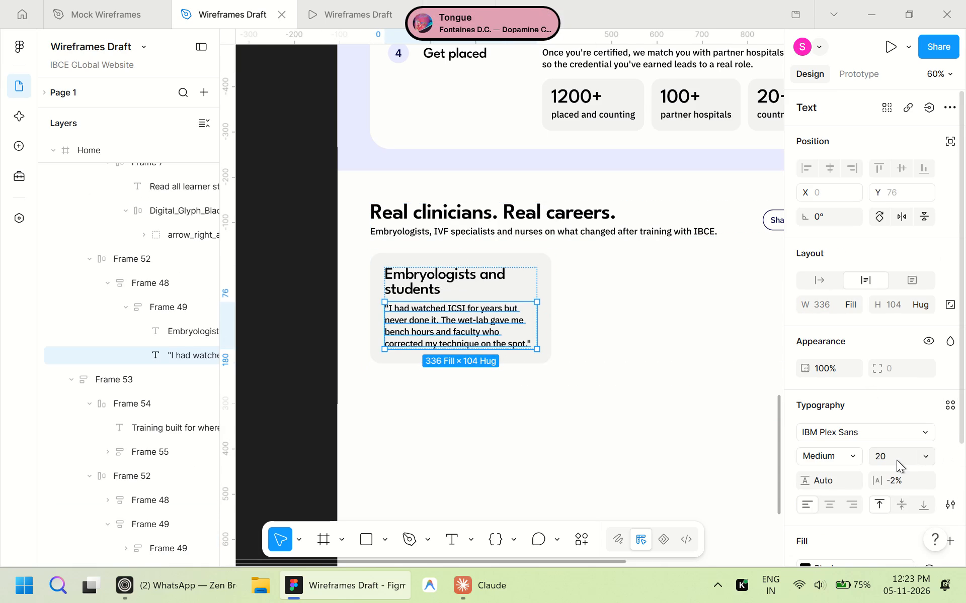
pyautogui.click(897, 460)
pyautogui.write('24')
pyautogui.press('Return')
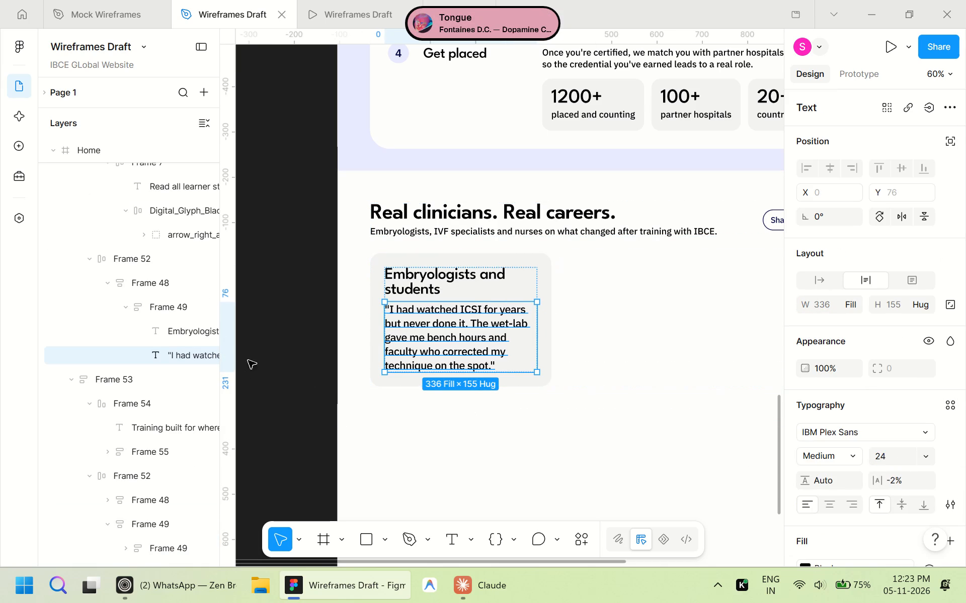
pyautogui.doubleClick(258, 349)
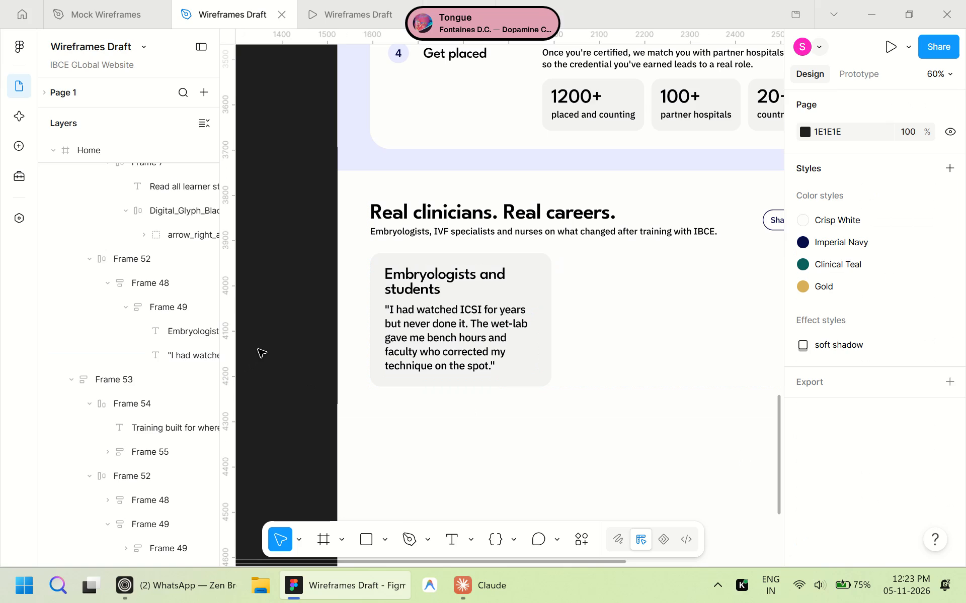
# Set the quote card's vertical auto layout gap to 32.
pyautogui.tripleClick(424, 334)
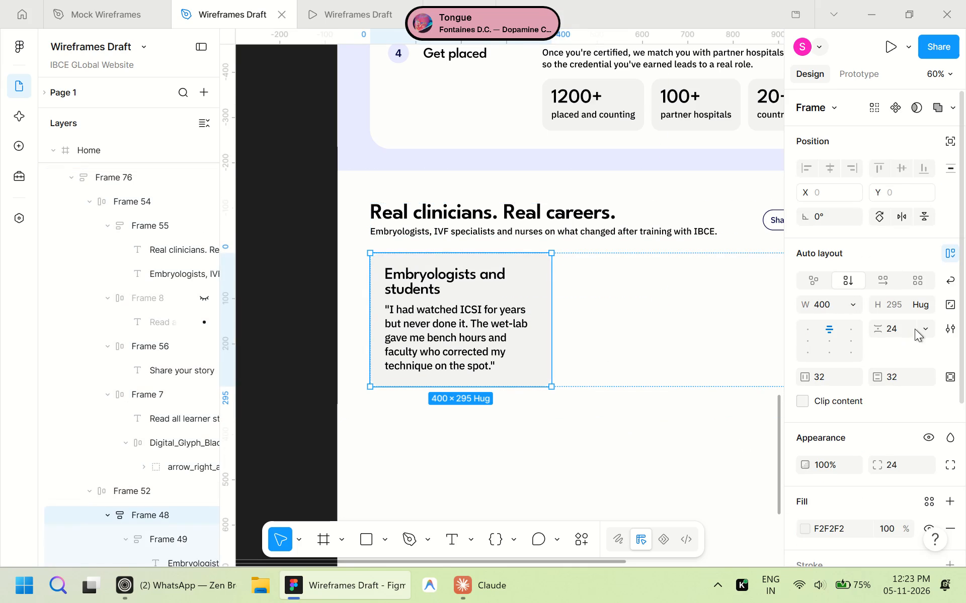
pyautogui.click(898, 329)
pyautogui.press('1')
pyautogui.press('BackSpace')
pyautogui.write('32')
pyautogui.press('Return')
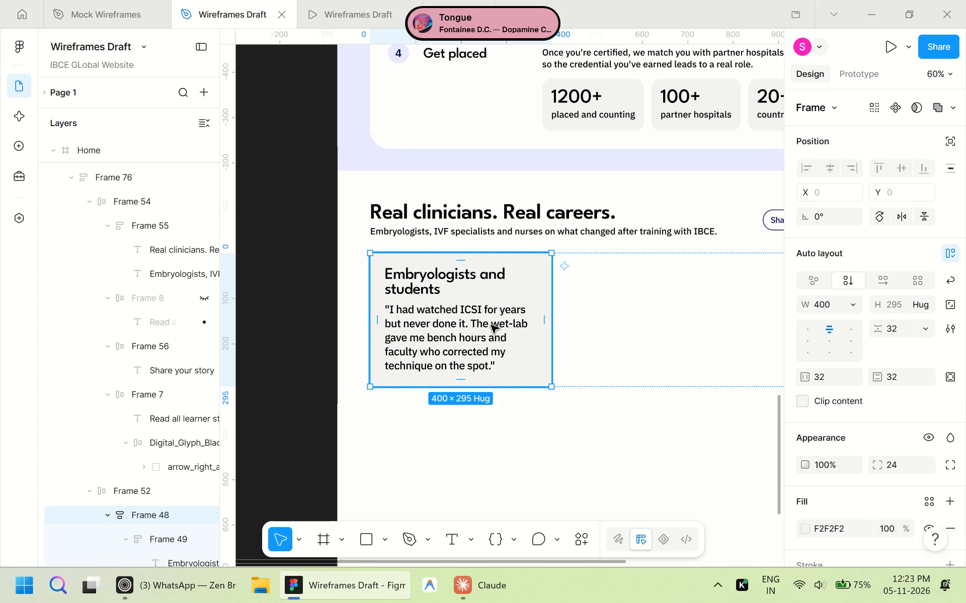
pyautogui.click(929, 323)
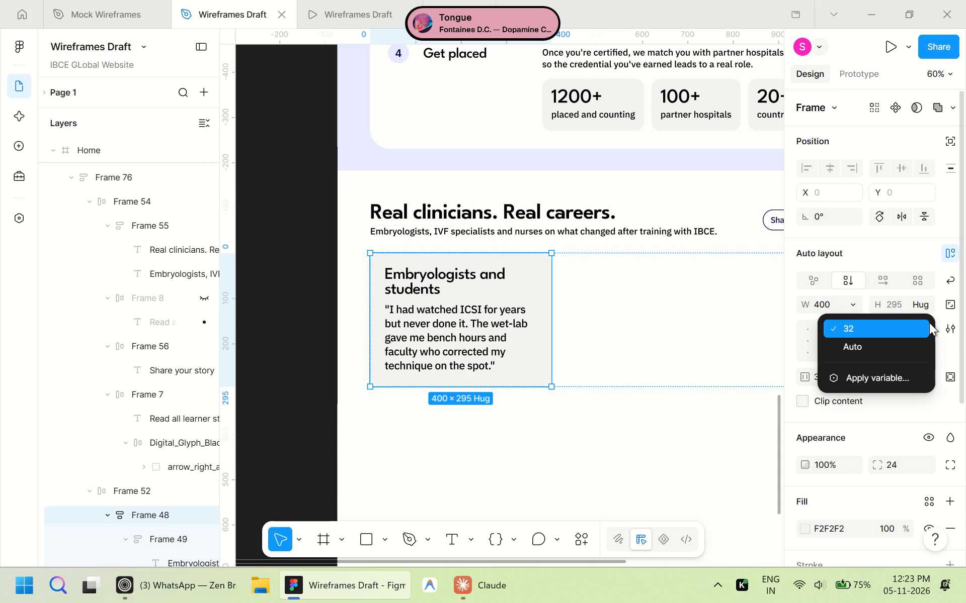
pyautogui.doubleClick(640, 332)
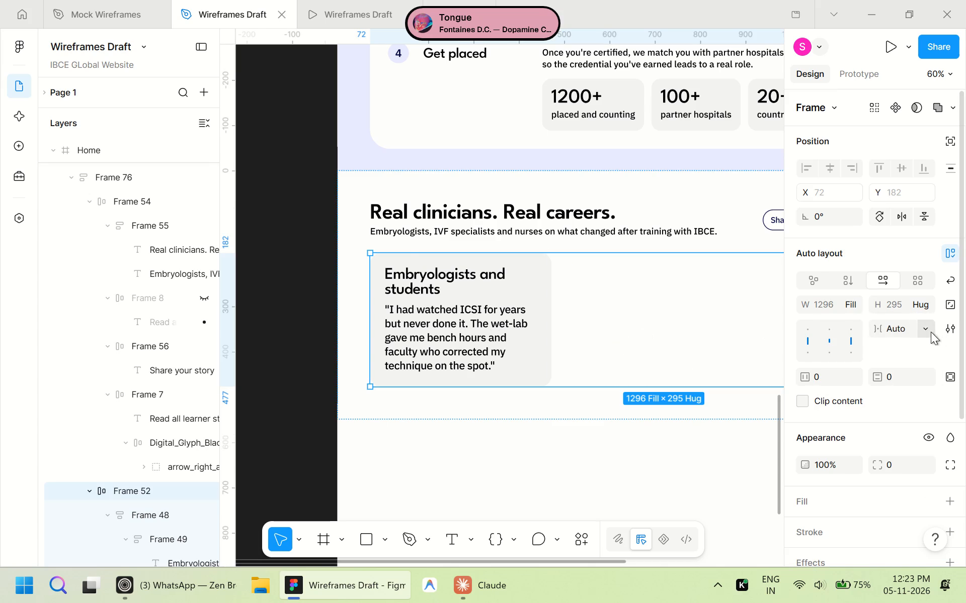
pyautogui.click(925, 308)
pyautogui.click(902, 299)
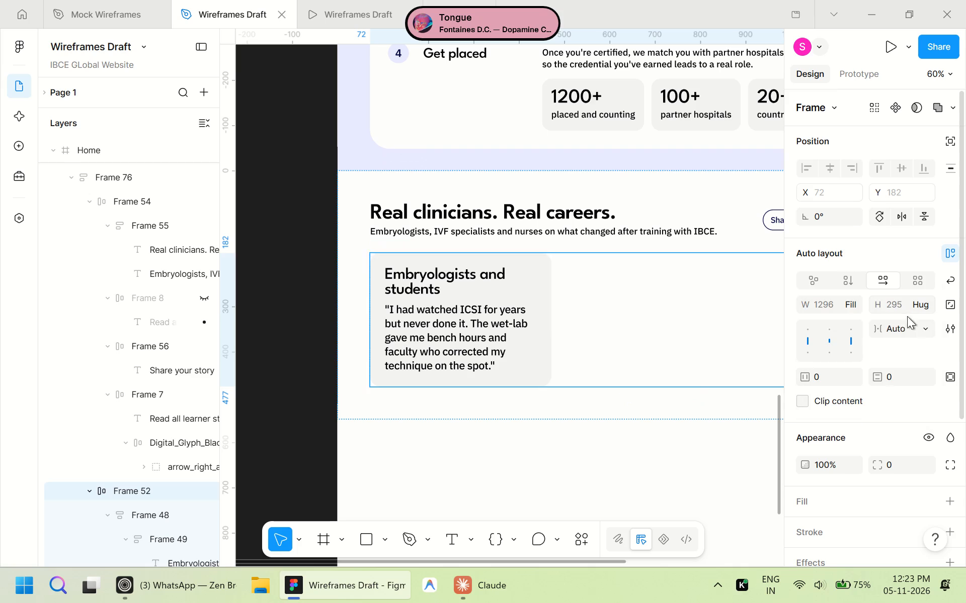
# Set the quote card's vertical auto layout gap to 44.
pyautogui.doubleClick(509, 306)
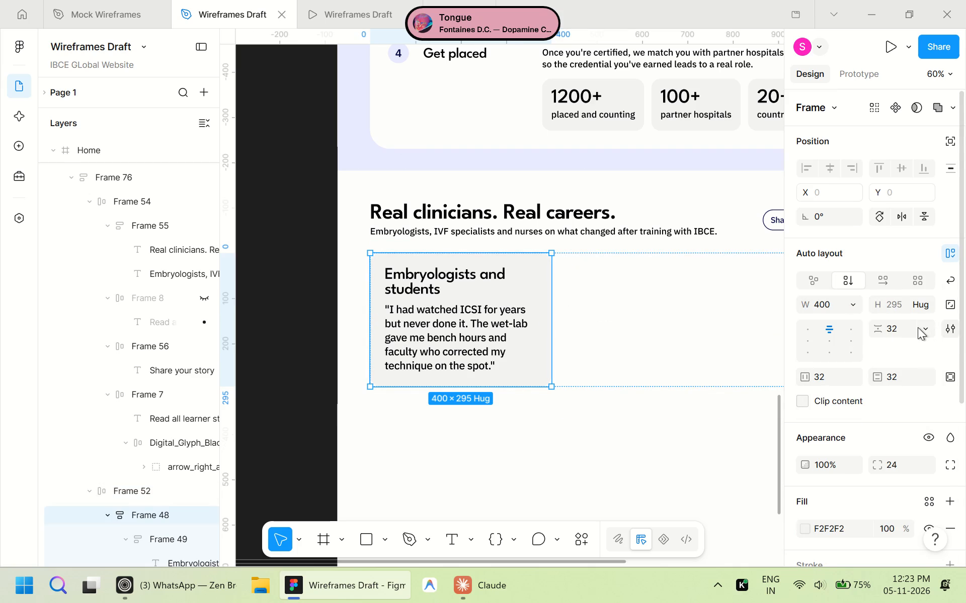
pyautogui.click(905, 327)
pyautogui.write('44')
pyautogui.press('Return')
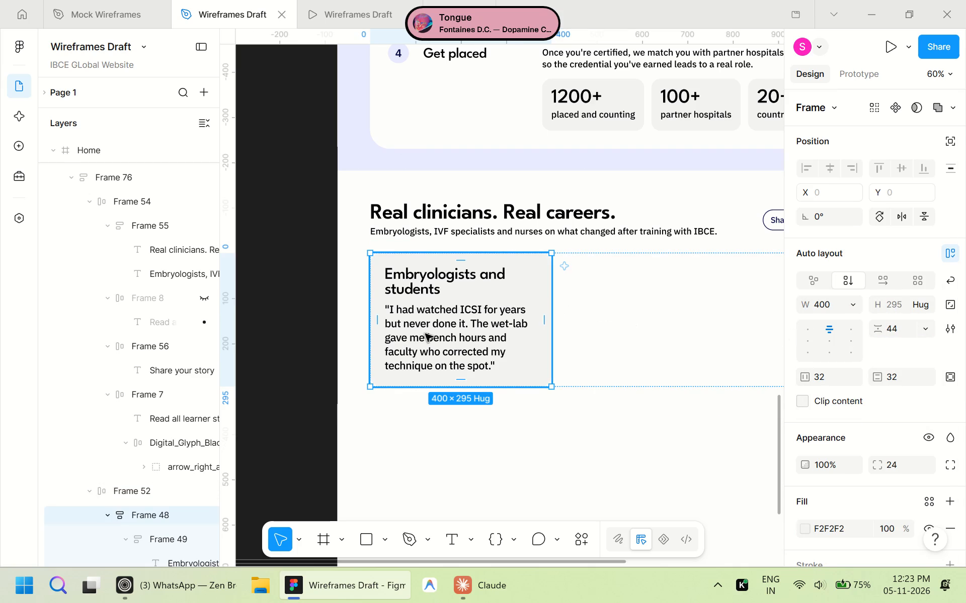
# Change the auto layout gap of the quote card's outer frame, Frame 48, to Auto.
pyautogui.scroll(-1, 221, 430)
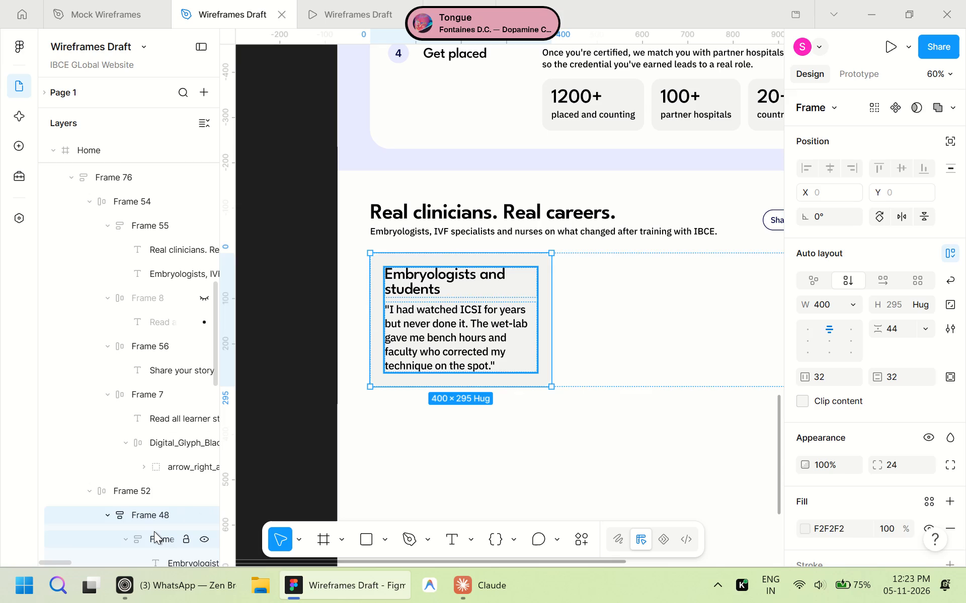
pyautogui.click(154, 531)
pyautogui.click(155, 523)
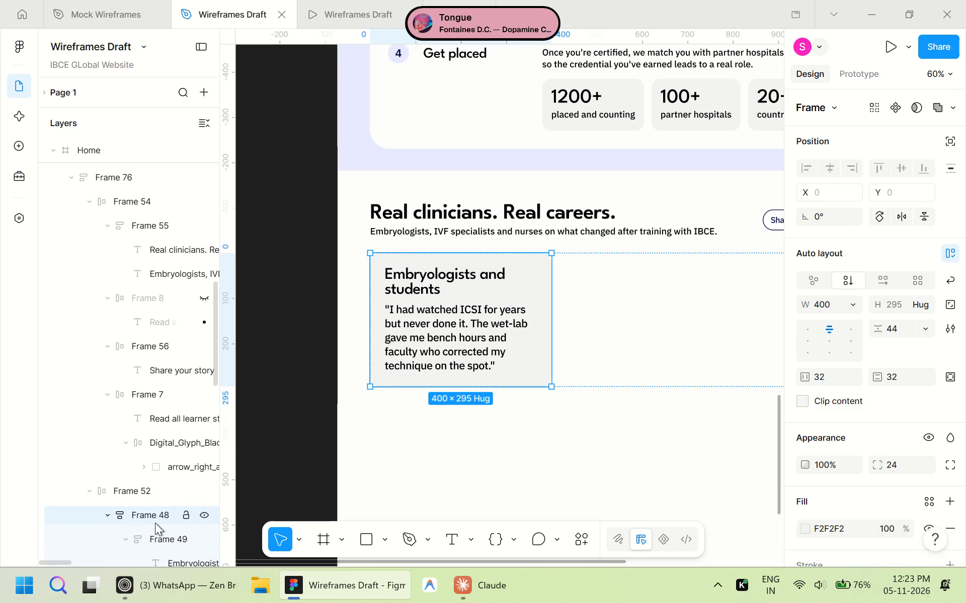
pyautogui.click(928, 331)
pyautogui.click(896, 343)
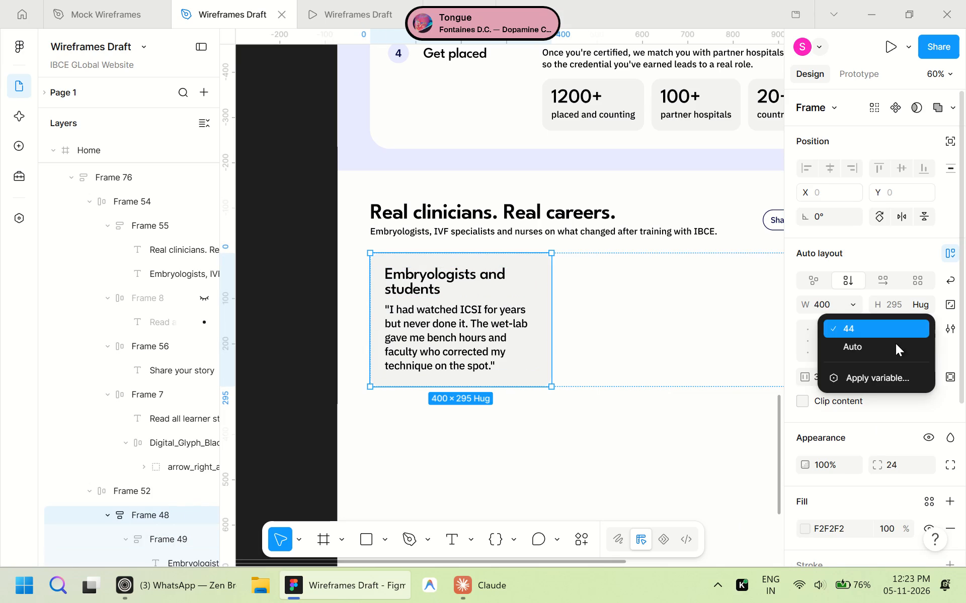
# Move the text group Frame 49 out of Frame 48 into the parent Frame 52, and delete the emptied Frame 48.
pyautogui.click(160, 545)
pyautogui.scroll(-1, 151, 543)
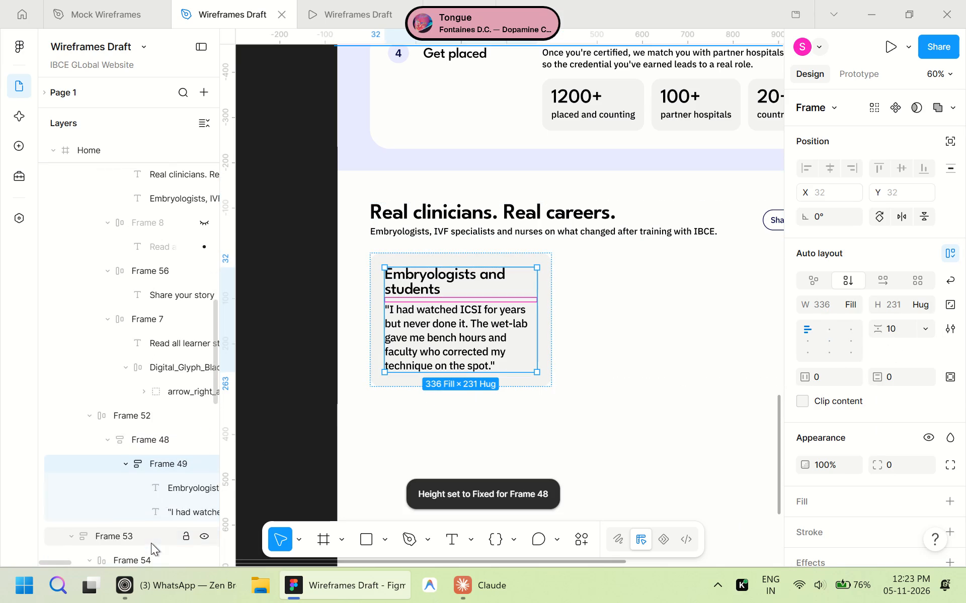
pyautogui.scroll(-1, 151, 543)
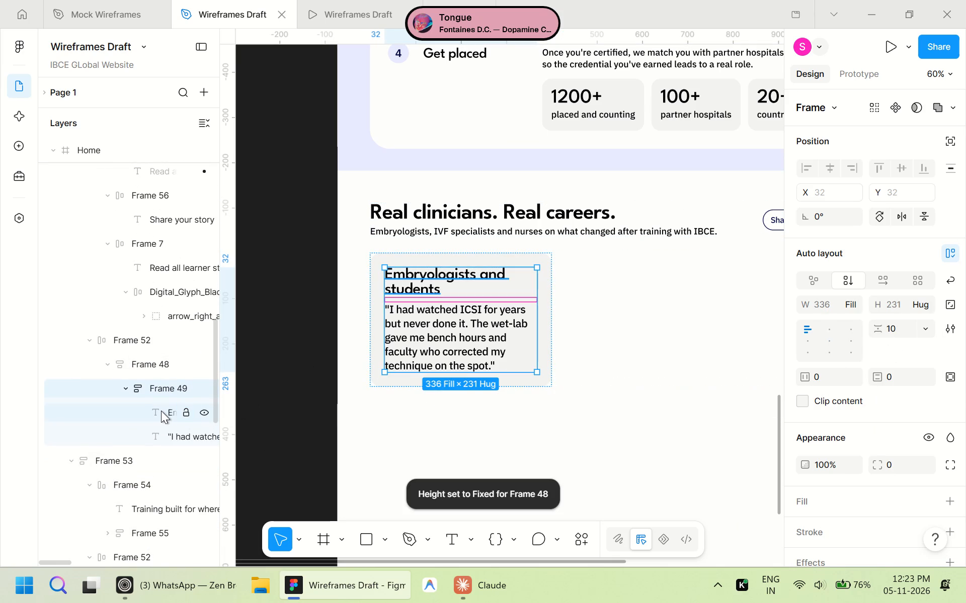
pyautogui.click(145, 371)
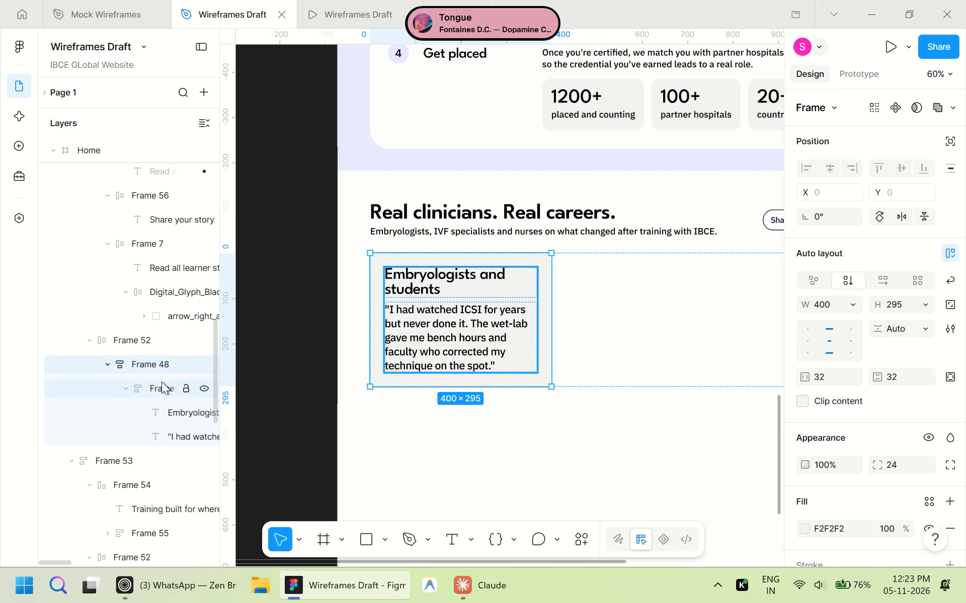
pyautogui.click(158, 380)
pyautogui.click(151, 366)
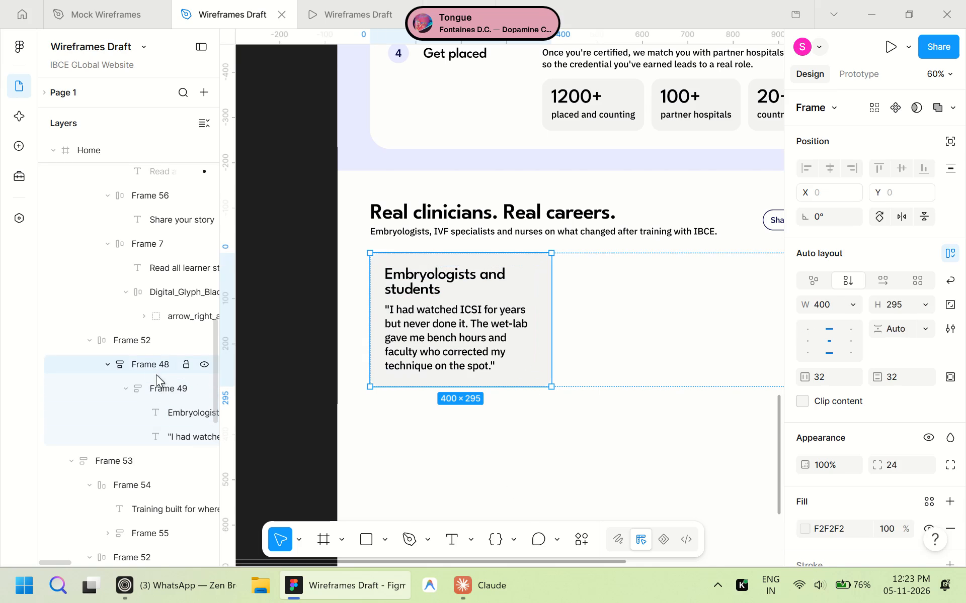
pyautogui.click(159, 381)
pyautogui.moveTo(156, 386); pyautogui.dragTo(149, 353)
pyautogui.click(153, 430)
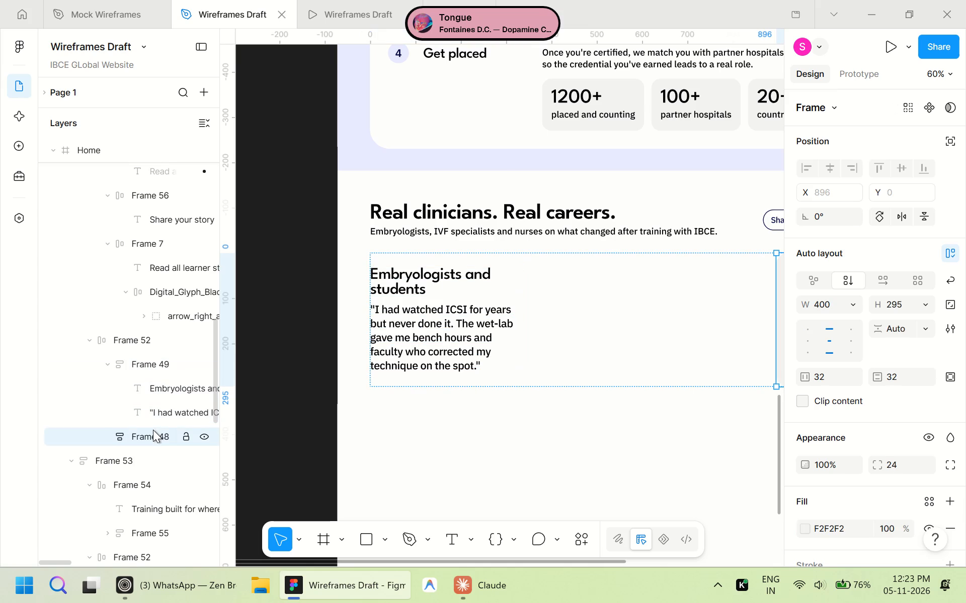
pyautogui.press('Delete')
# Set the horizontal and vertical padding of the heading-and-quote frame to 32.
pyautogui.doubleClick(458, 283)
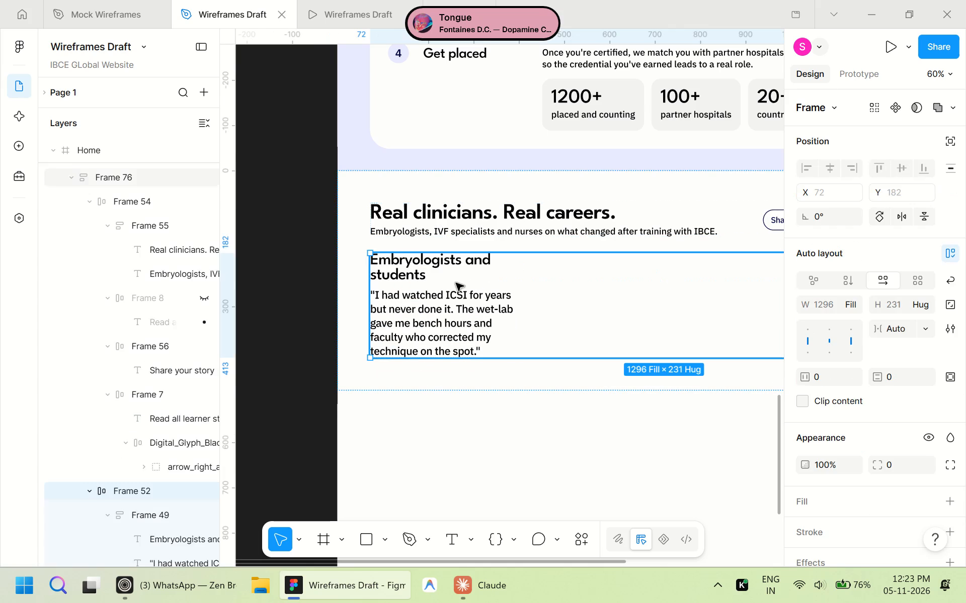
pyautogui.click(456, 283)
pyautogui.click(456, 283)
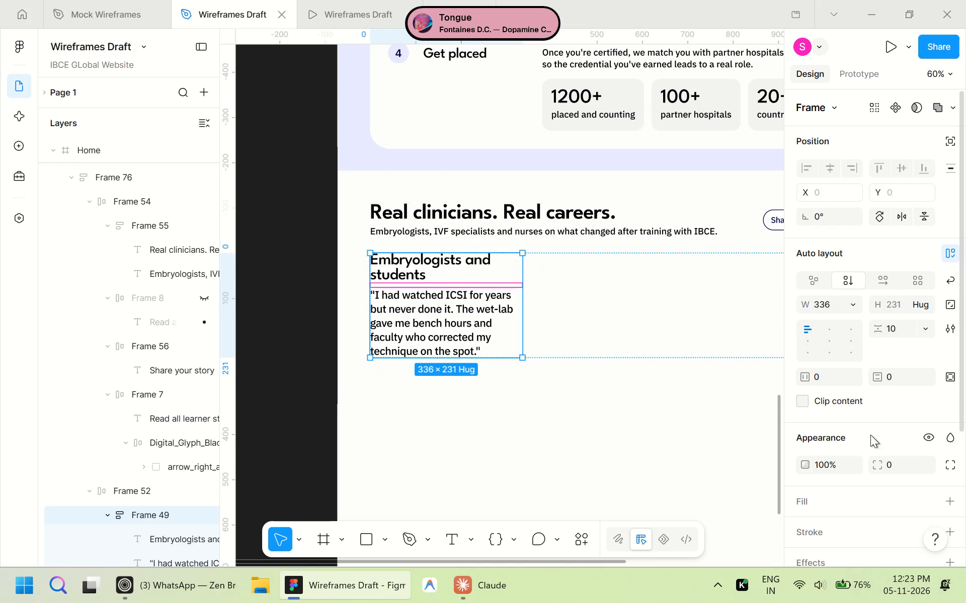
pyautogui.click(833, 377)
pyautogui.write('32')
pyautogui.press('Return')
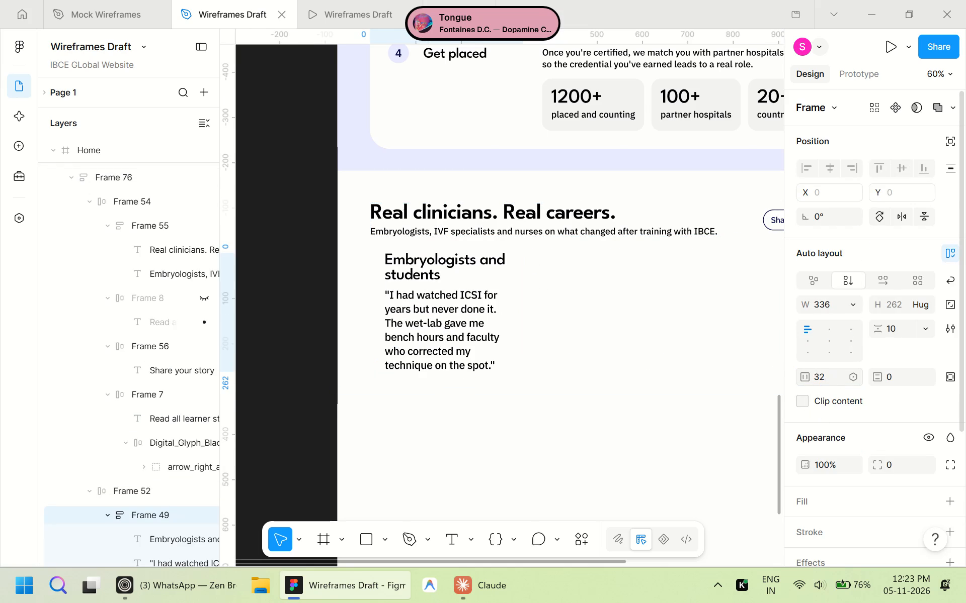
pyautogui.click(899, 375)
pyautogui.write('32')
pyautogui.press('Return')
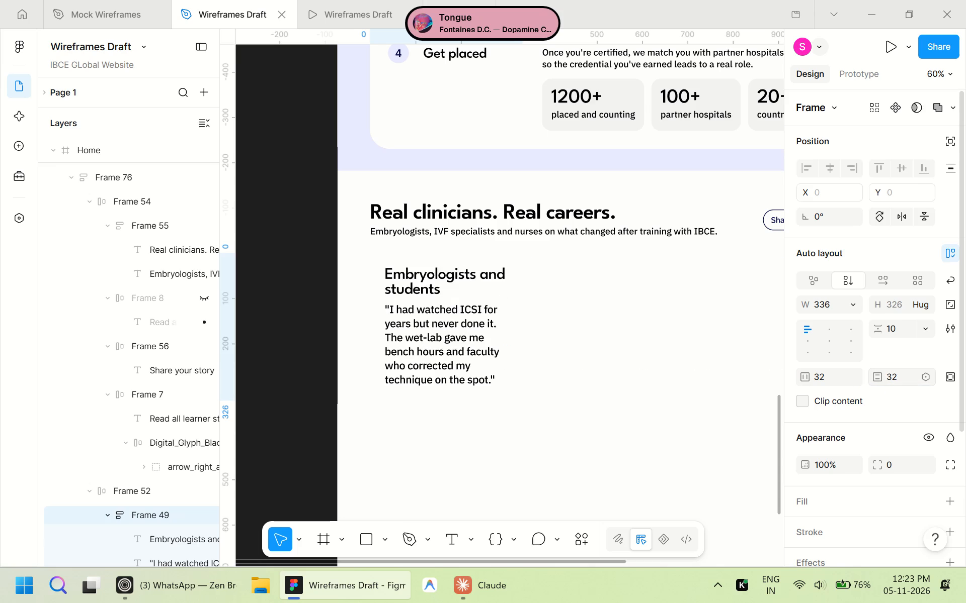
# Set the width of the heading-and-quote frame to 400.
pyautogui.click(839, 313)
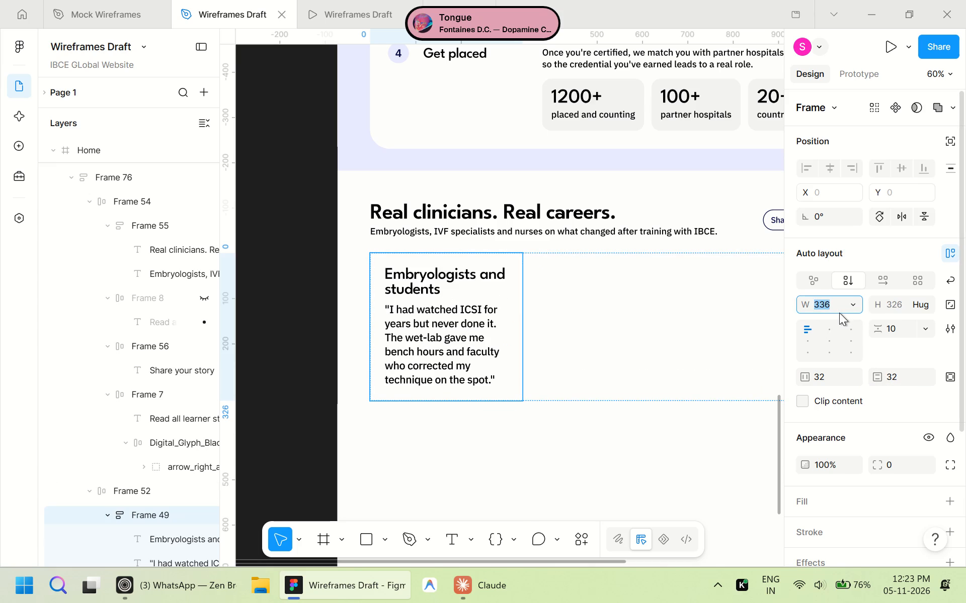
pyautogui.write('400')
pyautogui.press('Return')
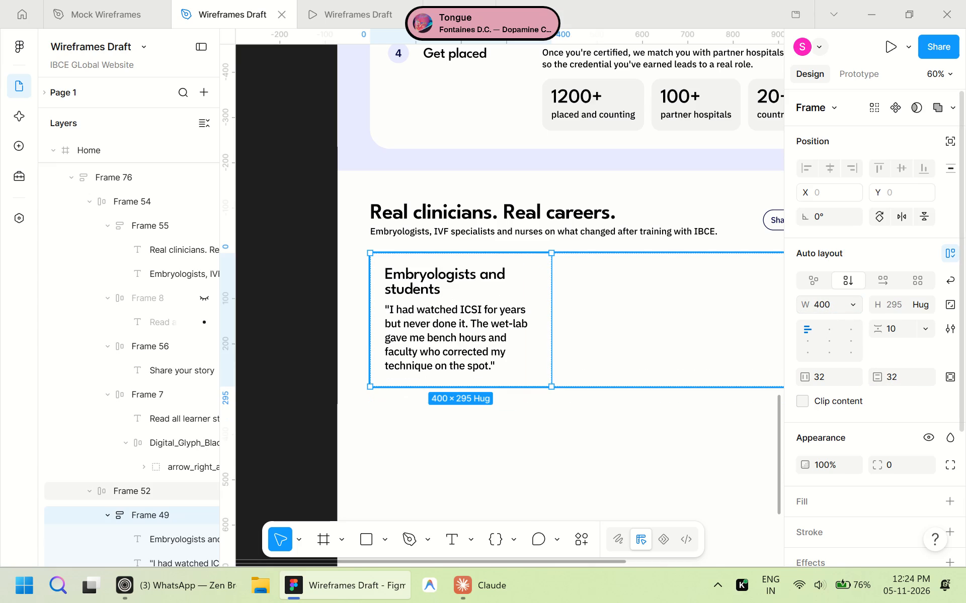
# Add a fill to the heading-and-quote frame and sample its F2F2F2 grey from the 1200+ stat tile.
pyautogui.scroll(-2, 819, 439)
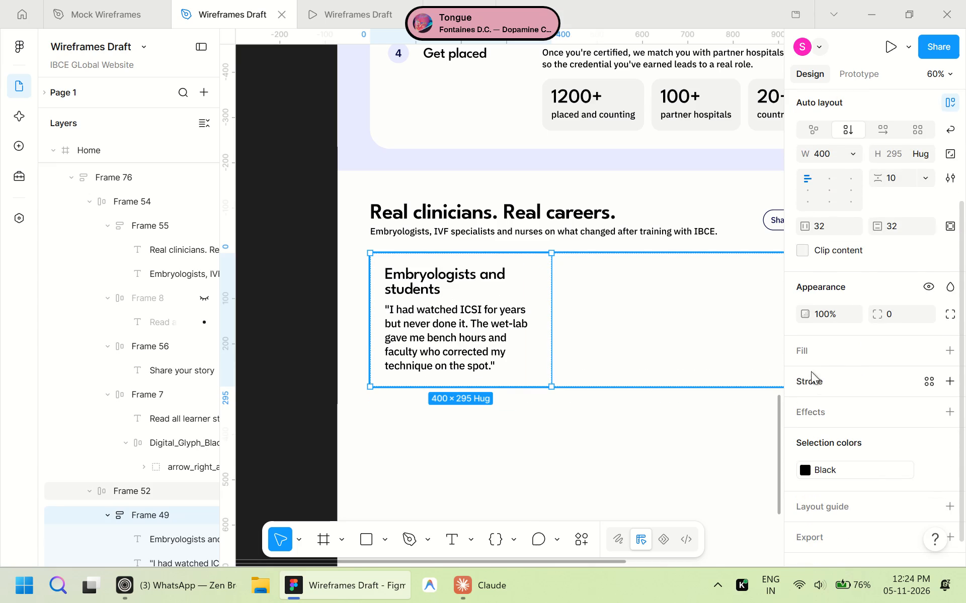
pyautogui.click(849, 343)
pyautogui.click(806, 375)
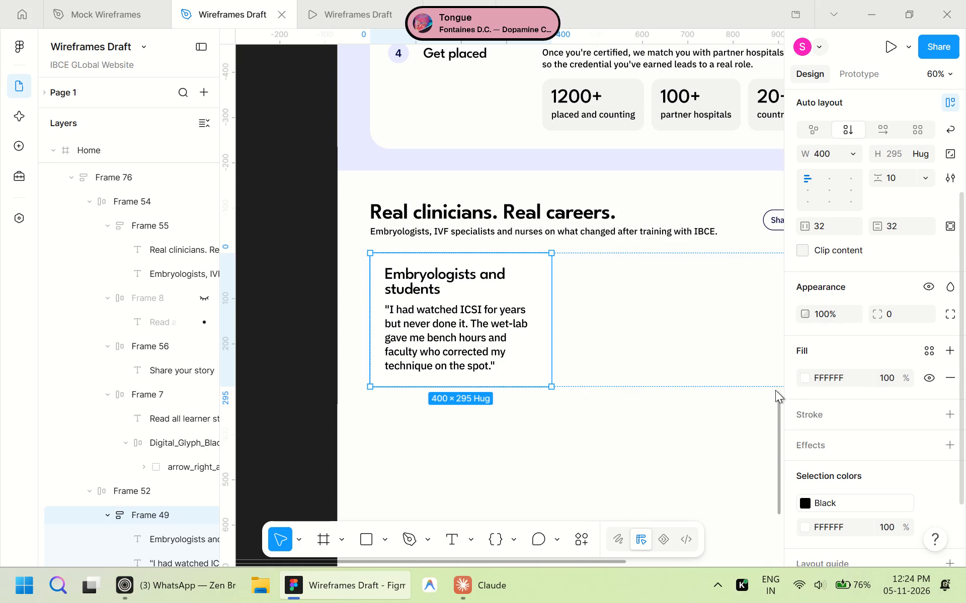
pyautogui.click(803, 377)
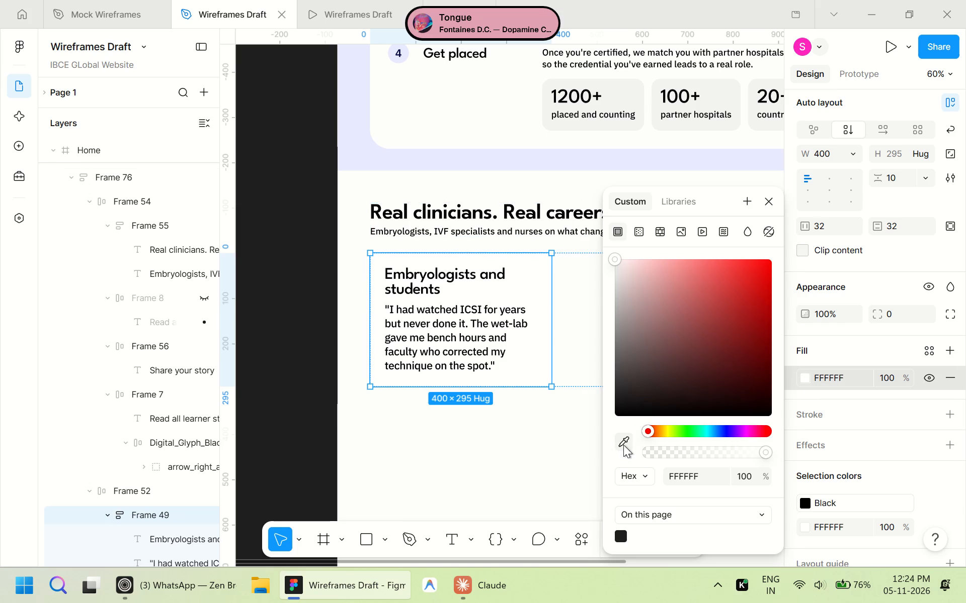
pyautogui.click(623, 445)
pyautogui.click(627, 95)
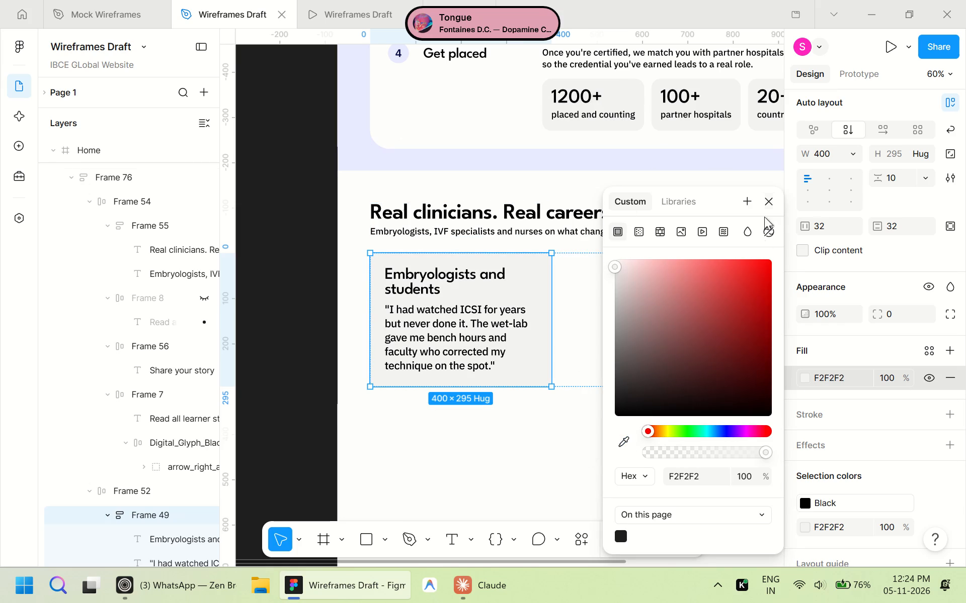
# Set the corner radius of the grey heading-and-quote frame to 24, matching the "See paths" cards higher on the page.
pyautogui.click(775, 203)
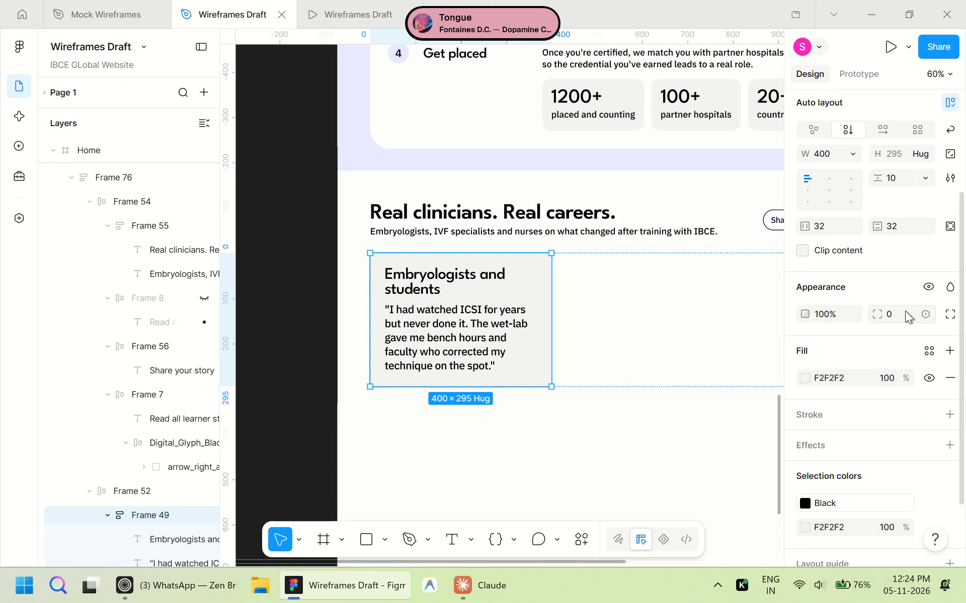
pyautogui.scroll(12, 720, 292)
pyautogui.scroll(5, 430, 256)
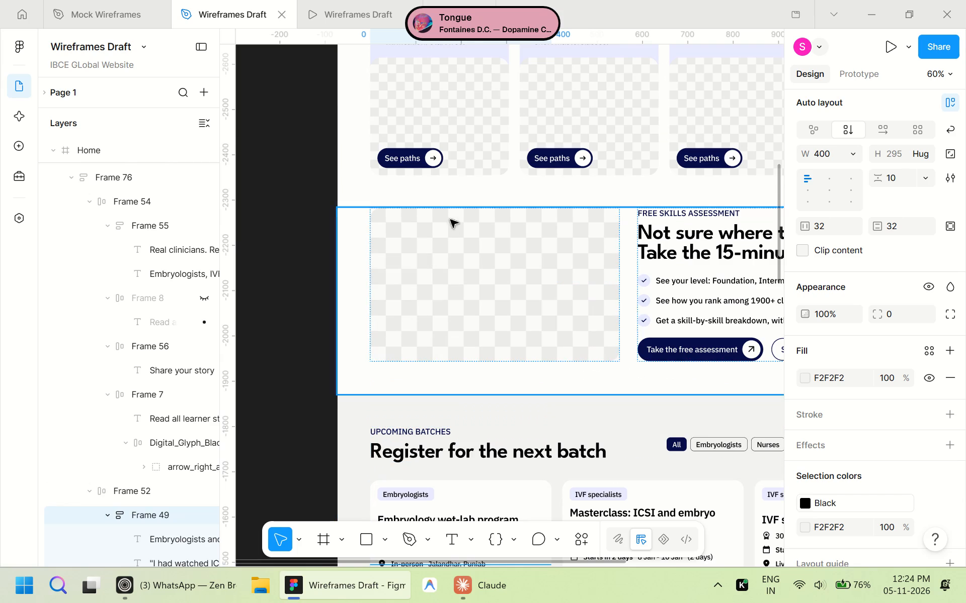
pyautogui.doubleClick(442, 144)
pyautogui.doubleClick(442, 144)
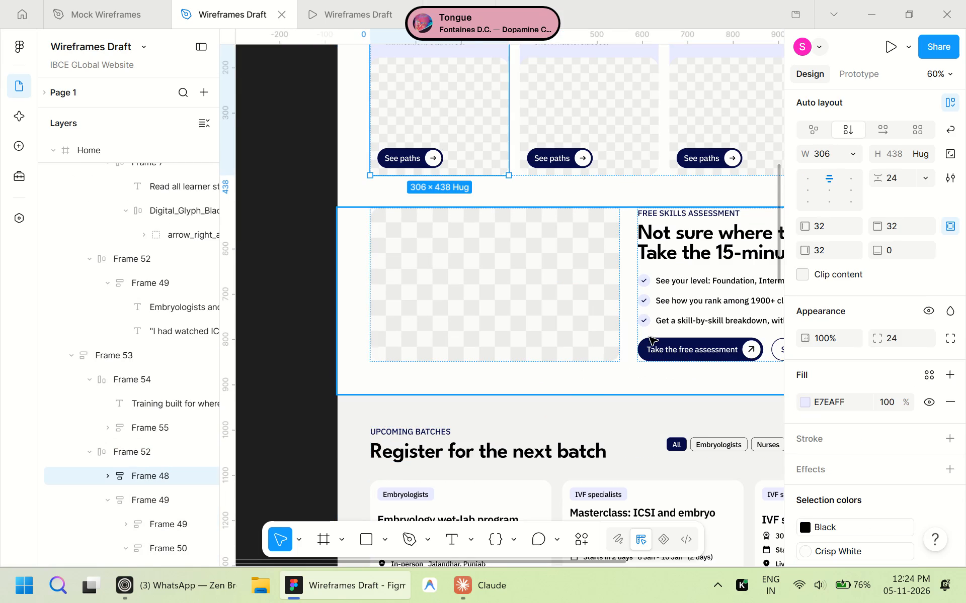
pyautogui.scroll(-15, 650, 340)
pyautogui.tripleClick(488, 333)
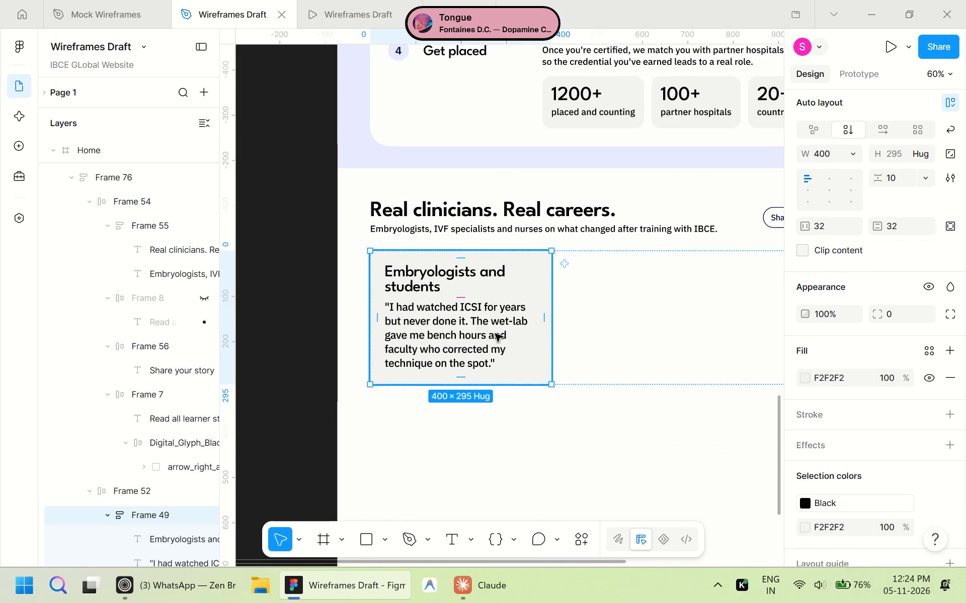
pyautogui.click(898, 319)
pyautogui.write('24')
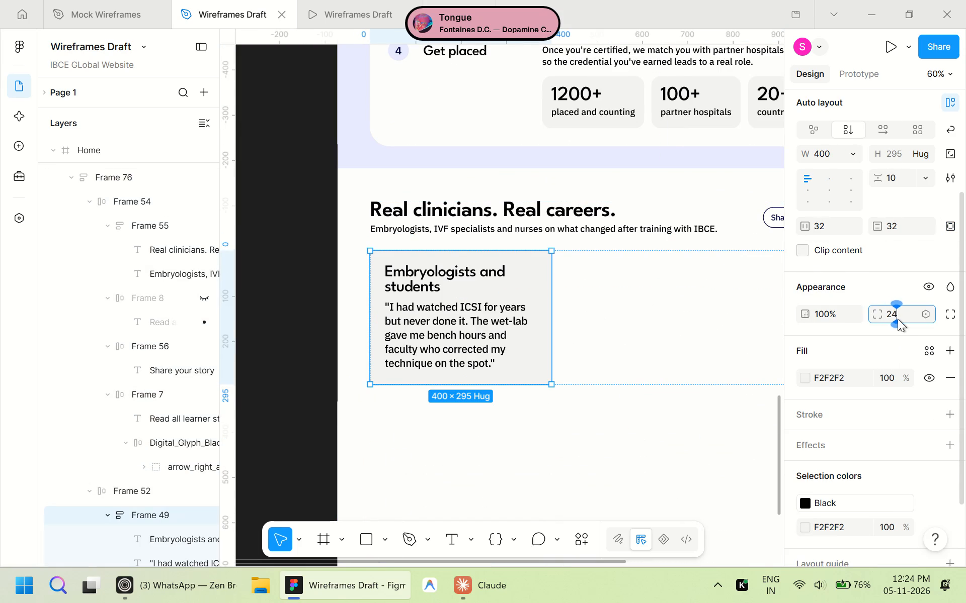
pyautogui.press('Return')
pyautogui.click(295, 246)
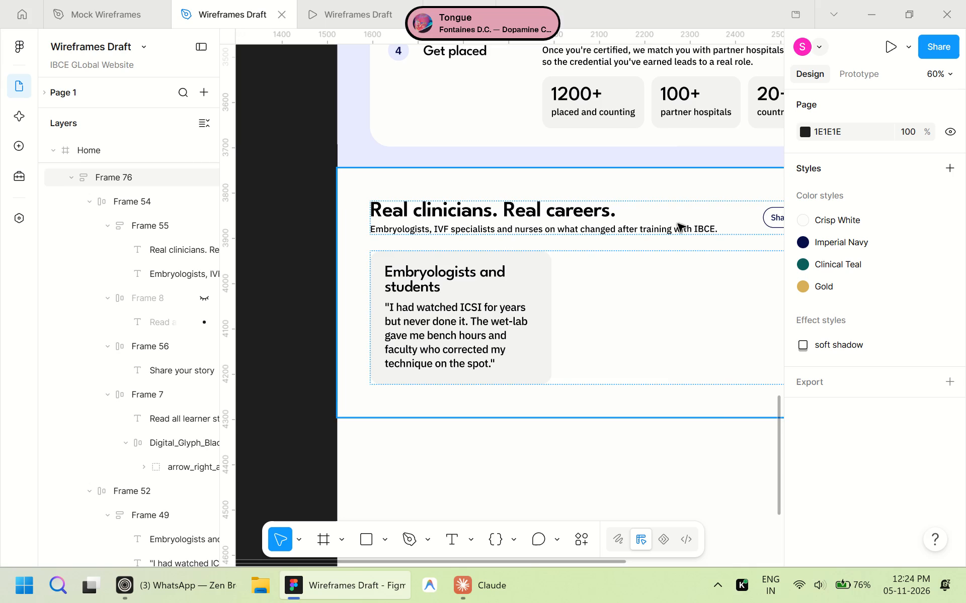
pyautogui.keyDown('ctrl'); pyautogui.scroll(4, 583, 318); pyautogui.keyUp('ctrl')
pyautogui.keyDown('ctrl'); pyautogui.scroll(-6, 586, 321); pyautogui.keyUp('ctrl')
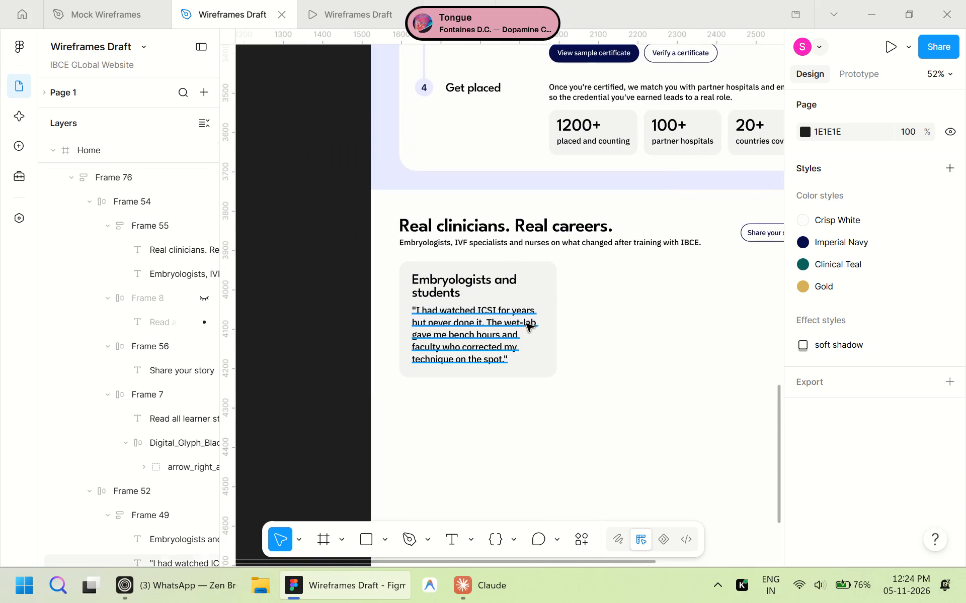
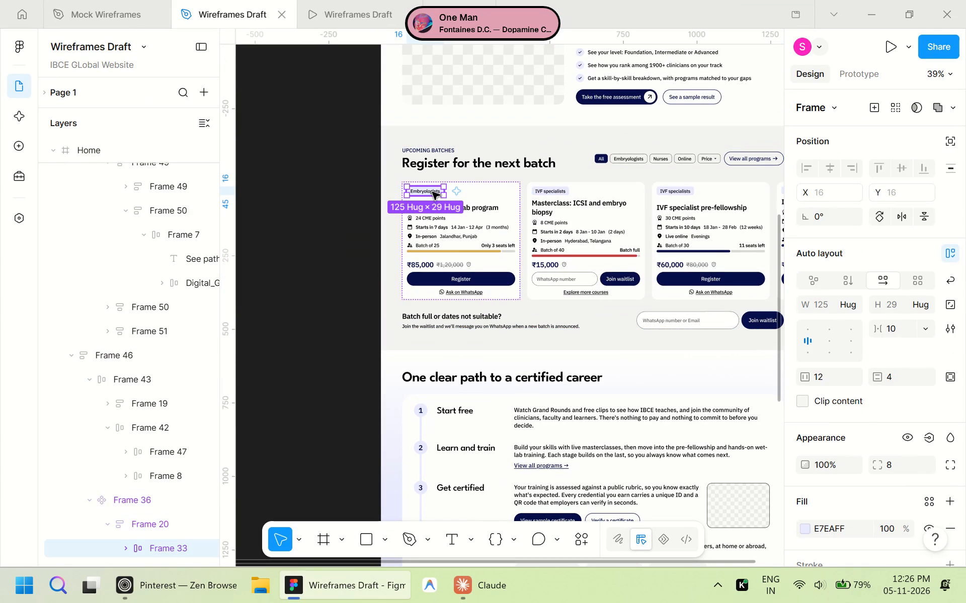
# Duplicate the "Embryologists" tag from the first batch card and place it in the testimonial card, between the quote and the doctor's name.
pyautogui.hotkey('ctrl', 'd')
pyautogui.moveTo(432, 198); pyautogui.dragTo(432, 333)
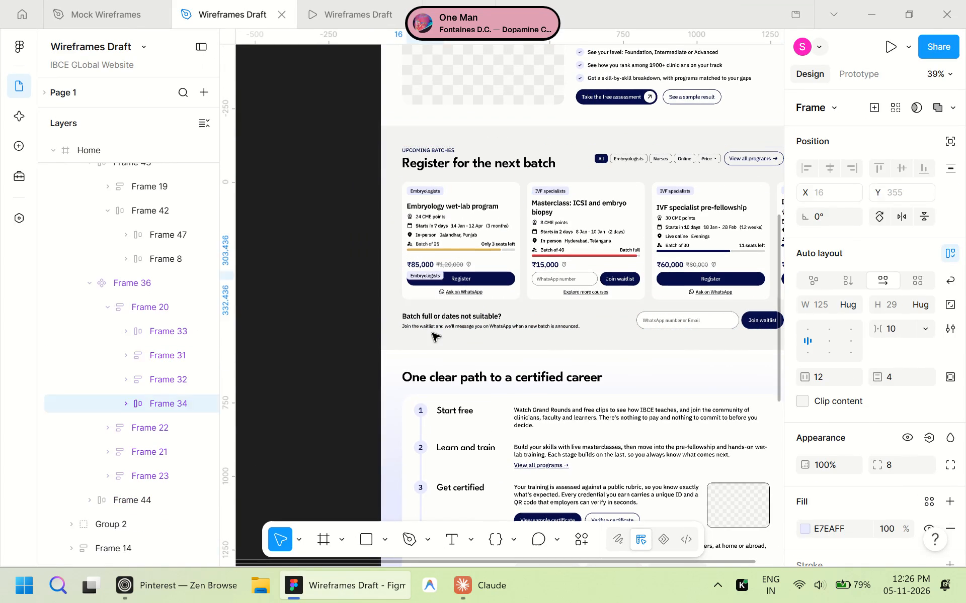
pyautogui.moveTo(432, 333); pyautogui.dragTo(439, 467)
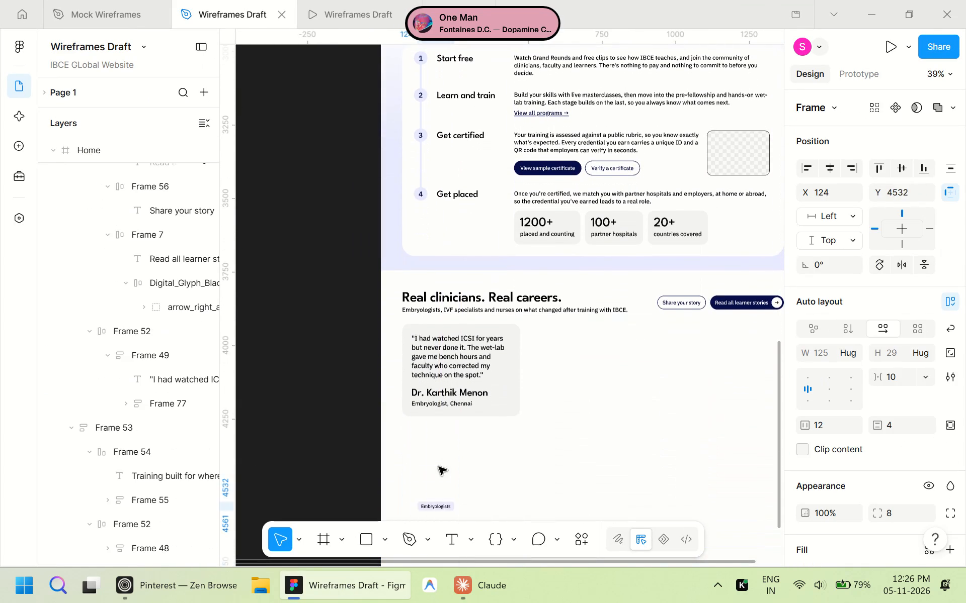
pyautogui.moveTo(439, 467); pyautogui.dragTo(440, 388)
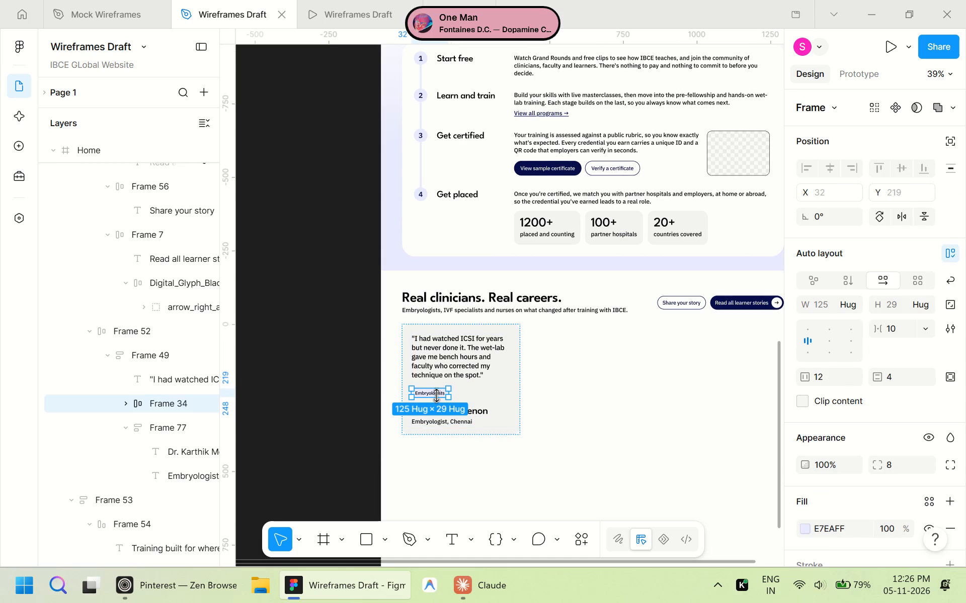
# Replace the duplicated tag's text with the copied program line "Embryology wet-lab program".
pyautogui.tripleClick(436, 395)
pyautogui.doubleClick(436, 395)
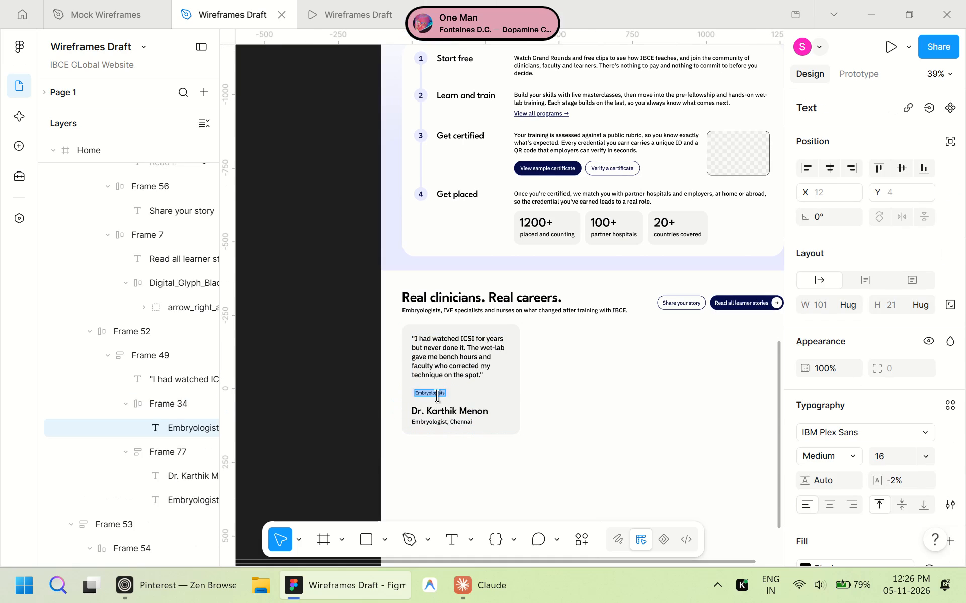
pyautogui.hotkey('ctrl', 'v')
pyautogui.doubleClick(330, 428)
# Apply the Crisp White colour style to the fill of the "Embryology wet-lab program" tag.
pyautogui.keyDown('ctrl'); pyautogui.scroll(2, 474, 384); pyautogui.keyUp('ctrl')
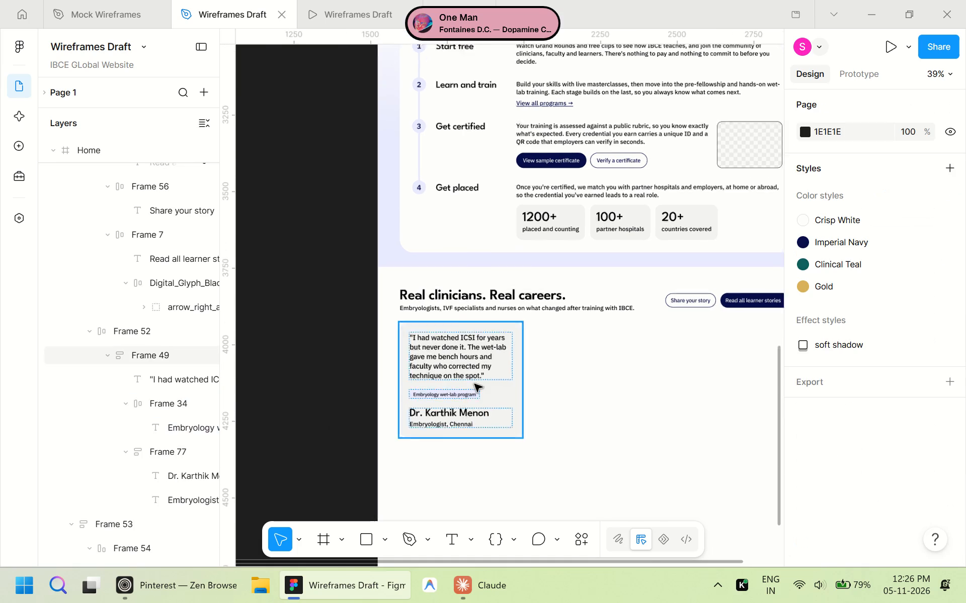
pyautogui.keyDown('ctrl'); pyautogui.scroll(2, 474, 384); pyautogui.keyUp('ctrl')
pyautogui.click(466, 395)
pyautogui.tripleClick(464, 400)
pyautogui.click(464, 400)
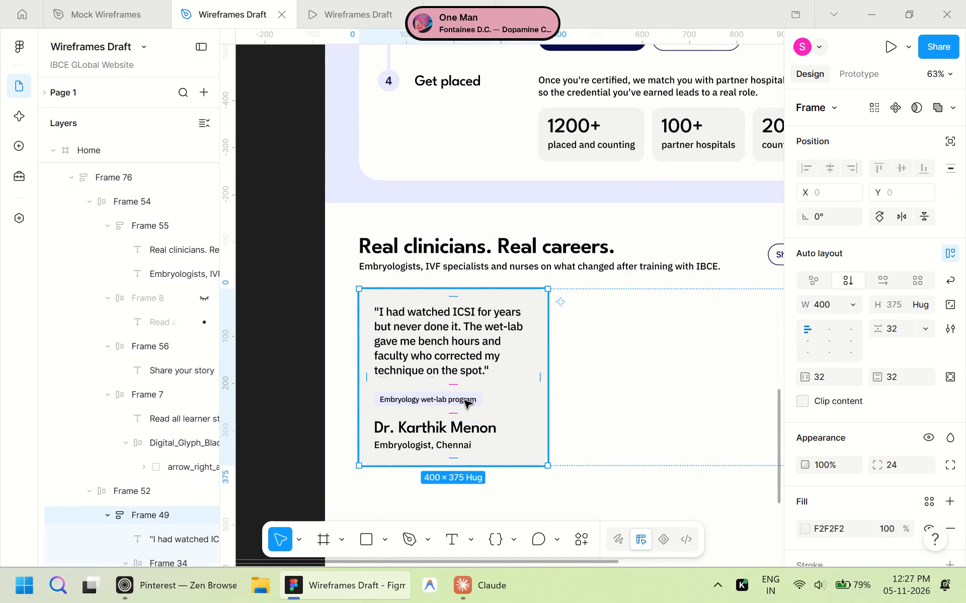
pyautogui.click(851, 524)
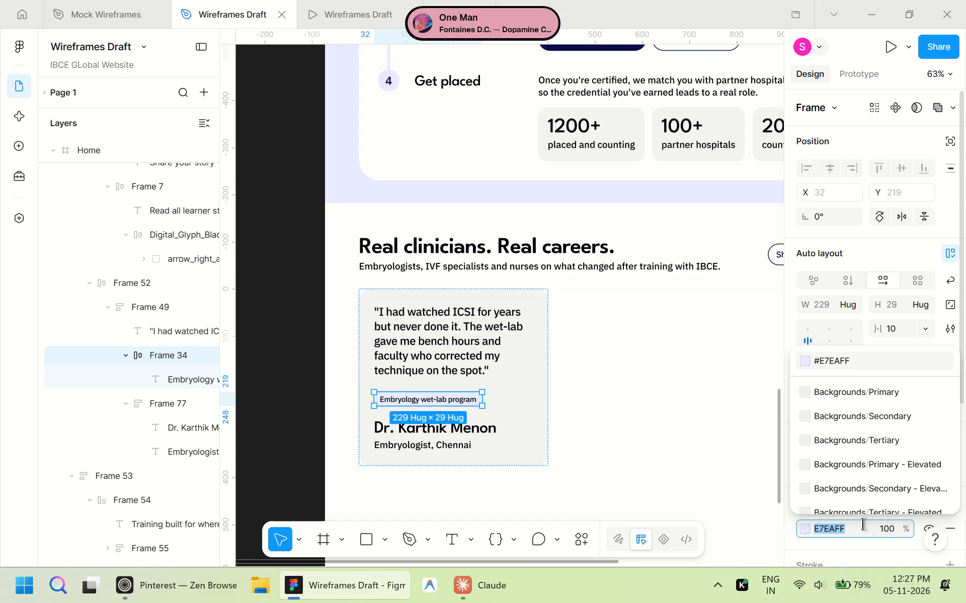
pyautogui.click(724, 507)
pyautogui.tripleClick(465, 402)
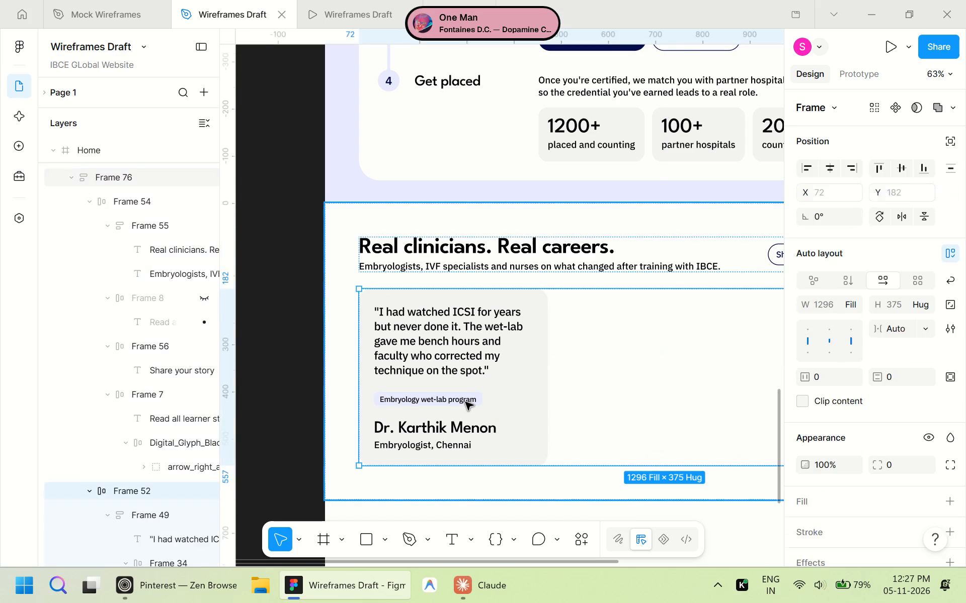
pyautogui.click(465, 402)
pyautogui.scroll(-1, 880, 490)
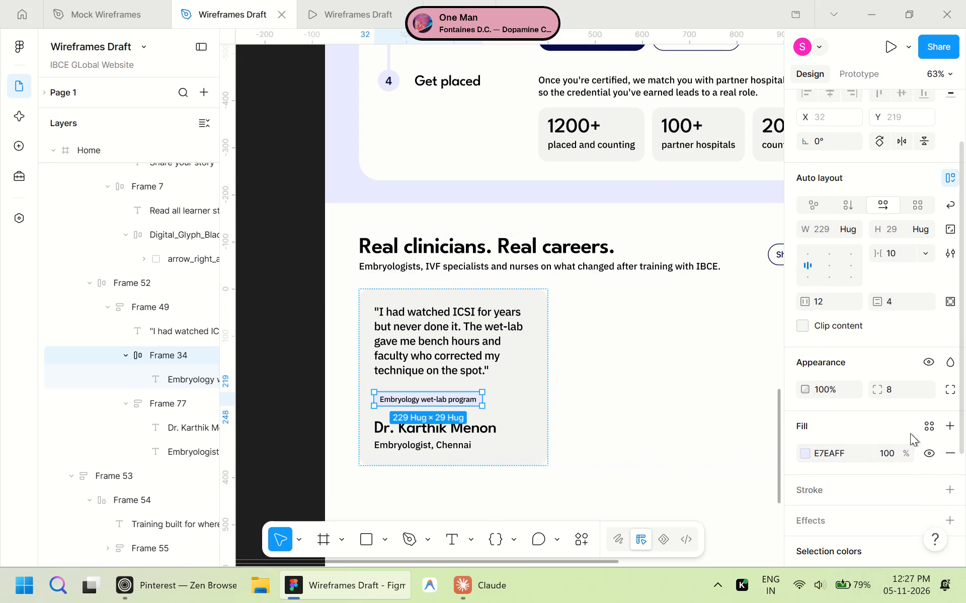
pyautogui.click(927, 424)
pyautogui.click(660, 390)
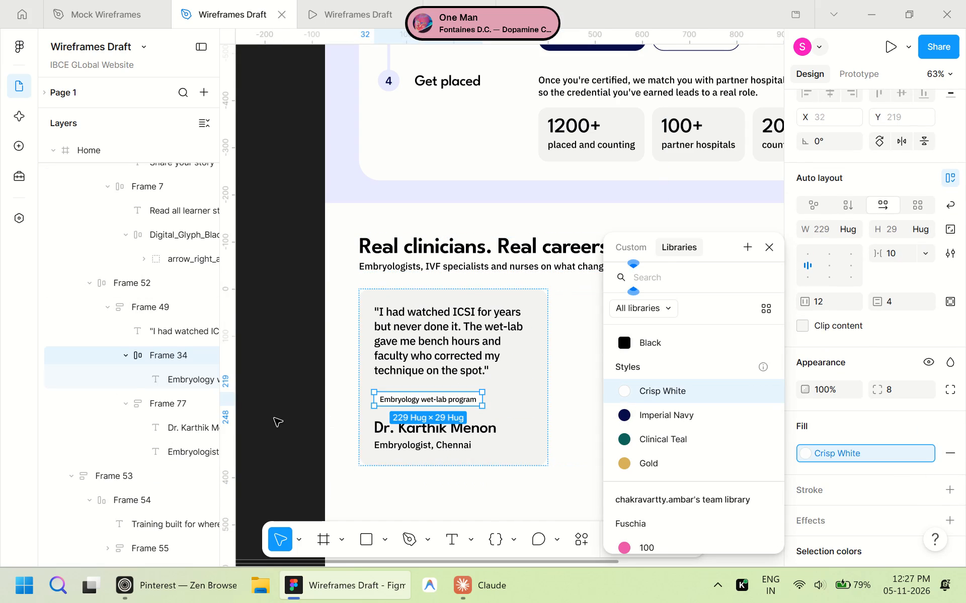
pyautogui.click(274, 418)
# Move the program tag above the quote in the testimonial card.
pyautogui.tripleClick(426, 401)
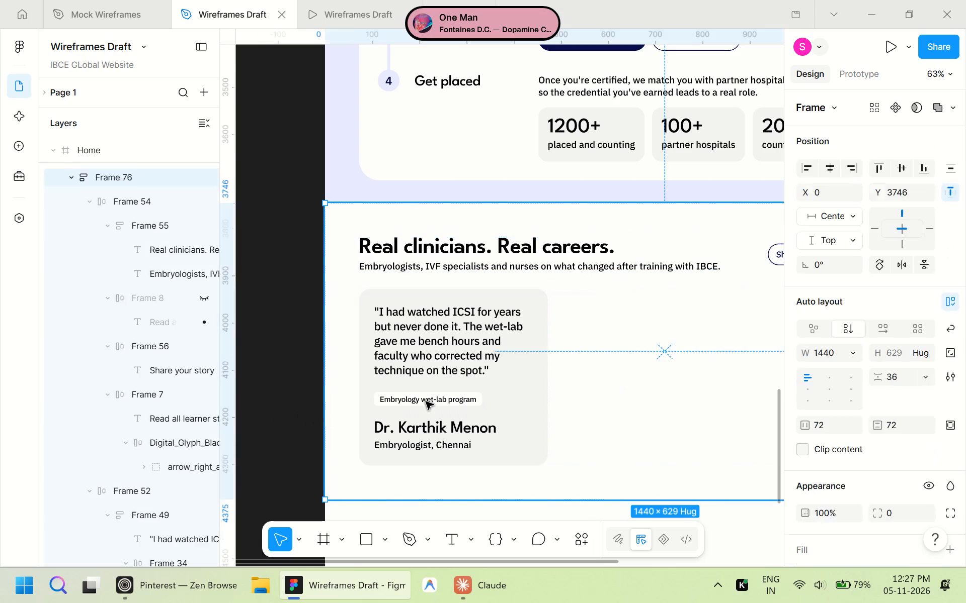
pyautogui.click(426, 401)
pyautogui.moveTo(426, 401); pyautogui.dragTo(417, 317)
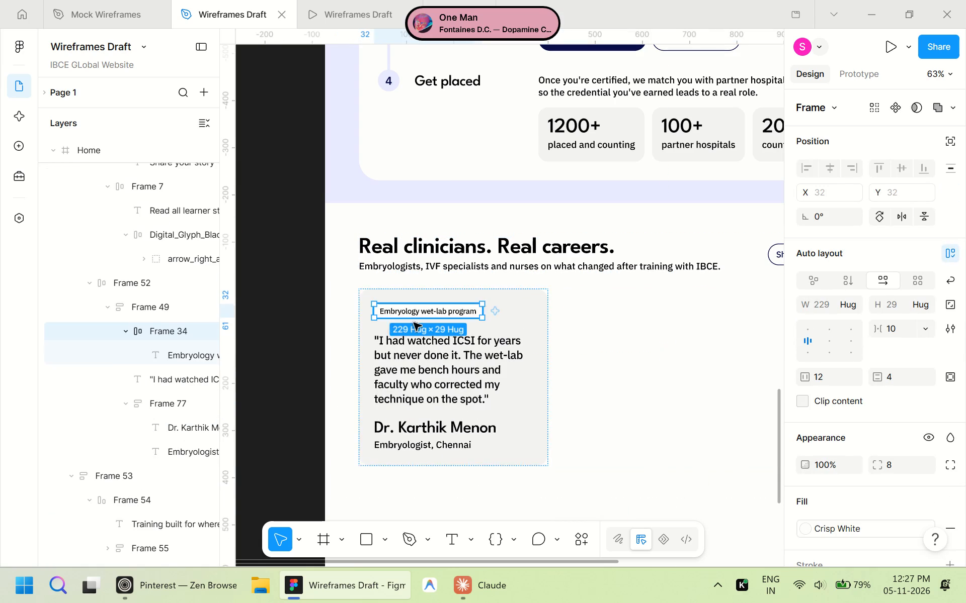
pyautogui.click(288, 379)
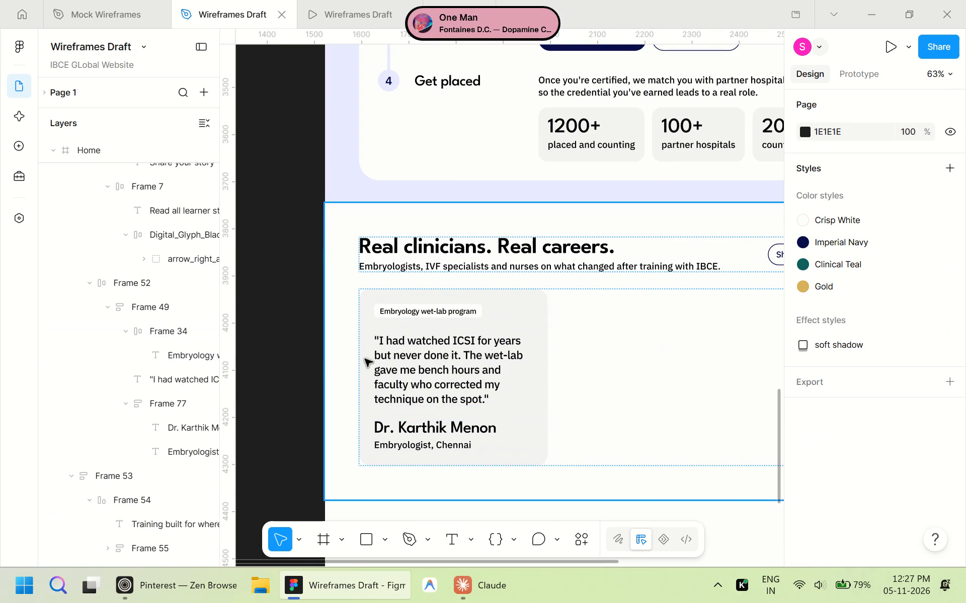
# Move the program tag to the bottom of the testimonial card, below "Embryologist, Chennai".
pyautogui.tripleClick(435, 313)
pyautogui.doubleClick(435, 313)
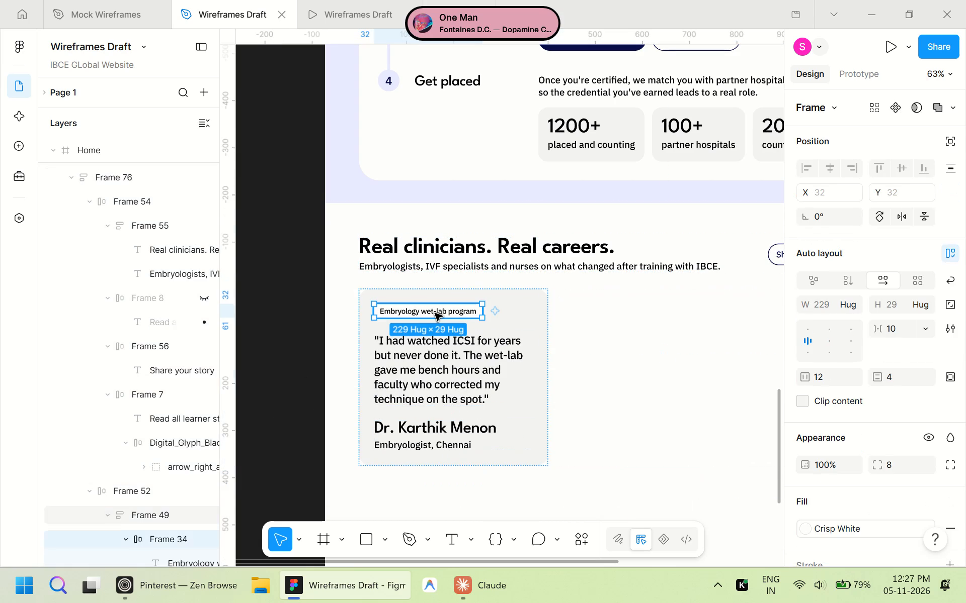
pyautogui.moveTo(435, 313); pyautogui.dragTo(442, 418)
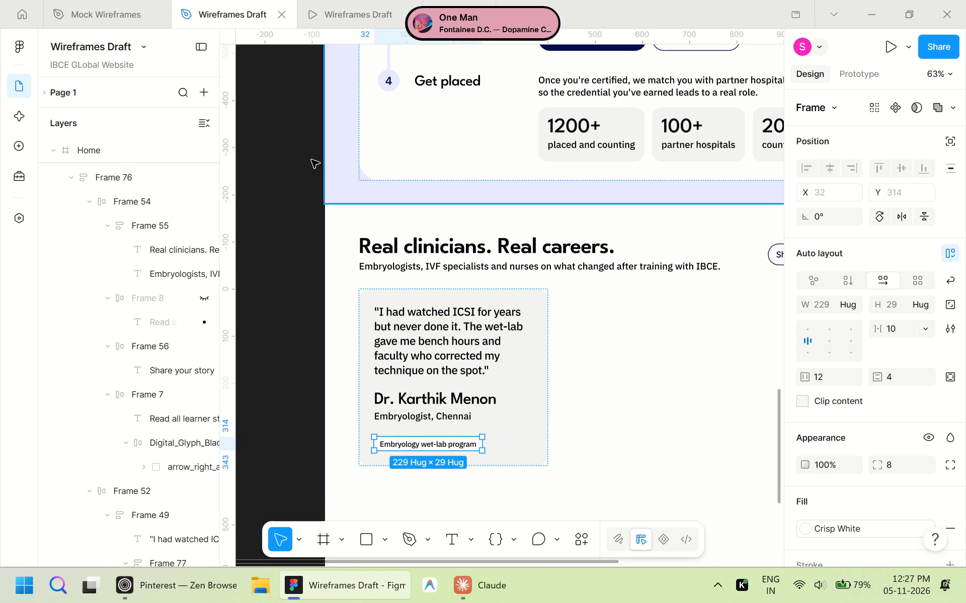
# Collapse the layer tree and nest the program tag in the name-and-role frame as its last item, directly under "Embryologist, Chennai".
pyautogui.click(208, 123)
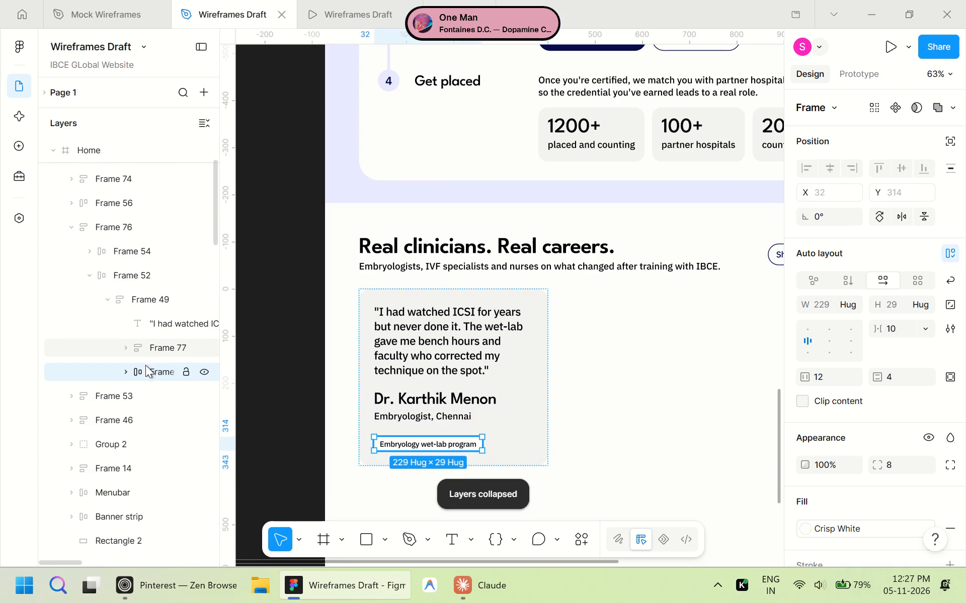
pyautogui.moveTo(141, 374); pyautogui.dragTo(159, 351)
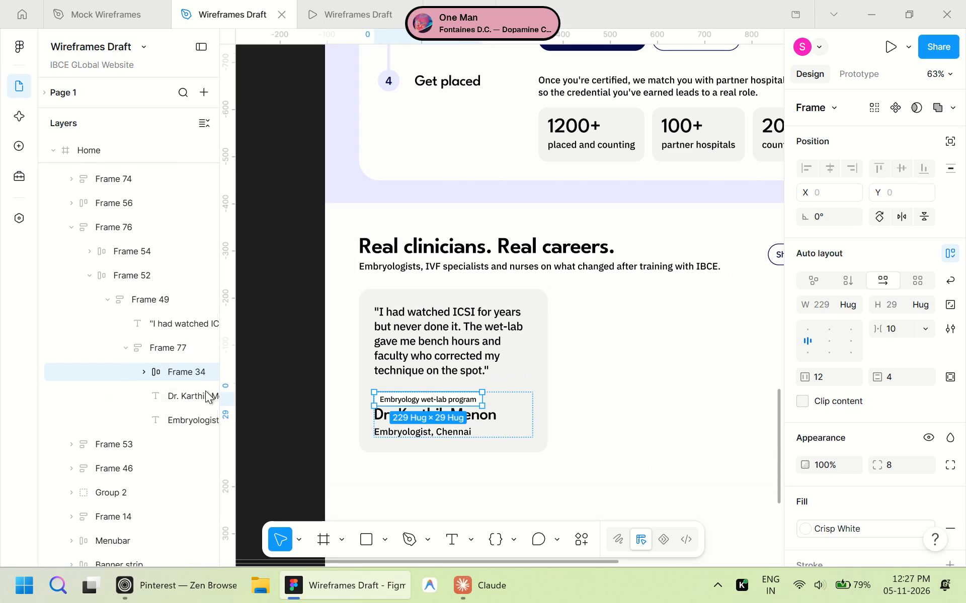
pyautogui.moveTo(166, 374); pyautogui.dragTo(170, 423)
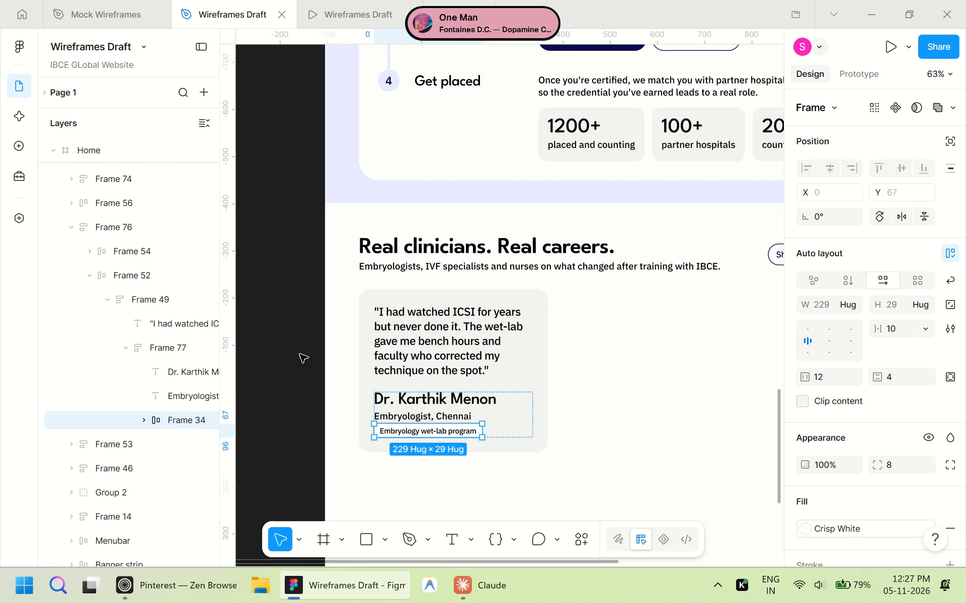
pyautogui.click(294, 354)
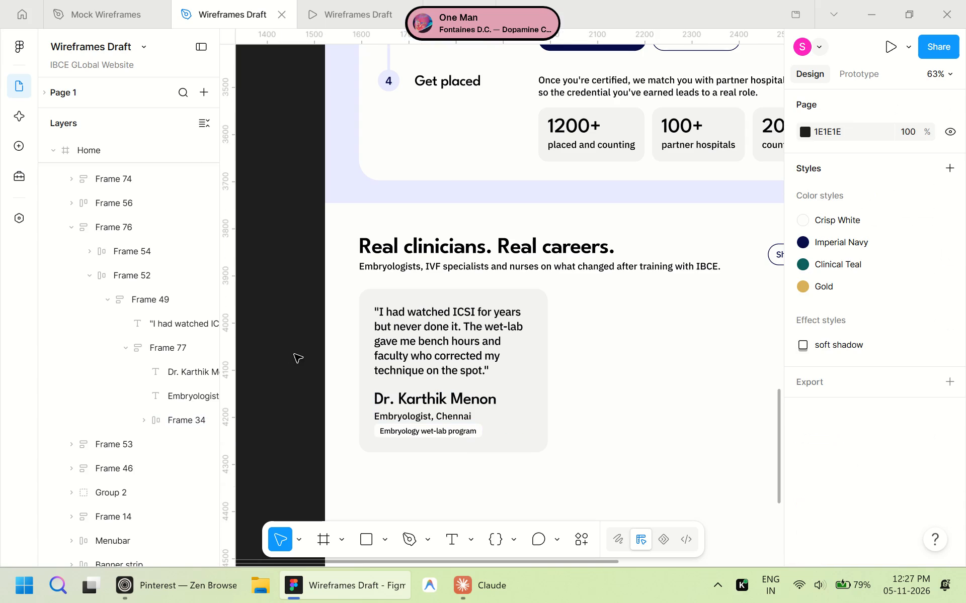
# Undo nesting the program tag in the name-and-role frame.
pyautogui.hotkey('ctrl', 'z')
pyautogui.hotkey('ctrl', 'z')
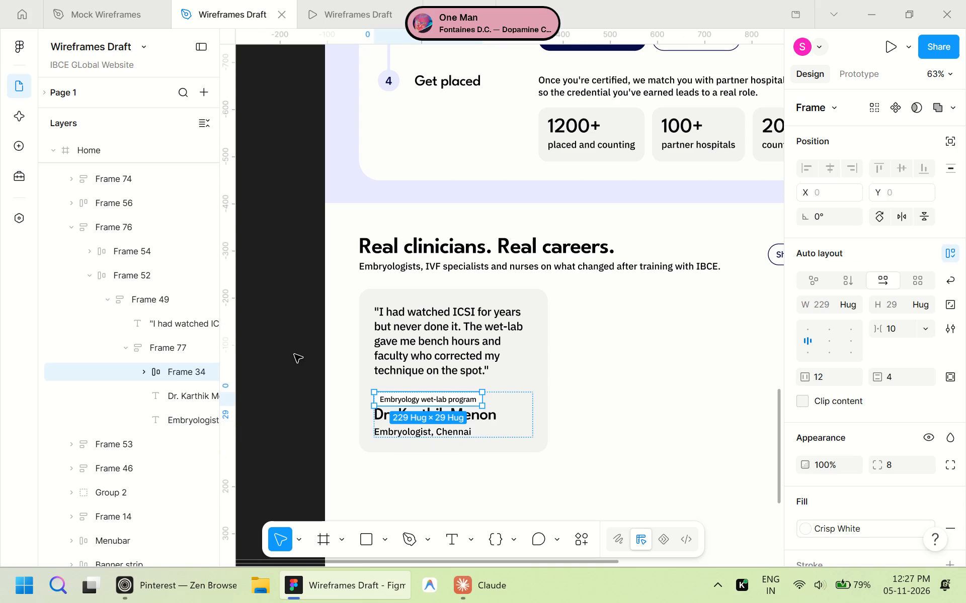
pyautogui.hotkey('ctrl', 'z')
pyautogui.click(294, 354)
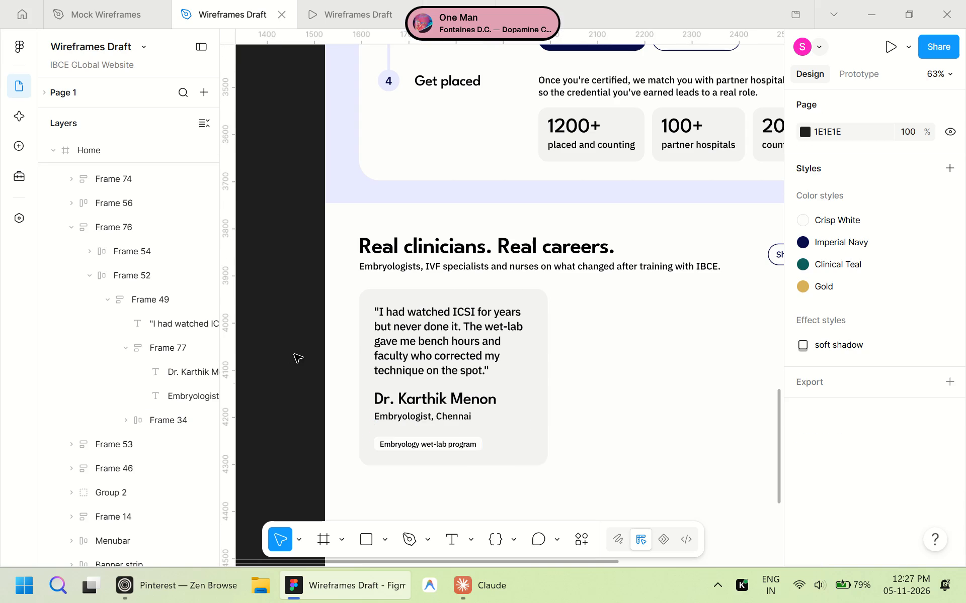
# Move the program tag from the bottom of the testimonial card to above the quote.
pyautogui.tripleClick(424, 445)
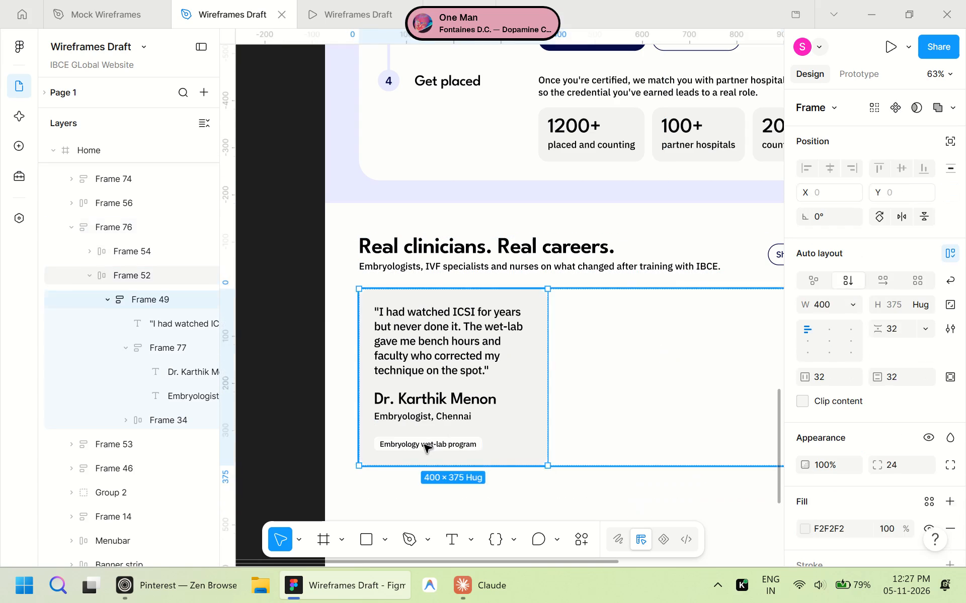
pyautogui.click(424, 445)
pyautogui.moveTo(424, 445); pyautogui.dragTo(420, 311)
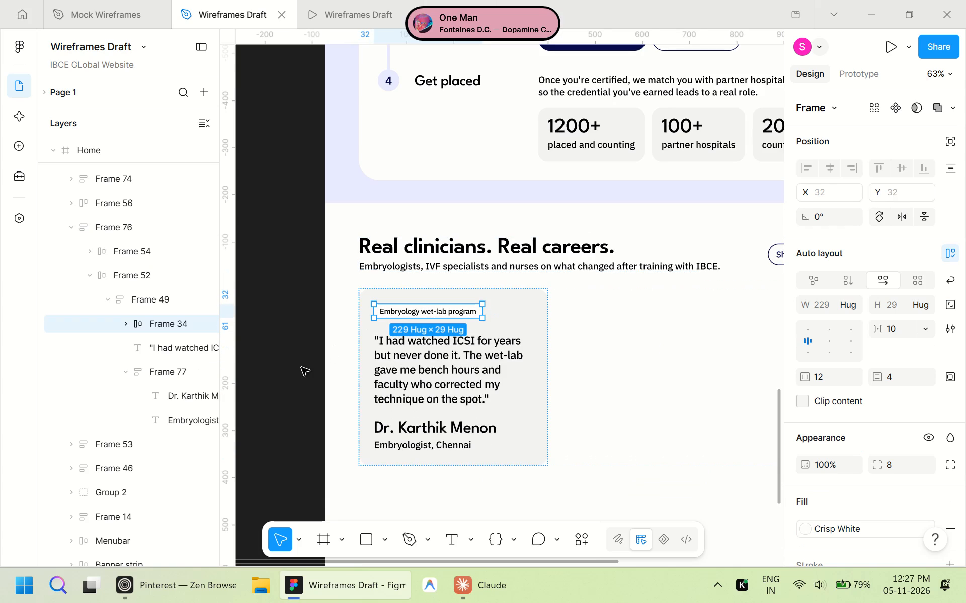
pyautogui.click(282, 370)
# Group the program tag and the quote in a vertical auto layout frame with a gap of 16.
pyautogui.tripleClick(450, 343)
pyautogui.click(450, 343)
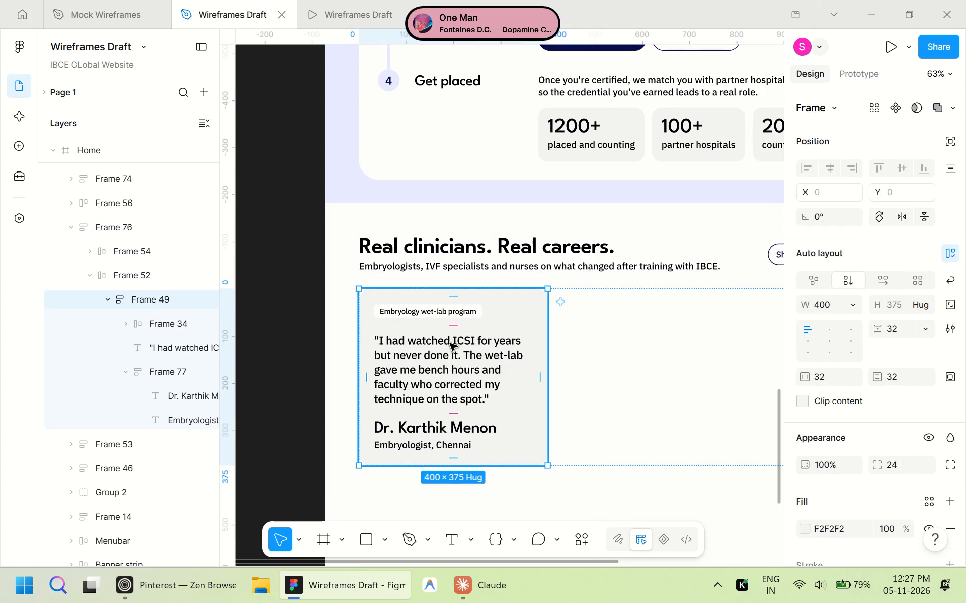
pyautogui.keyDown('shift'); pyautogui.click(452, 316); pyautogui.keyUp('shift')
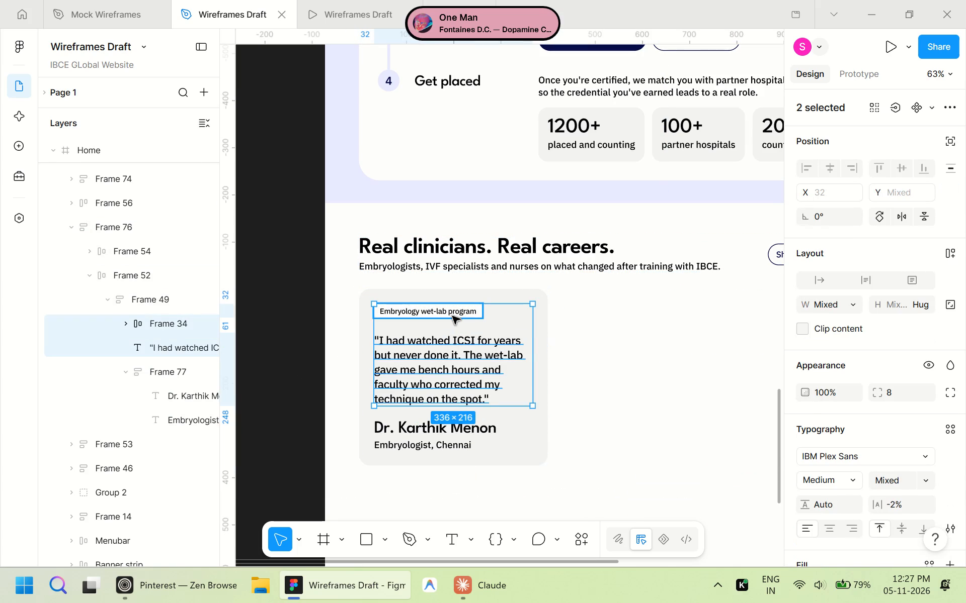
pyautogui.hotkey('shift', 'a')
pyautogui.click(909, 328)
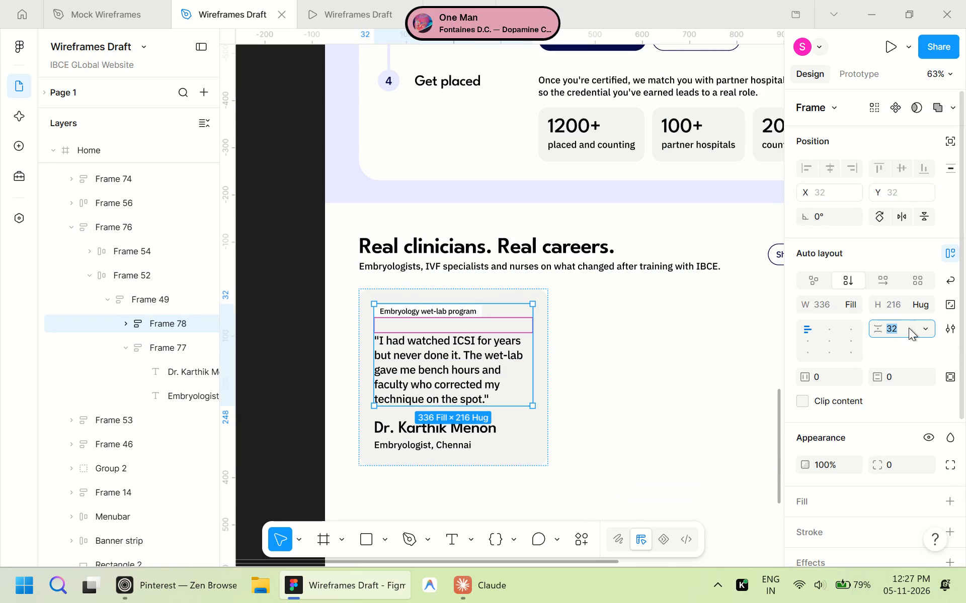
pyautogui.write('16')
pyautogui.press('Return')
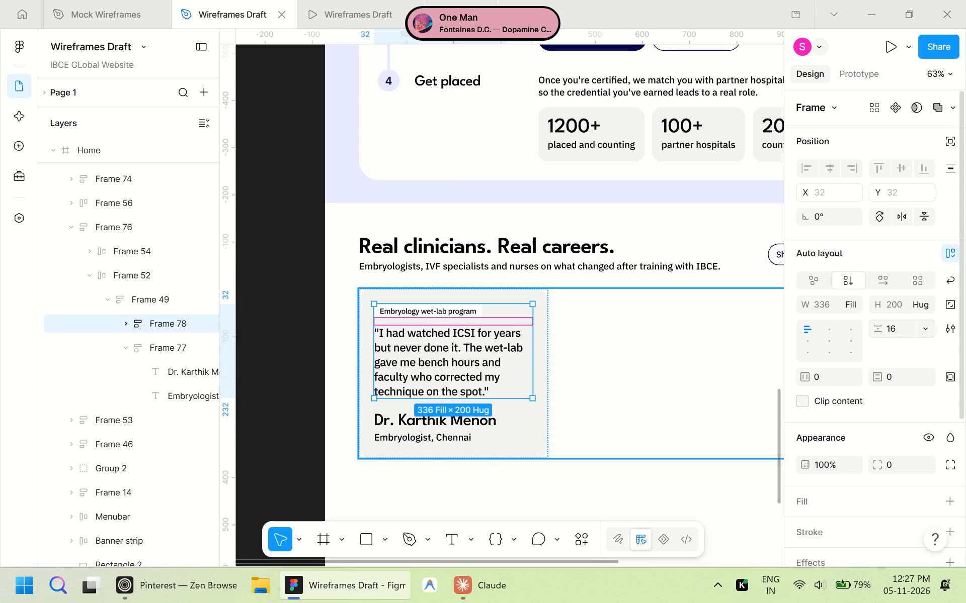
pyautogui.click(264, 334)
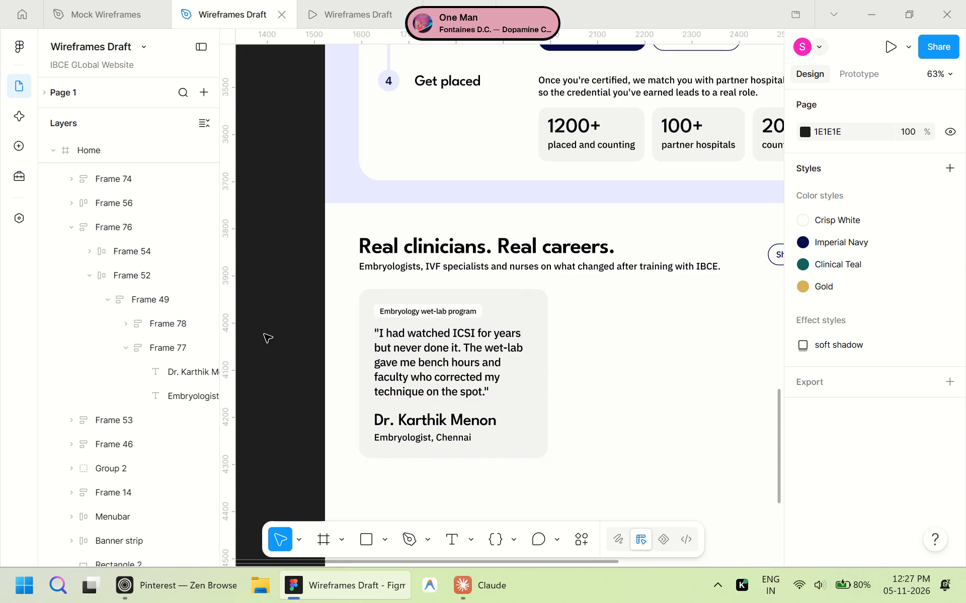
# Set the testimonial card's vertical gap between the quote group and the doctor's name block to 44, then increase it to 52.
pyautogui.tripleClick(468, 365)
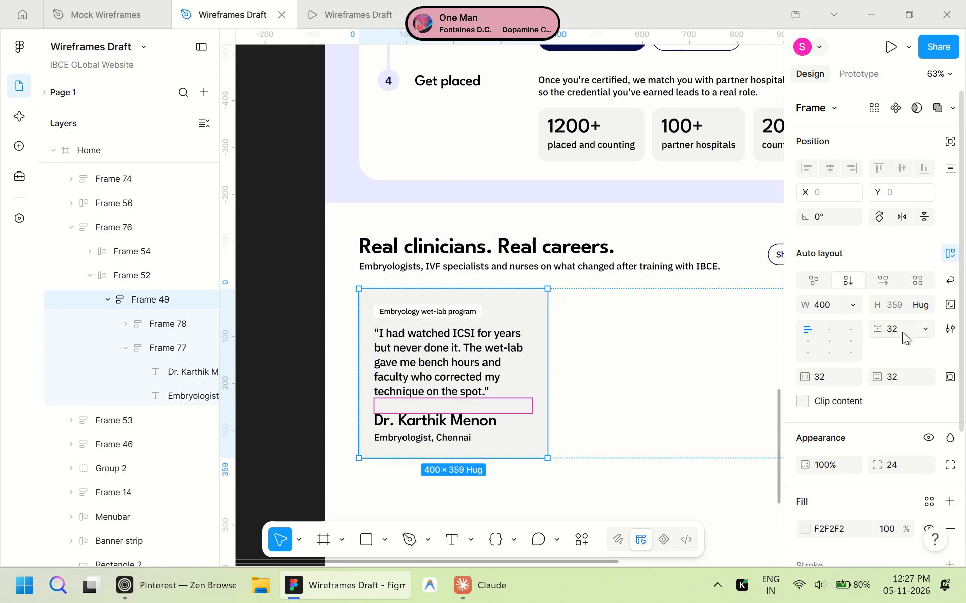
pyautogui.click(906, 328)
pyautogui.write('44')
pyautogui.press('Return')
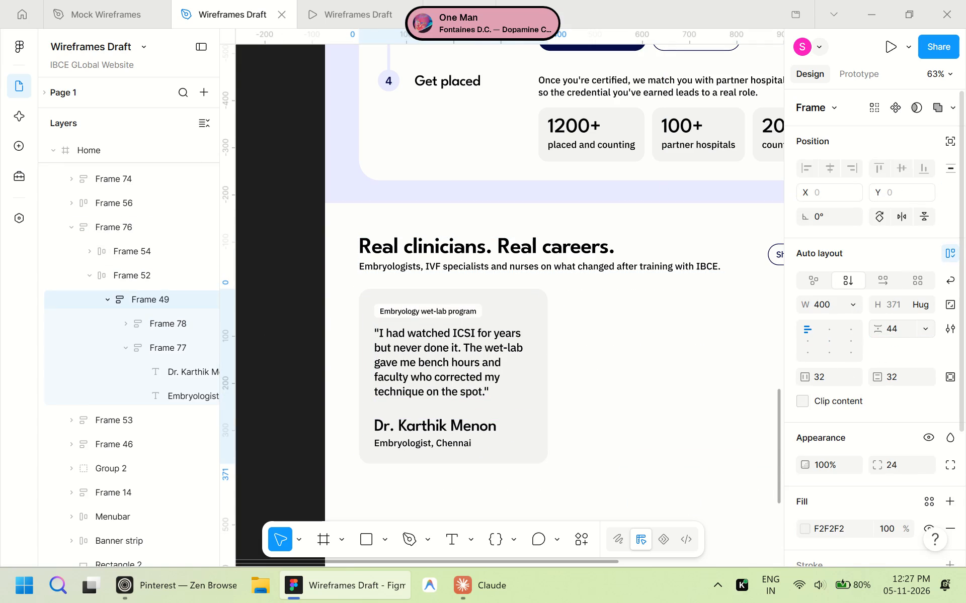
pyautogui.click(908, 327)
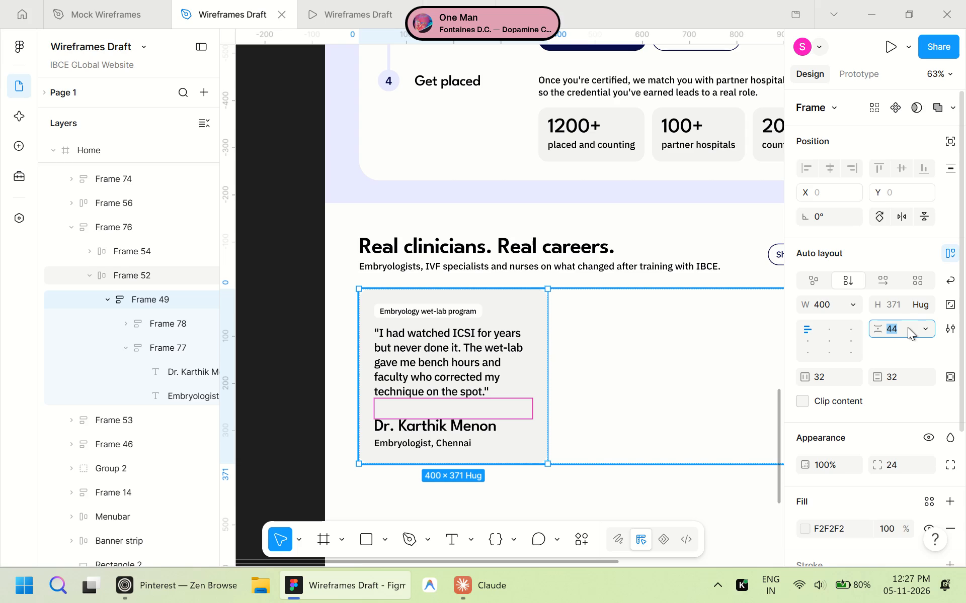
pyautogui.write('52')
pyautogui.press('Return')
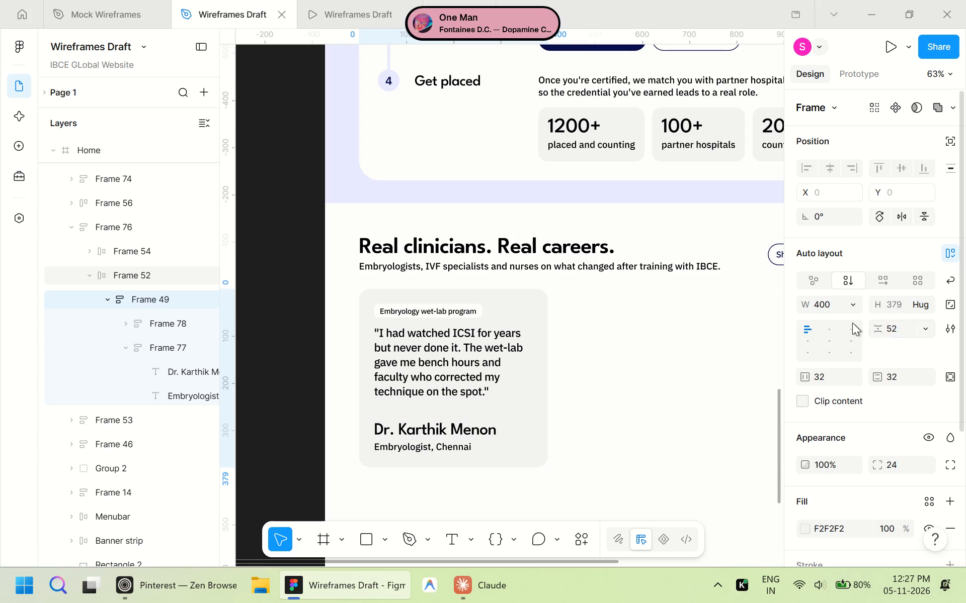
pyautogui.click(300, 359)
# Set the grey quote card's height sizing to Fill container.
pyautogui.tripleClick(508, 360)
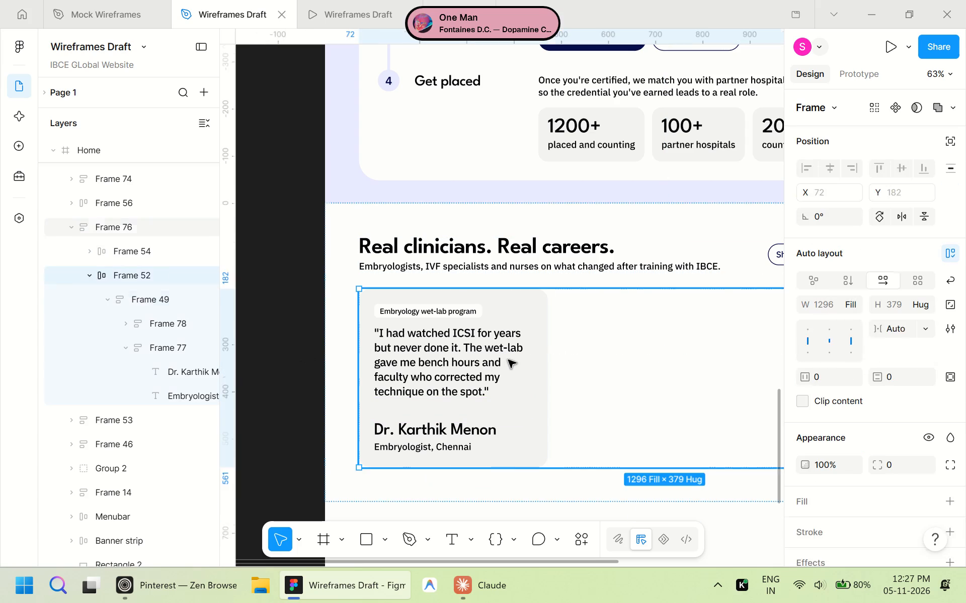
pyautogui.click(290, 382)
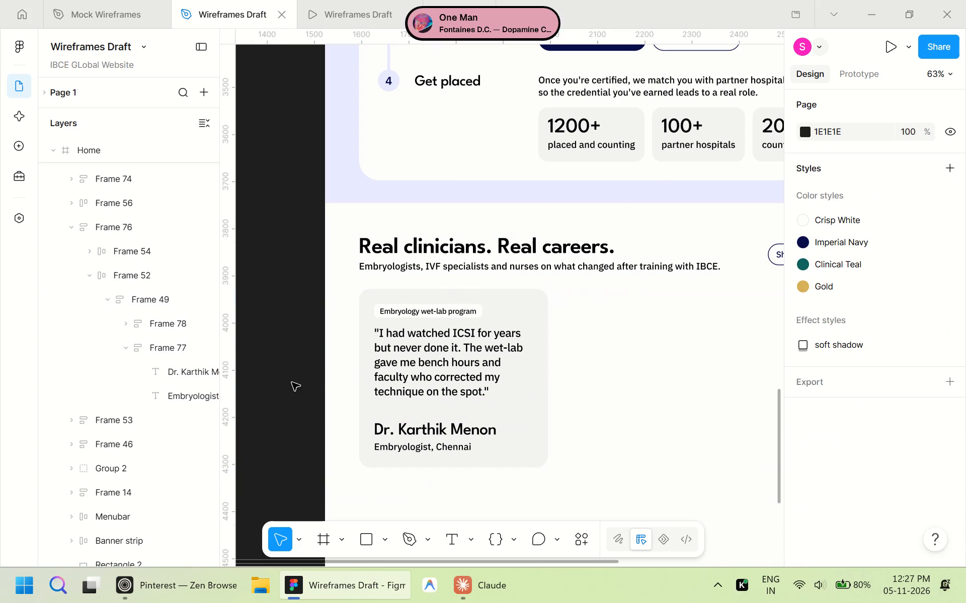
pyautogui.tripleClick(524, 338)
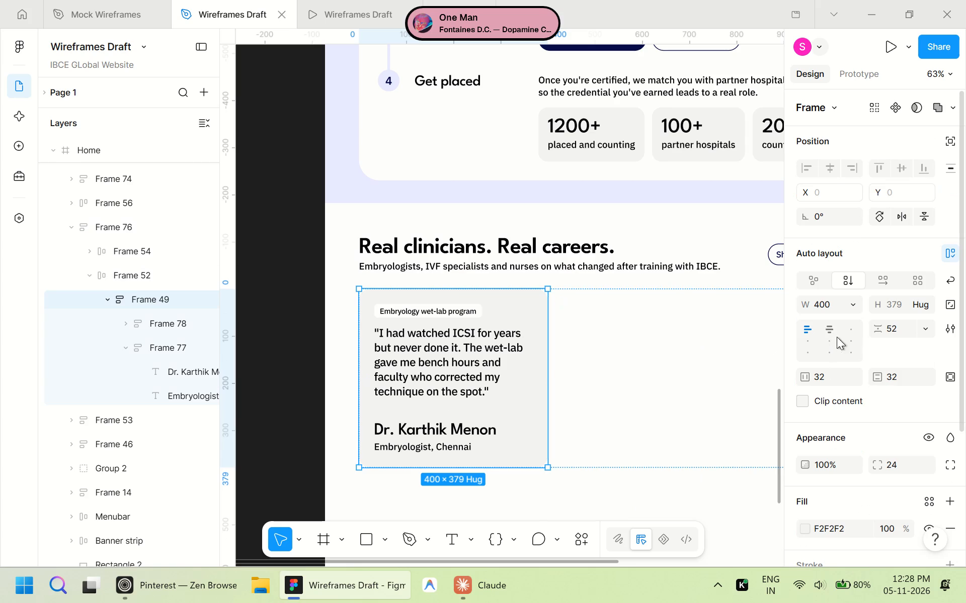
pyautogui.click(855, 308)
pyautogui.doubleClick(926, 307)
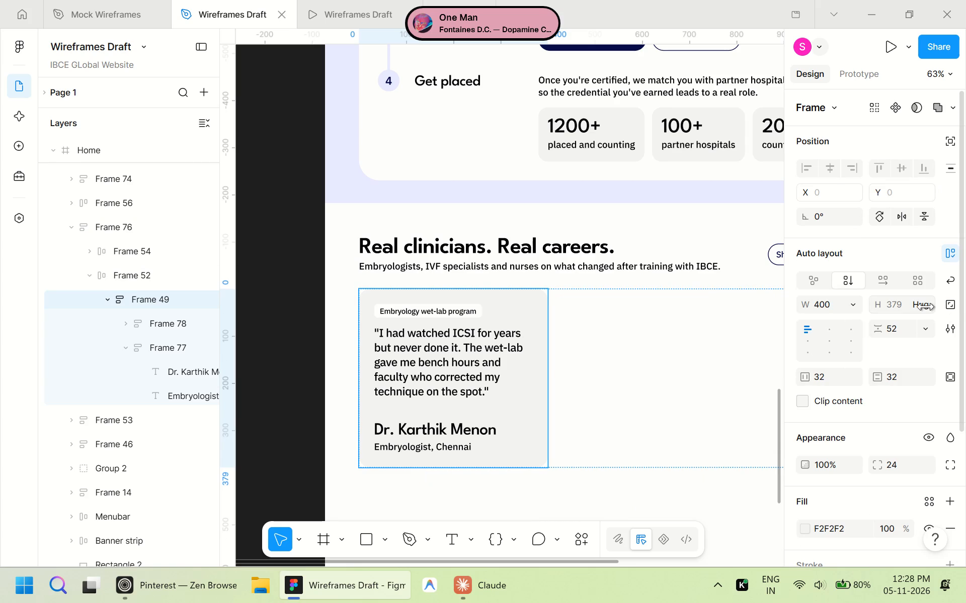
pyautogui.click(607, 344)
pyautogui.doubleClick(525, 369)
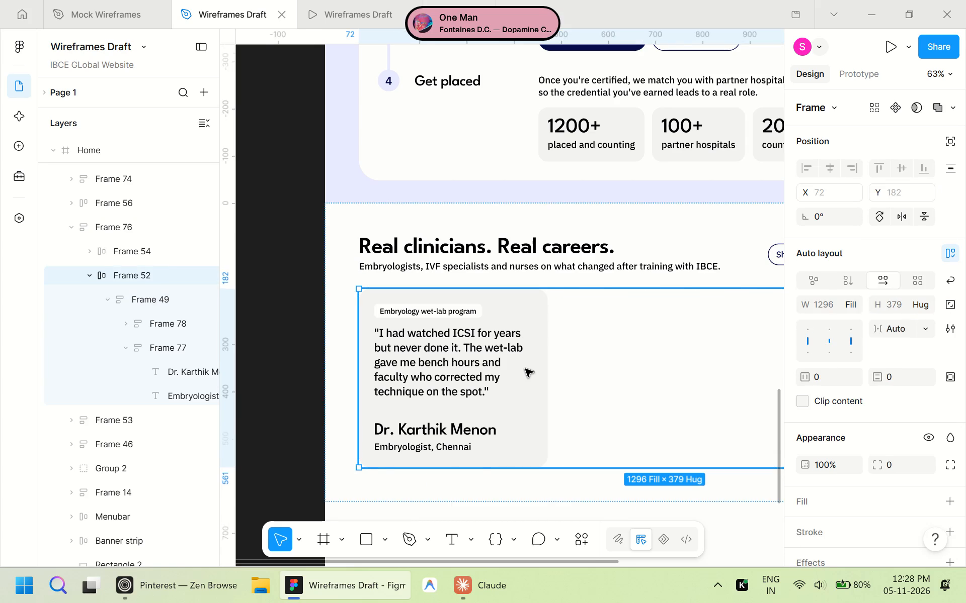
pyautogui.click(927, 304)
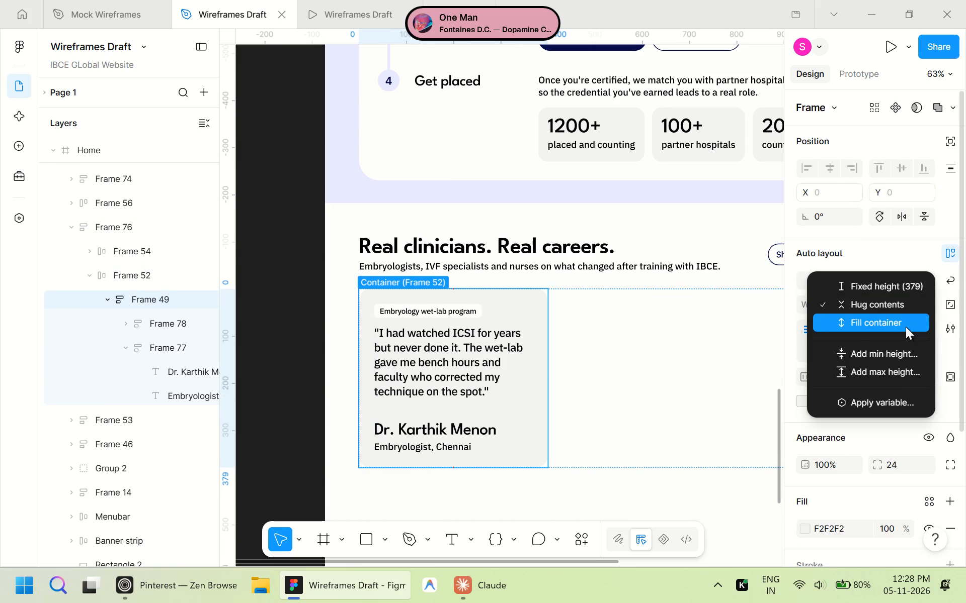
pyautogui.click(906, 327)
pyautogui.click(289, 392)
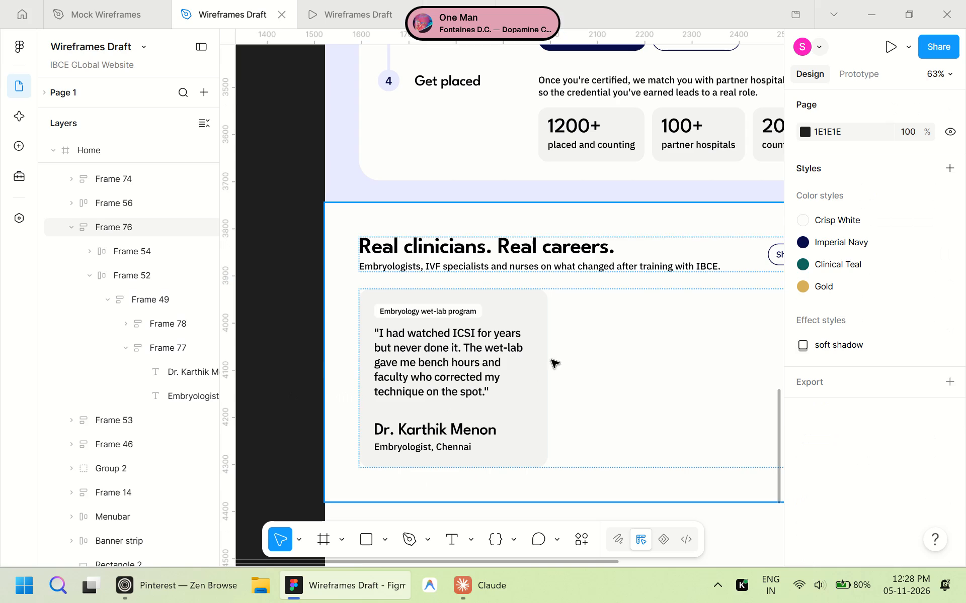
# Duplicate the grey quote card within its row under the "Real clinicians. Real careers." heading.
pyautogui.keyDown('ctrl'); pyautogui.scroll(-5, 503, 415); pyautogui.keyUp('ctrl')
pyautogui.doubleClick(479, 372)
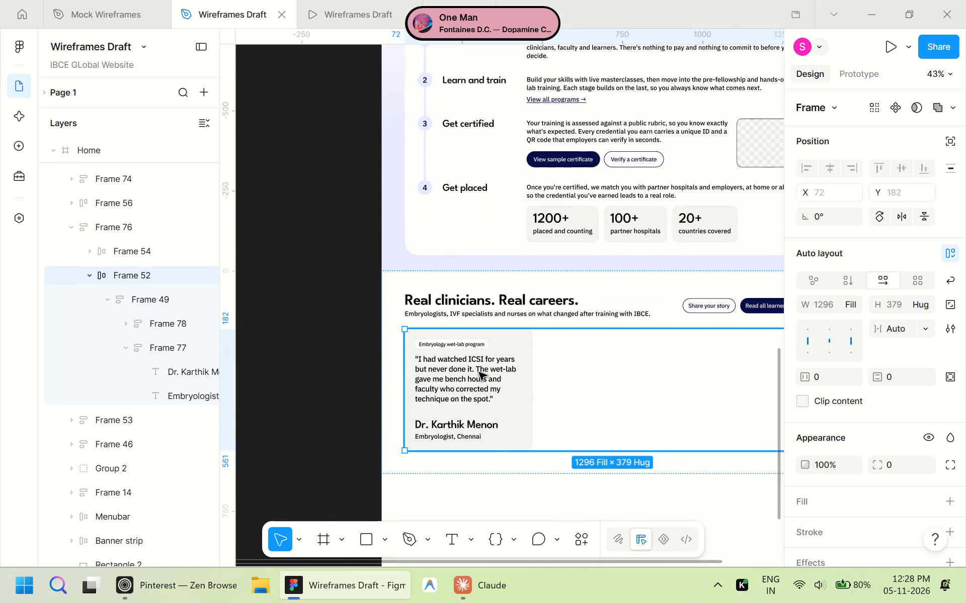
pyautogui.click(479, 372)
pyautogui.hotkey('ctrl', 'd')
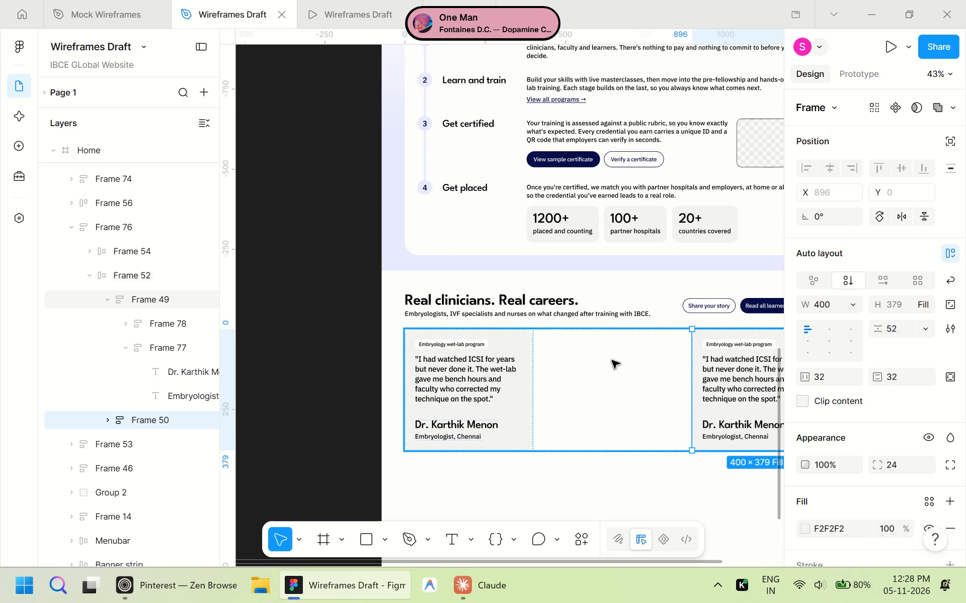
# Replace the card row's automatic spacing with a fixed horizontal gap of 32 between the two quote cards.
pyautogui.click(595, 385)
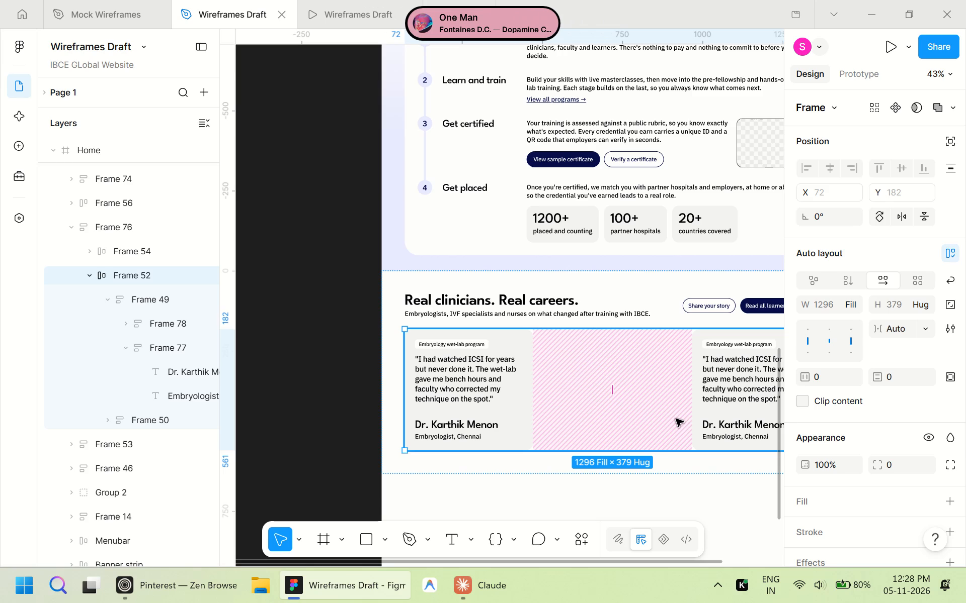
pyautogui.click(930, 329)
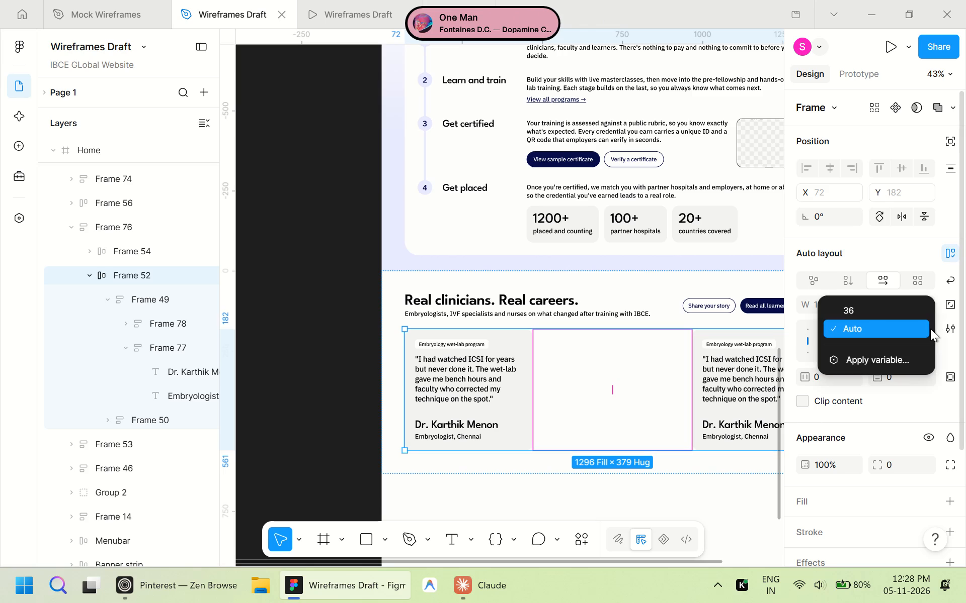
pyautogui.click(899, 309)
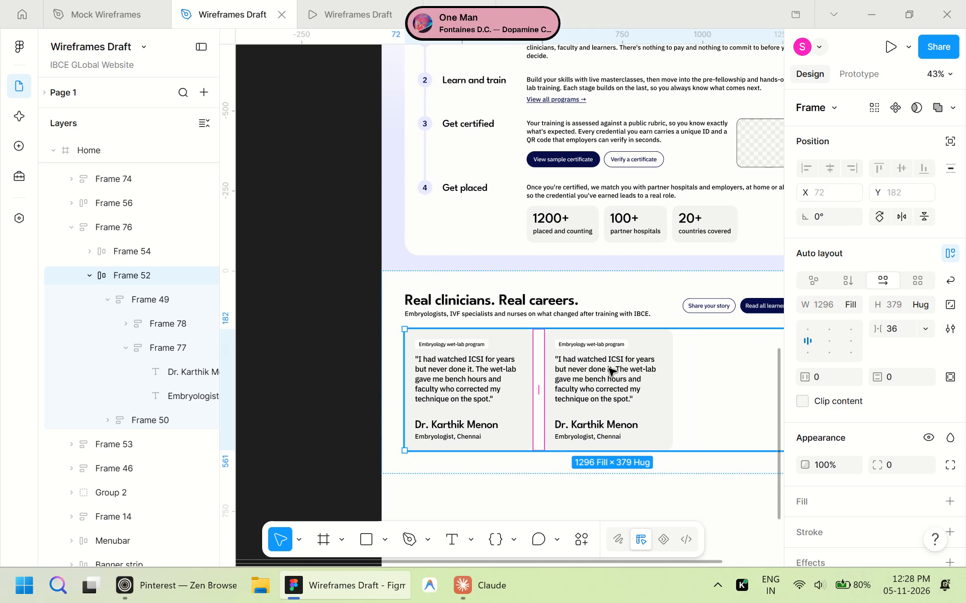
pyautogui.click(906, 330)
pyautogui.write('32')
pyautogui.press('Return')
pyautogui.click(298, 258)
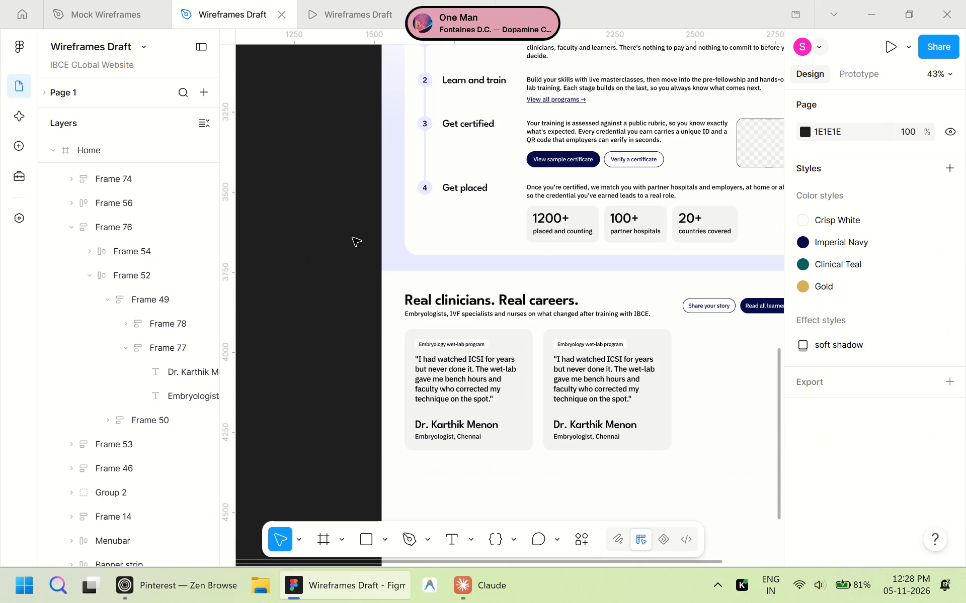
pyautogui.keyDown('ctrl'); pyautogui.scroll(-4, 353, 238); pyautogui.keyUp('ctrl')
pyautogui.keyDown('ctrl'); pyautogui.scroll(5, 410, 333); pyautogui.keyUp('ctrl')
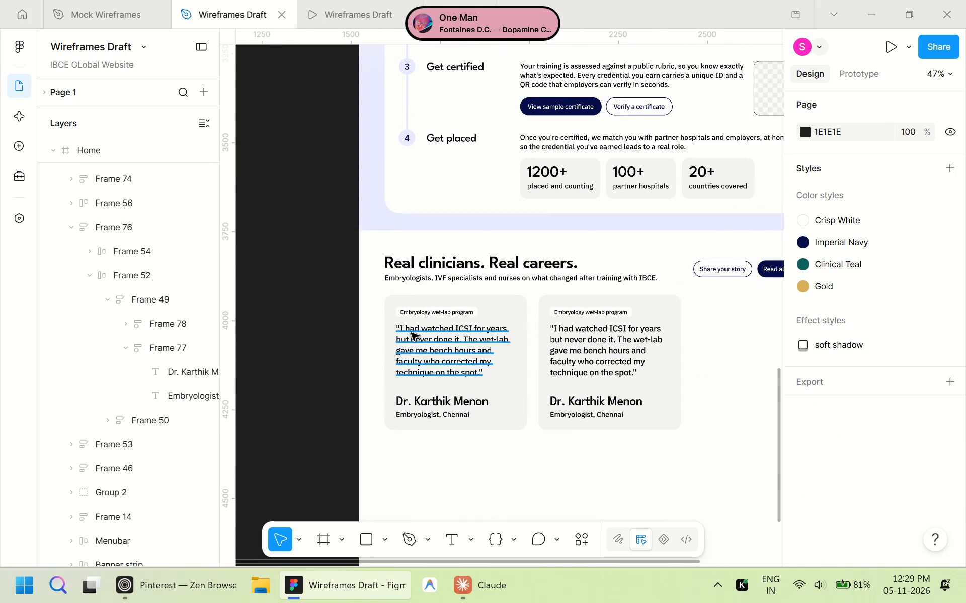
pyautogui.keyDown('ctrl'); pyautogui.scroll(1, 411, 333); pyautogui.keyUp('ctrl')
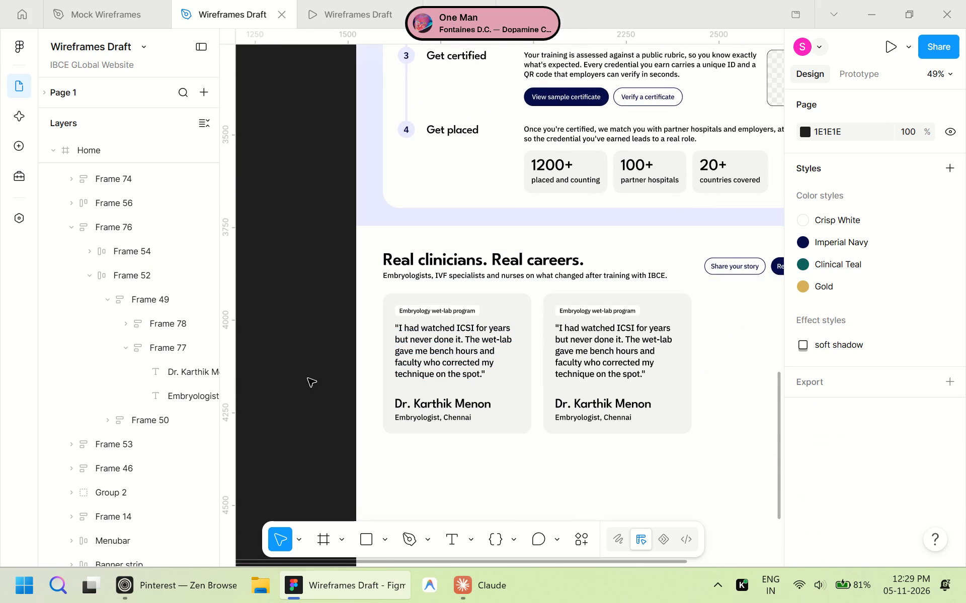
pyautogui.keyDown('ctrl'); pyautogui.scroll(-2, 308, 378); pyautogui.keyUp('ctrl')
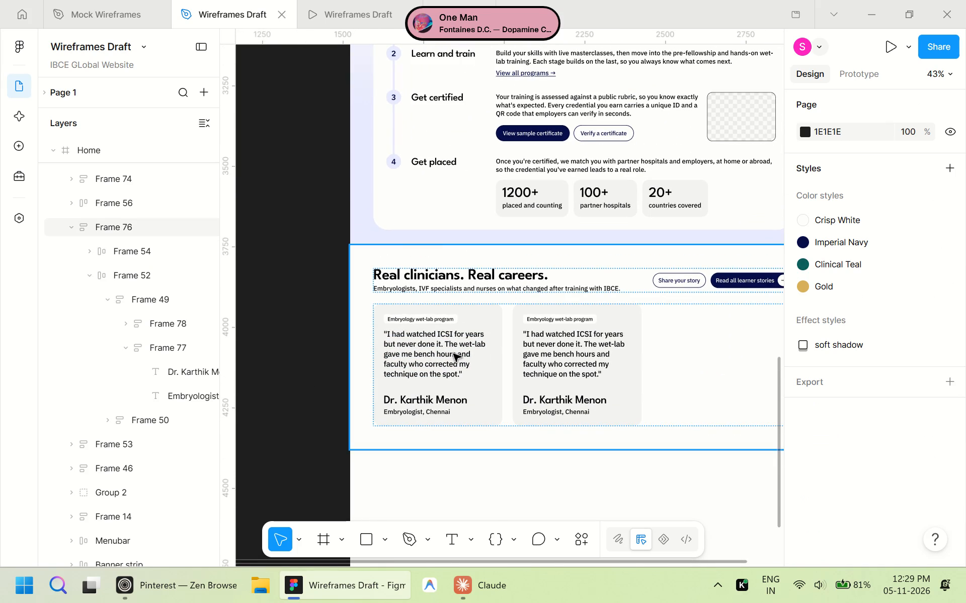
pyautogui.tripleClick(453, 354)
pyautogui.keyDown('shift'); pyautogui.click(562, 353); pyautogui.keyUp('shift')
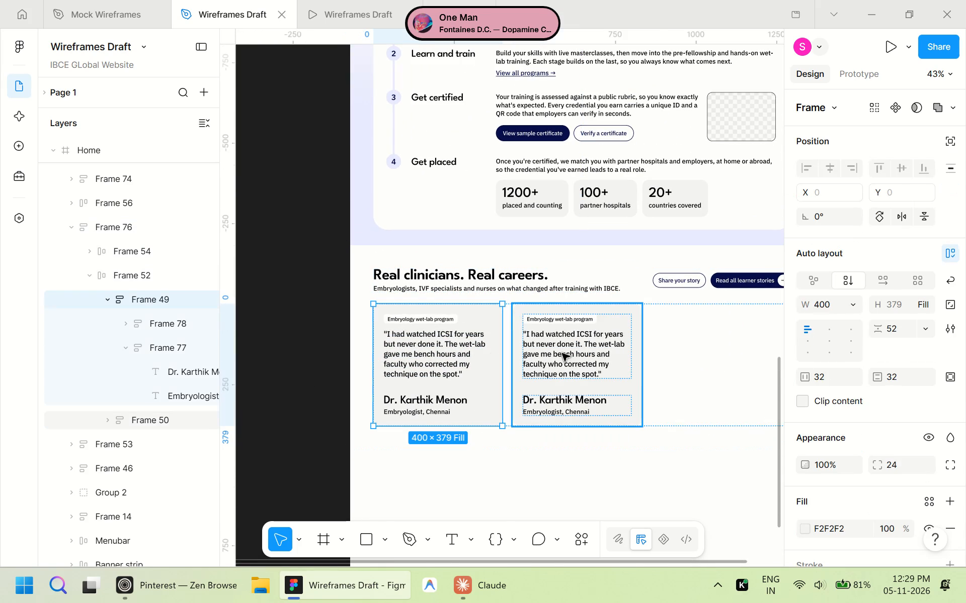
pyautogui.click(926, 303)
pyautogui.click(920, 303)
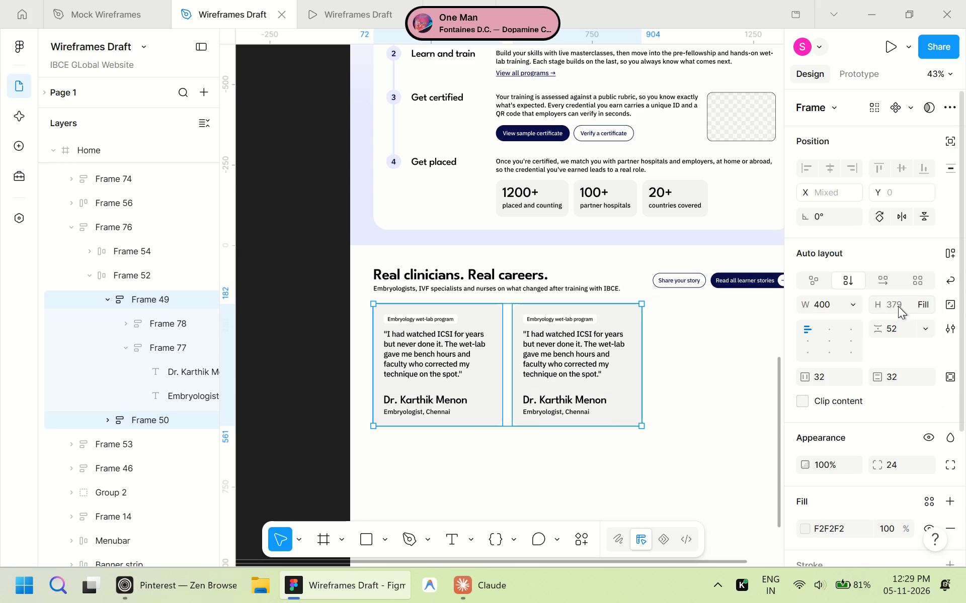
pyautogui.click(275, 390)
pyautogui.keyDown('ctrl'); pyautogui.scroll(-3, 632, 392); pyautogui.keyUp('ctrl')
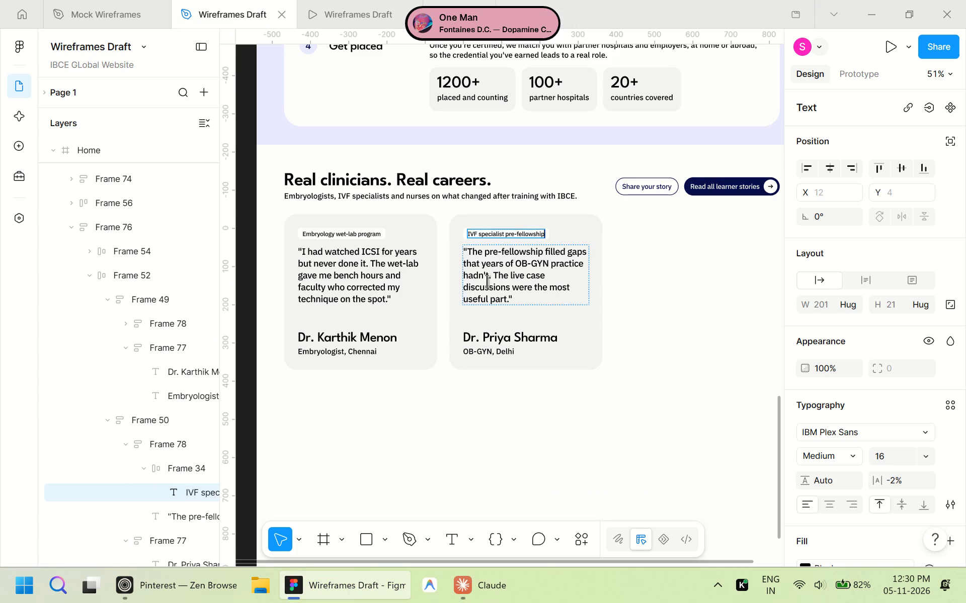
# Set the font size of the "Embryology wet-lab program" and "IVF specialist pre-fellowship" tag texts to 18.
pyautogui.click(243, 374)
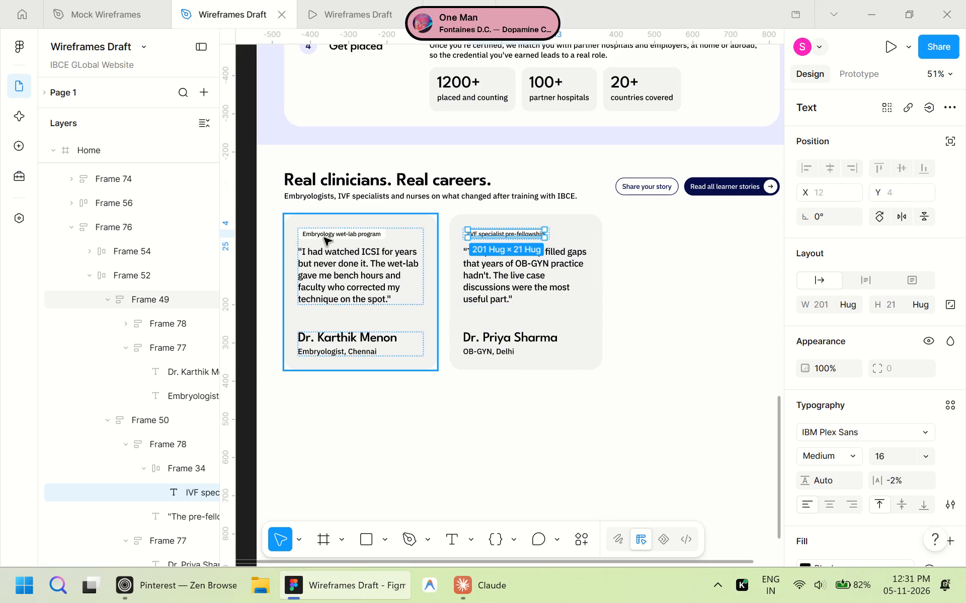
pyautogui.keyDown('shift'); pyautogui.click(324, 238); pyautogui.keyUp('shift')
pyautogui.keyDown('shift'); pyautogui.tripleClick(332, 233); pyautogui.keyUp('shift')
pyautogui.keyDown('shift'); pyautogui.click(332, 233); pyautogui.keyUp('shift')
pyautogui.keyDown('shift'); pyautogui.click(332, 233); pyautogui.keyUp('shift')
pyautogui.keyDown('shift'); pyautogui.tripleClick(332, 233); pyautogui.keyUp('shift')
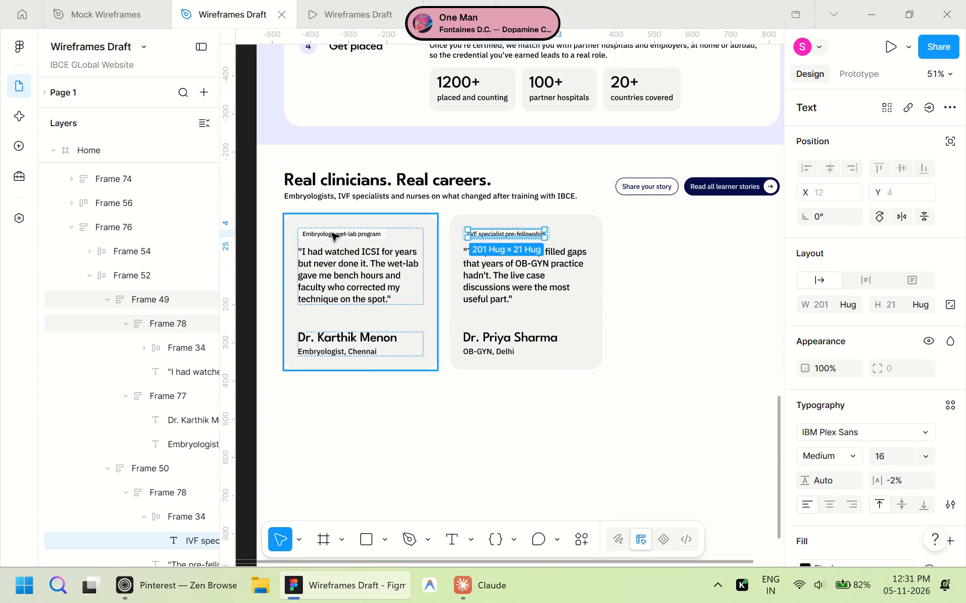
pyautogui.keyDown('shift'); pyautogui.click(332, 233); pyautogui.keyUp('shift')
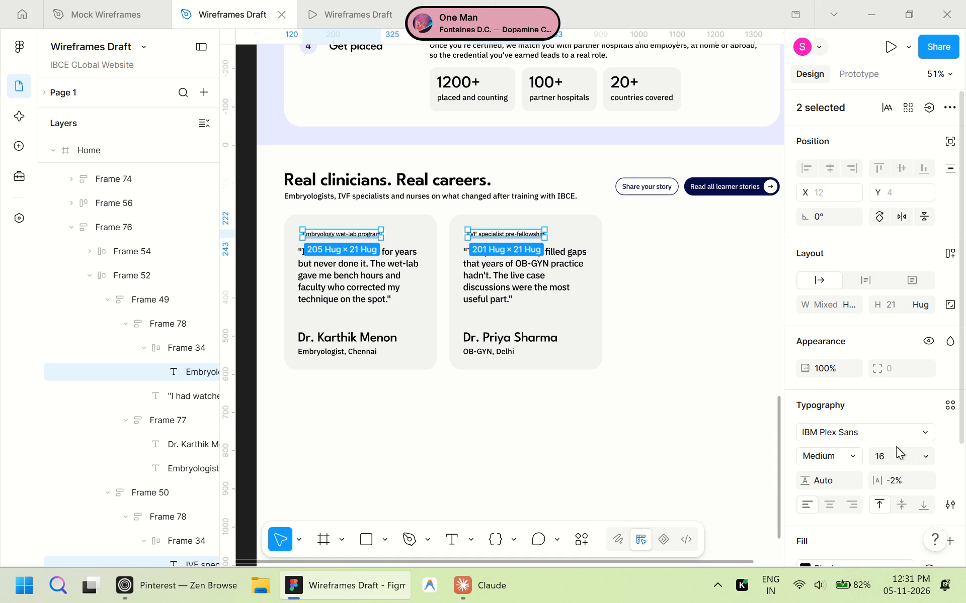
pyautogui.click(896, 451)
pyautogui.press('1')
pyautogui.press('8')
pyautogui.press('Return')
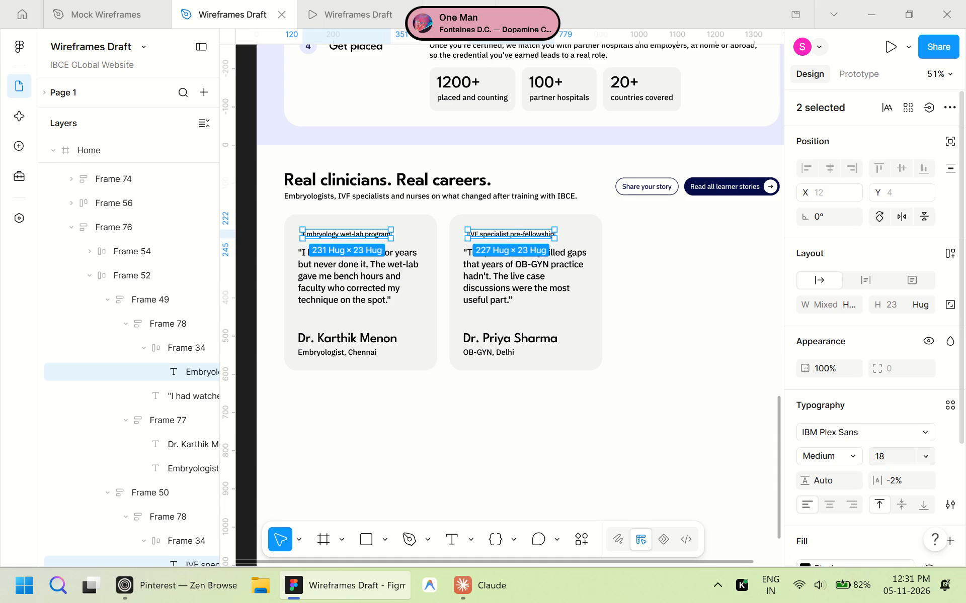
pyautogui.doubleClick(239, 325)
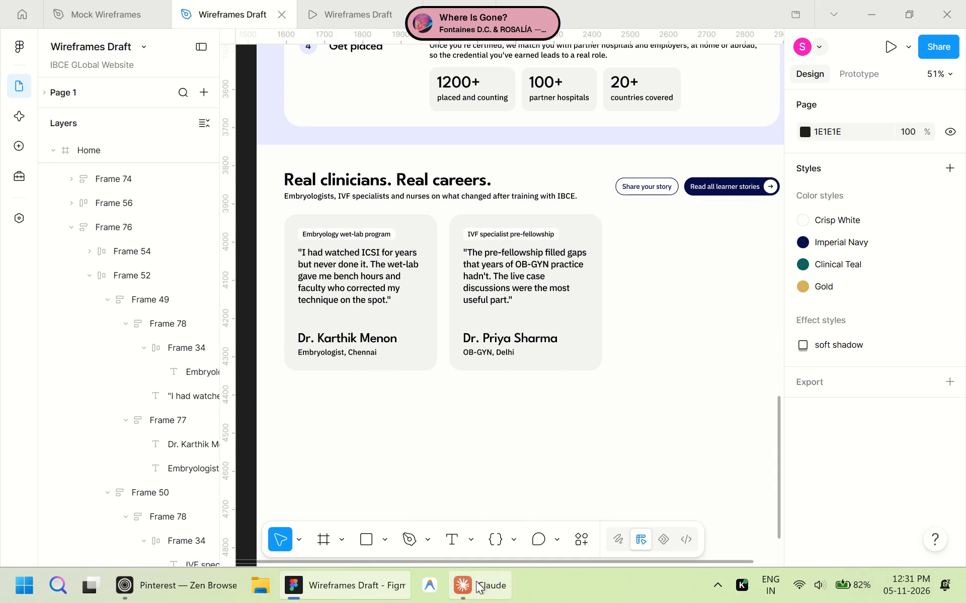
# Move the "IVF specialist pre-fellowship" tag below the quote text in the second card.
pyautogui.tripleClick(332, 264)
pyautogui.click(332, 264)
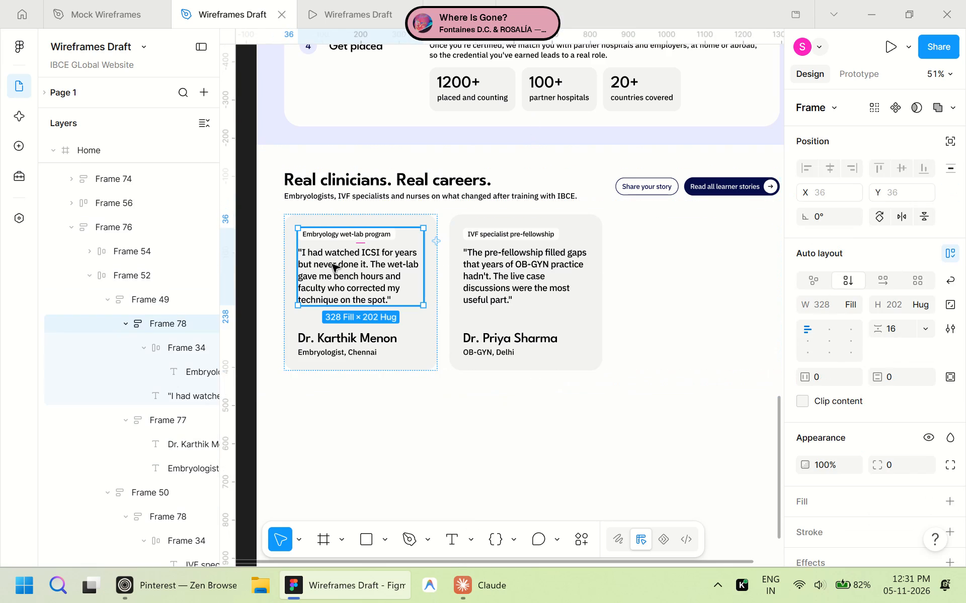
pyautogui.click(248, 338)
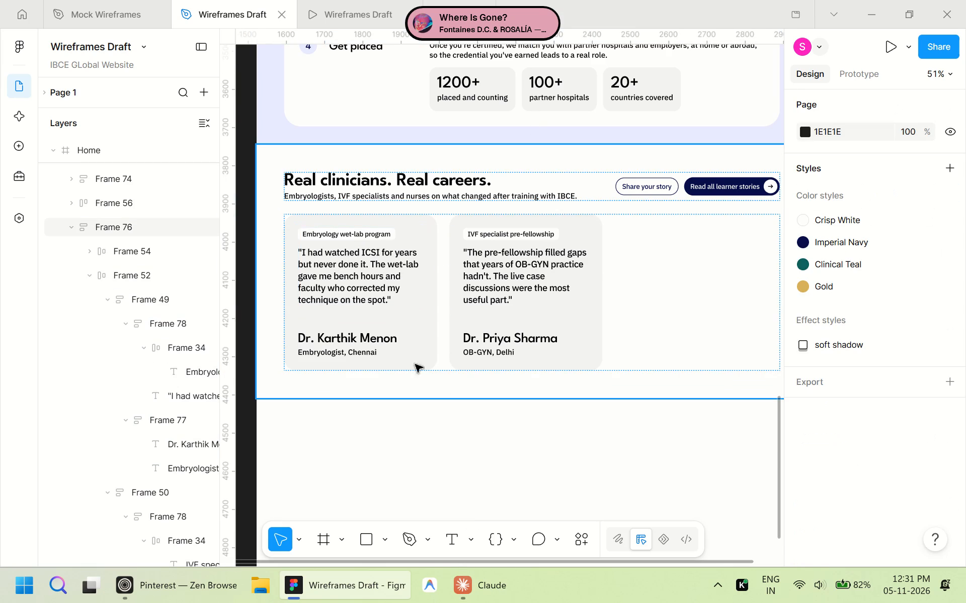
pyautogui.tripleClick(517, 237)
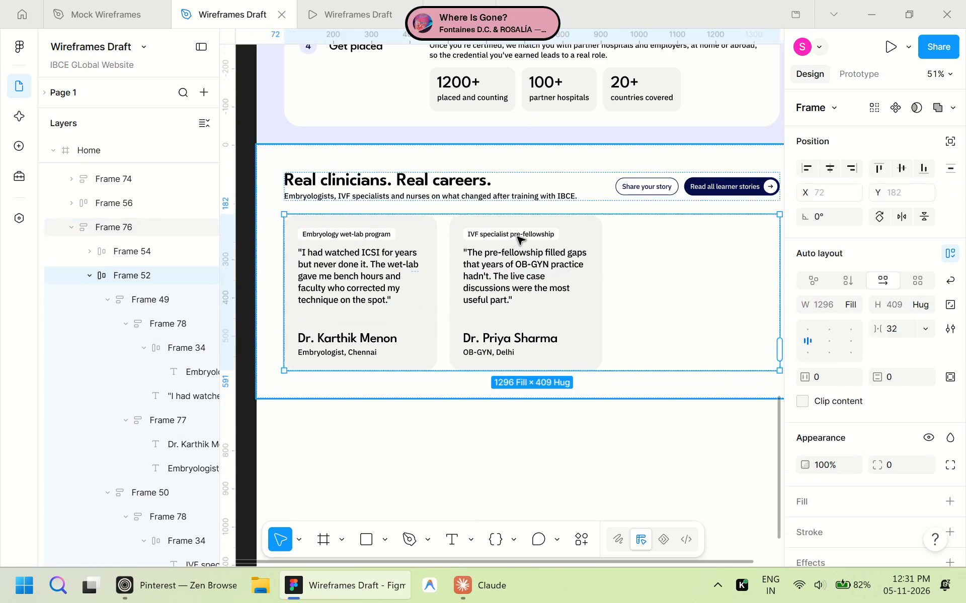
pyautogui.doubleClick(517, 237)
pyautogui.moveTo(517, 237); pyautogui.dragTo(505, 289)
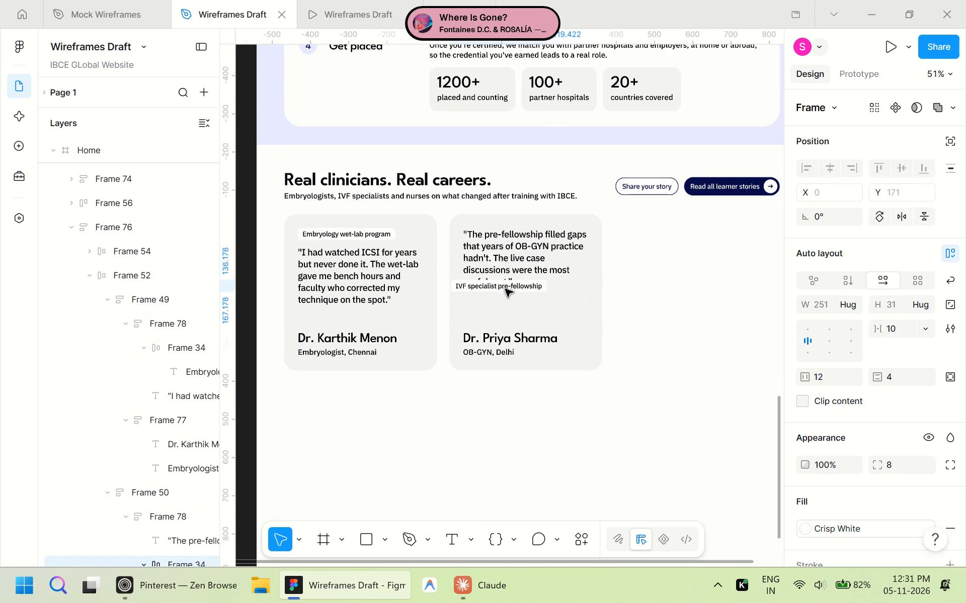
pyautogui.moveTo(505, 289); pyautogui.dragTo(507, 292)
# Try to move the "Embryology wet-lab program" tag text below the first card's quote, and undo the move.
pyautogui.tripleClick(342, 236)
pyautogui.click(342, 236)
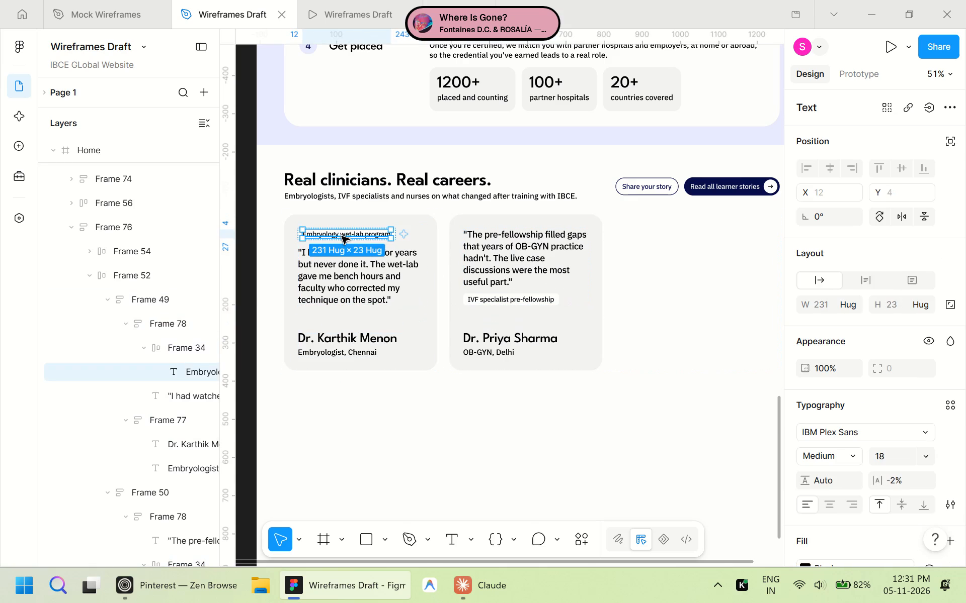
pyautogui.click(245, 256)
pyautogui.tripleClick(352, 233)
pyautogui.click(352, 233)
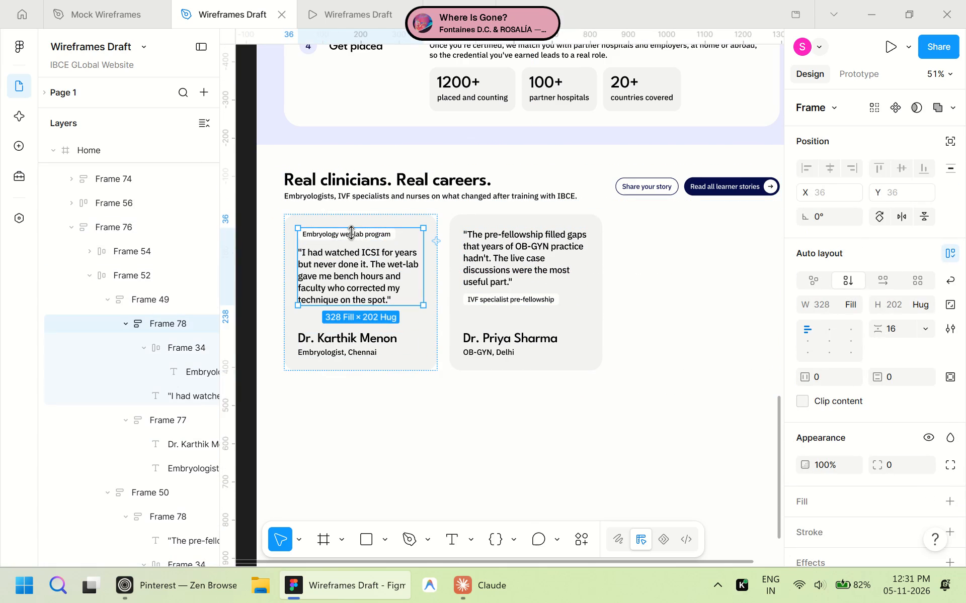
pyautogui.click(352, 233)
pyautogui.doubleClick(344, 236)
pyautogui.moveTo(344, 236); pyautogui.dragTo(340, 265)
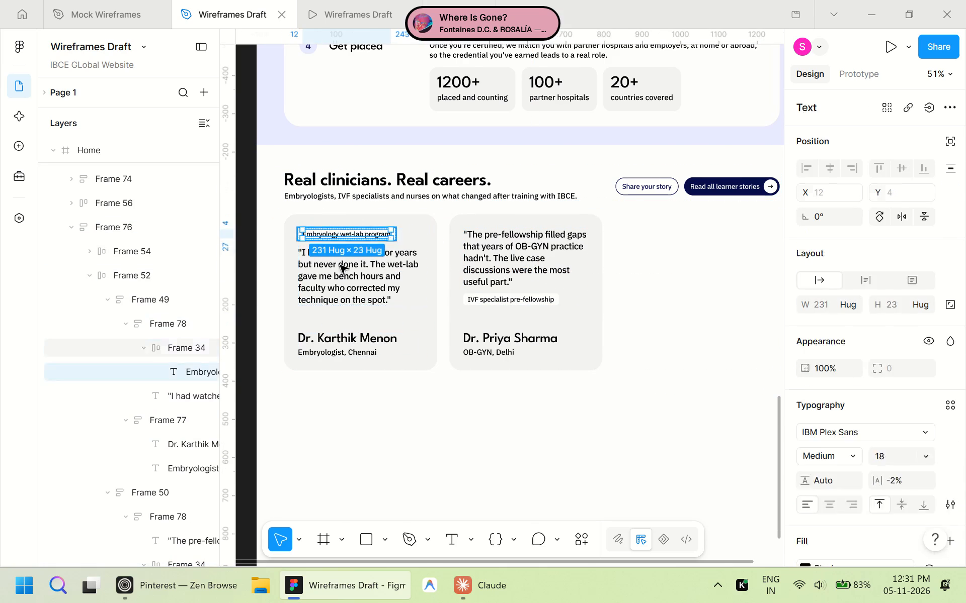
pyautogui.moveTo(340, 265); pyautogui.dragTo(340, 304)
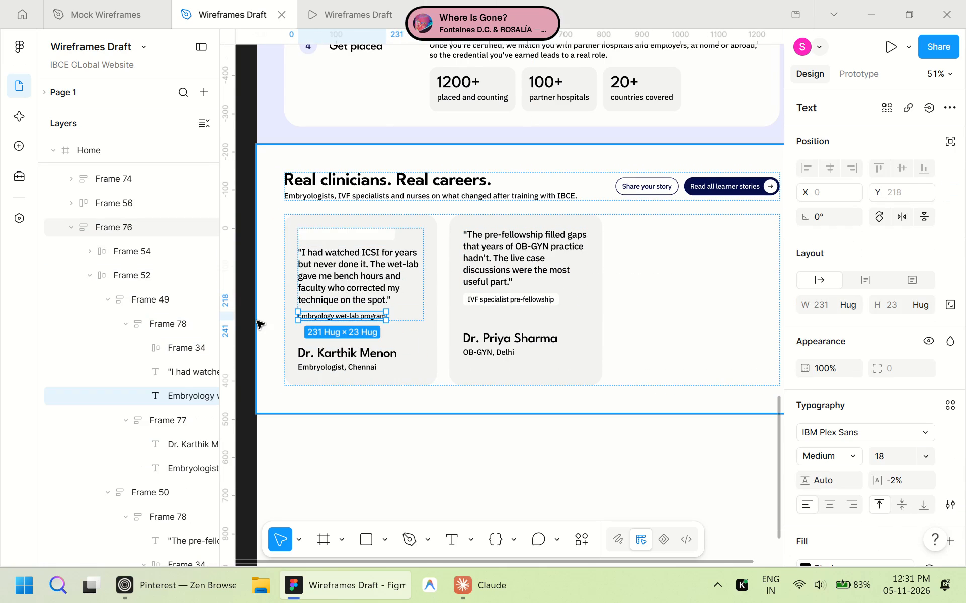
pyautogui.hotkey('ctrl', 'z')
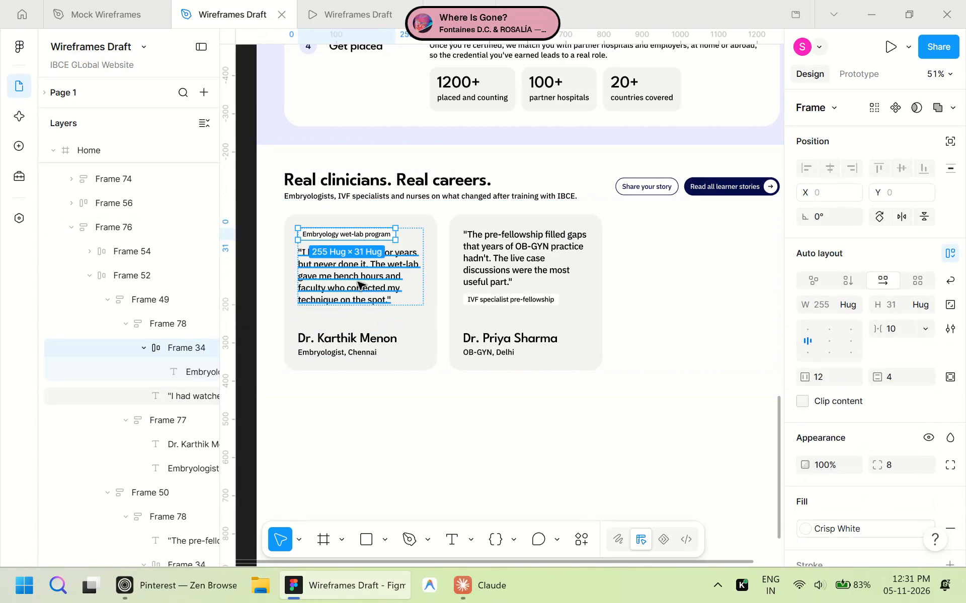
# Reorder the first card so its quote text sits above the "Embryology wet-lab program" tag.
pyautogui.click(358, 282)
pyautogui.moveTo(358, 282); pyautogui.dragTo(360, 264)
pyautogui.click(257, 343)
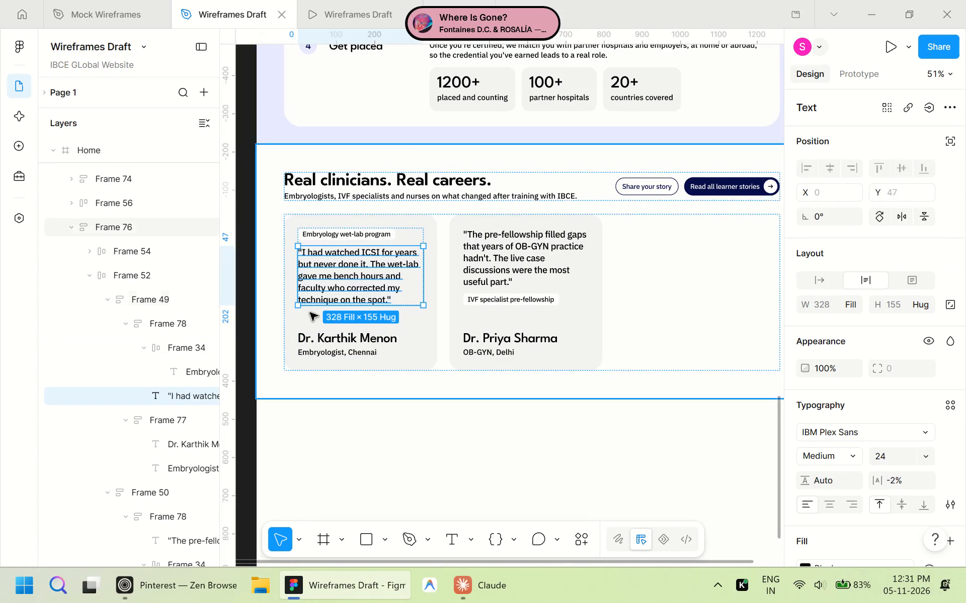
pyautogui.moveTo(350, 277); pyautogui.dragTo(354, 262)
pyautogui.doubleClick(247, 347)
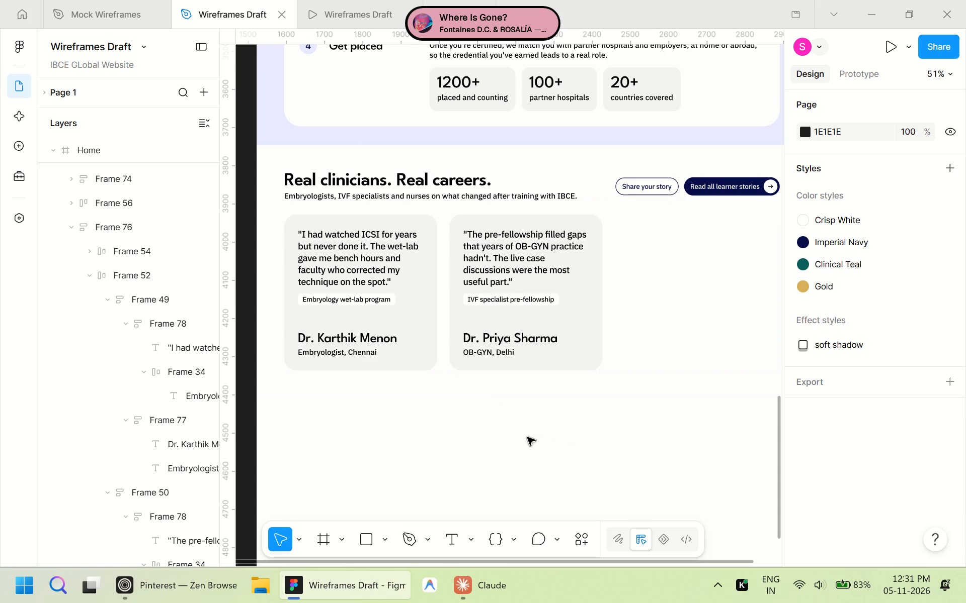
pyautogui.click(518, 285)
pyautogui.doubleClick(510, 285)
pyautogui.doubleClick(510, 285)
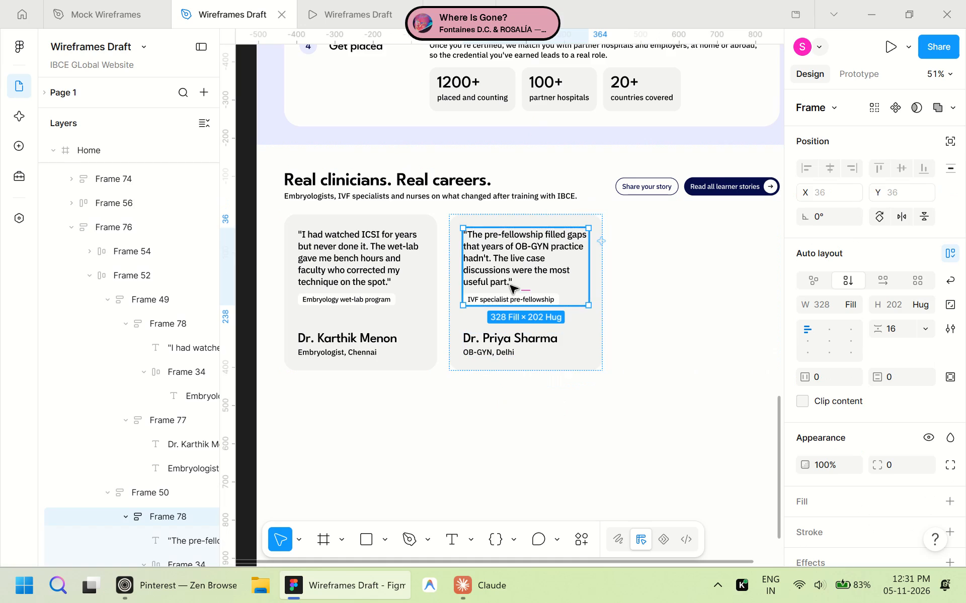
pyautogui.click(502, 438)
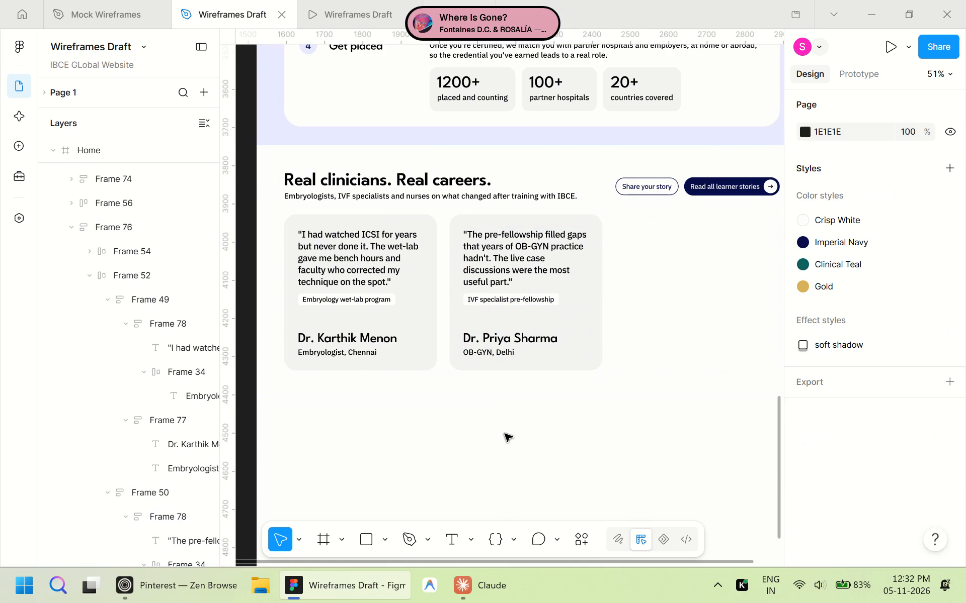
# Duplicate the second quote card to add a third card to the "Real clinicians. Real careers." row.
pyautogui.keyDown('ctrl'); pyautogui.scroll(-3, 503, 439); pyautogui.keyUp('ctrl')
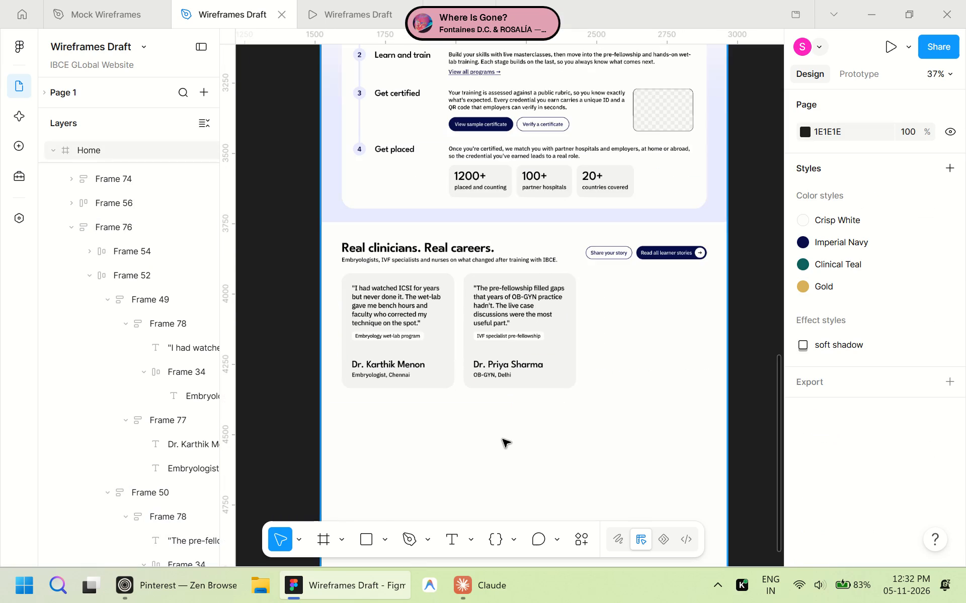
pyautogui.scroll(2, 503, 439)
pyautogui.tripleClick(530, 349)
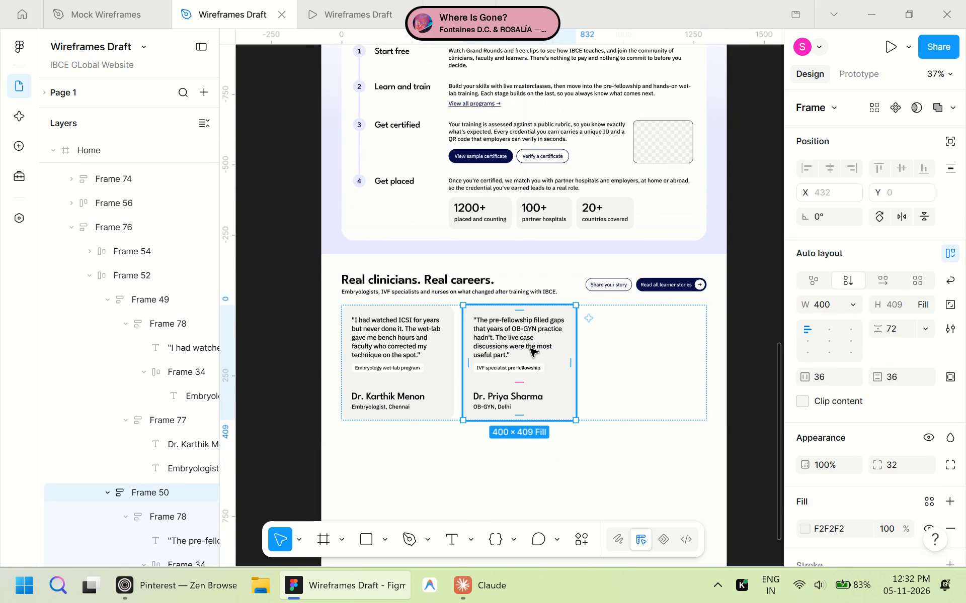
pyautogui.hotkey('ctrl', 'd')
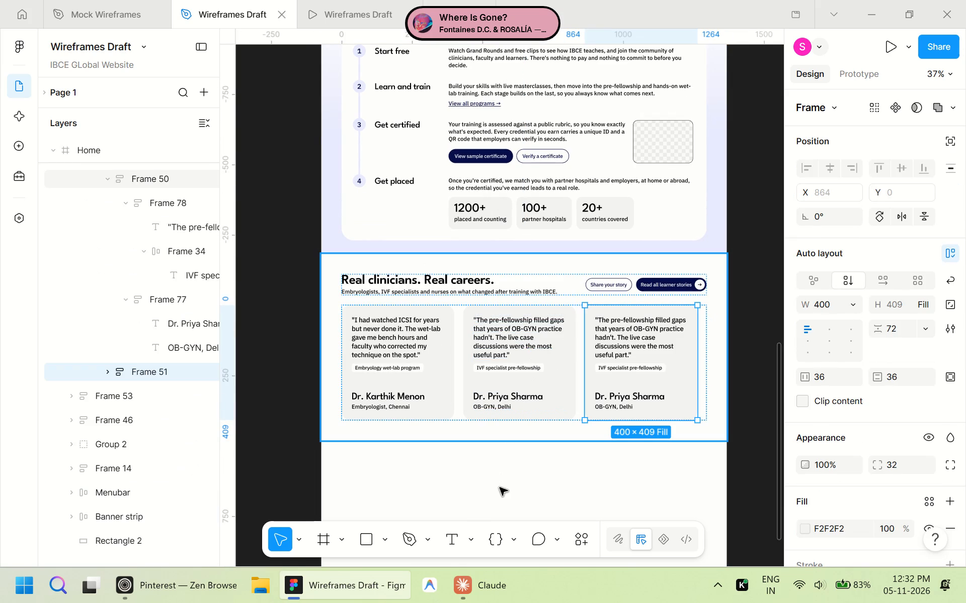
pyautogui.click(500, 487)
pyautogui.tripleClick(561, 361)
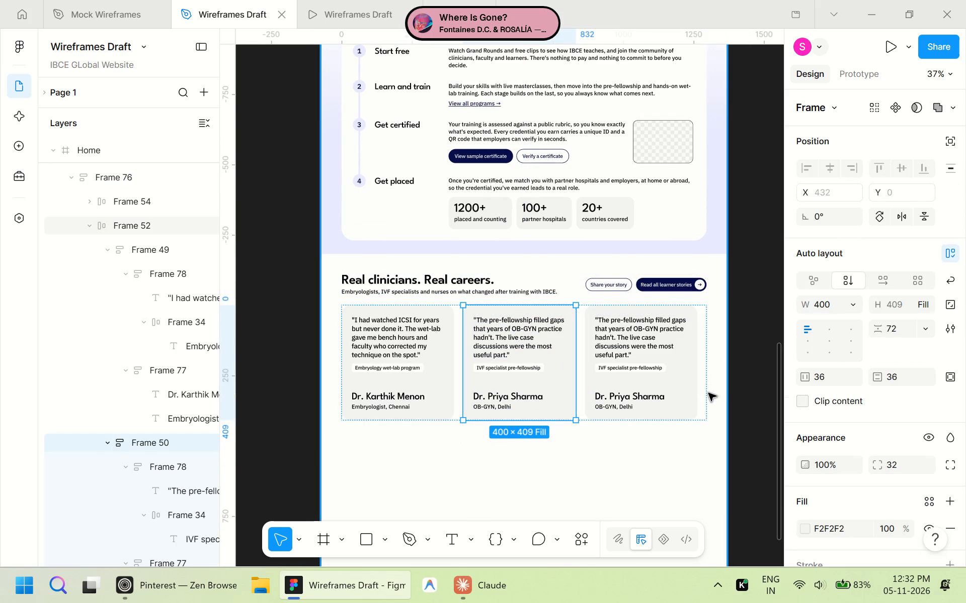
pyautogui.hotkey('ctrl', 'z')
pyautogui.hotkey('ctrl', 'z')
pyautogui.tripleClick(635, 369)
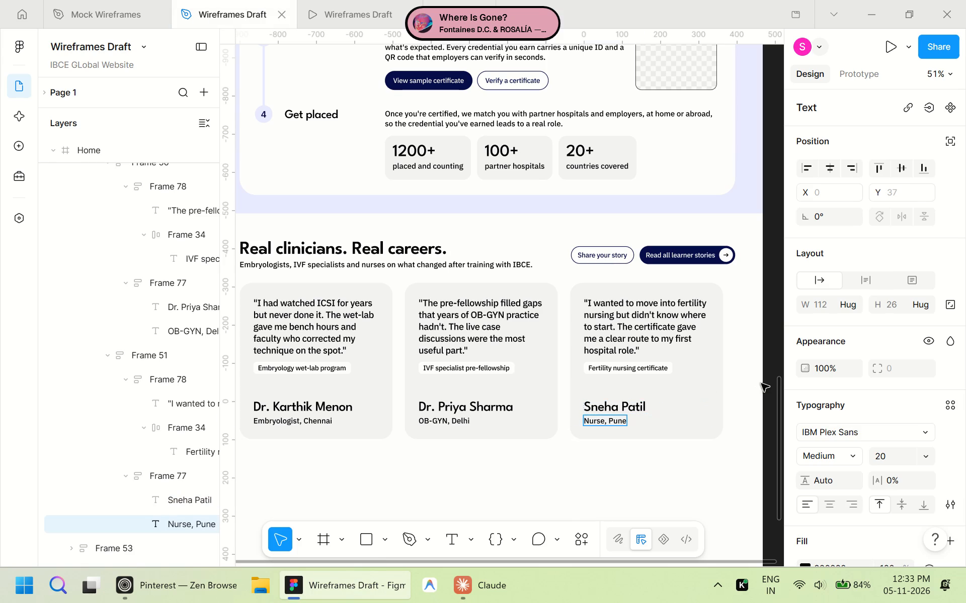
pyautogui.click(761, 383)
pyautogui.click(769, 382)
pyautogui.keyDown('ctrl'); pyautogui.scroll(-3, 757, 375); pyautogui.keyUp('ctrl')
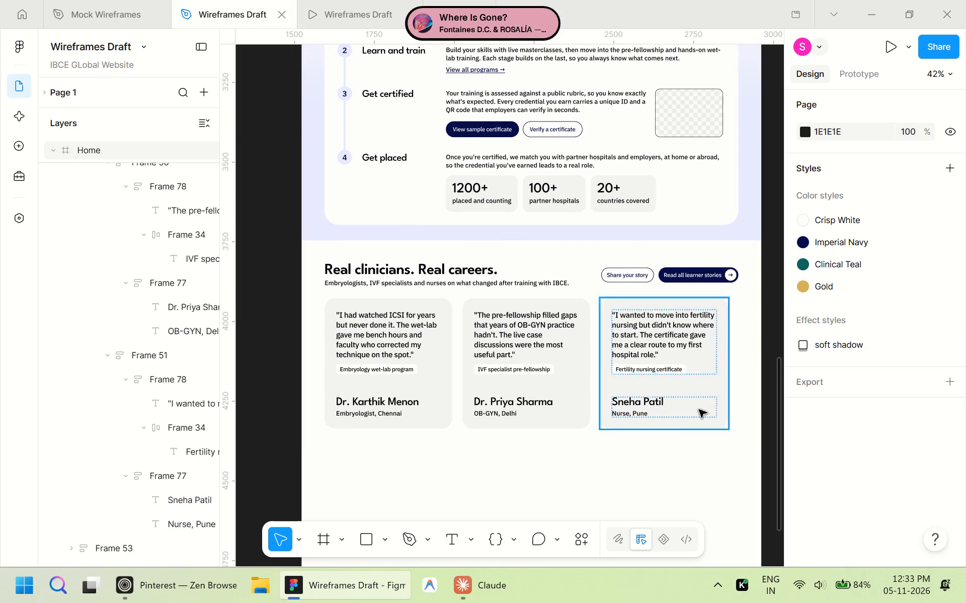
# Open the Material Symbols plugin and search its icons for "badge".
pyautogui.keyDown('ctrl'); pyautogui.scroll(5, 568, 406); pyautogui.keyUp('ctrl')
pyautogui.click(577, 543)
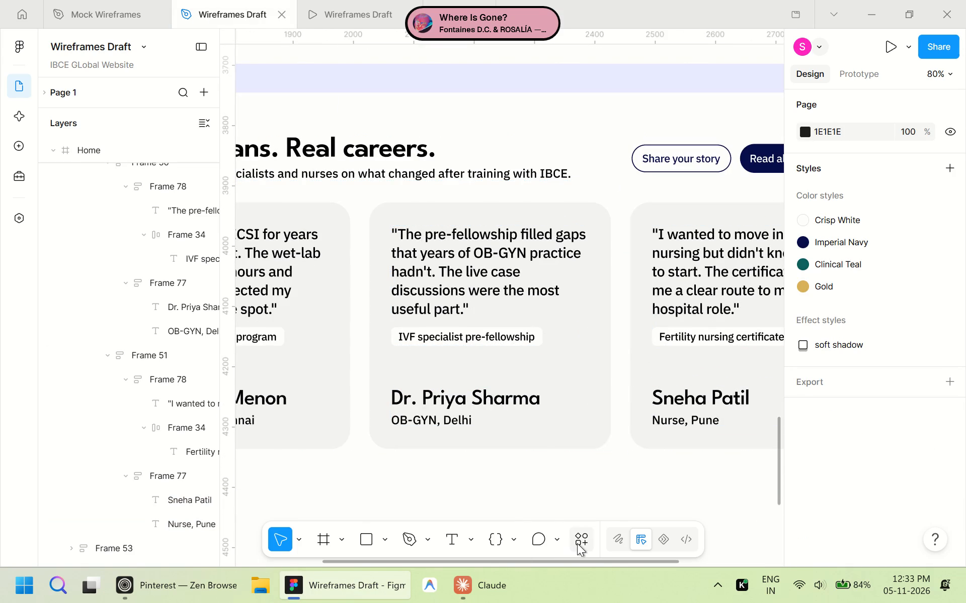
pyautogui.click(326, 334)
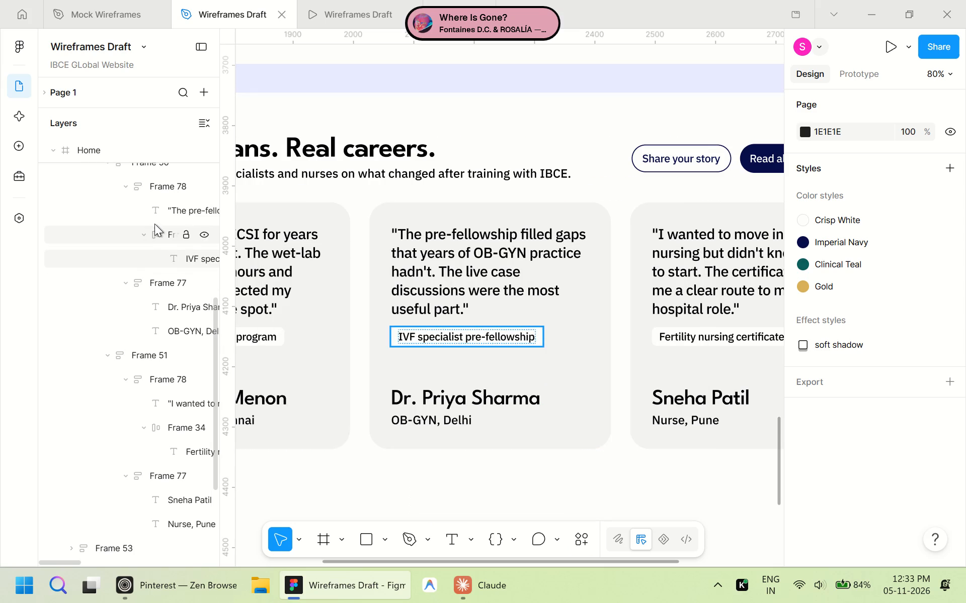
pyautogui.keyDown('ctrl'); pyautogui.scroll(-3, 528, 356); pyautogui.keyUp('ctrl')
pyautogui.keyDown('shift'); pyautogui.scroll(3, 528, 356); pyautogui.keyUp('shift')
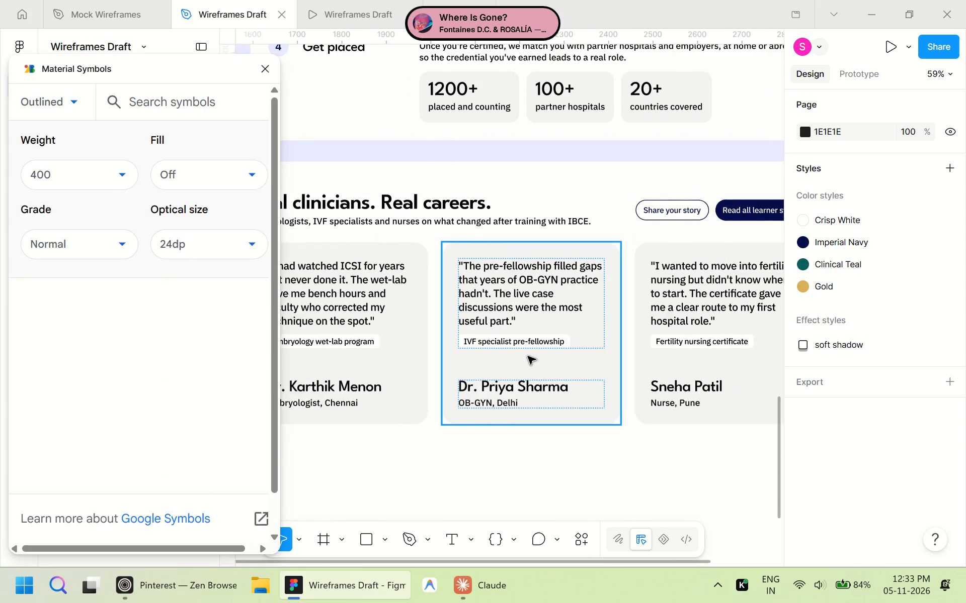
pyautogui.keyDown('shift'); pyautogui.scroll(1, 528, 356); pyautogui.keyUp('shift')
pyautogui.click(184, 113)
pyautogui.click(206, 84)
pyautogui.click(201, 104)
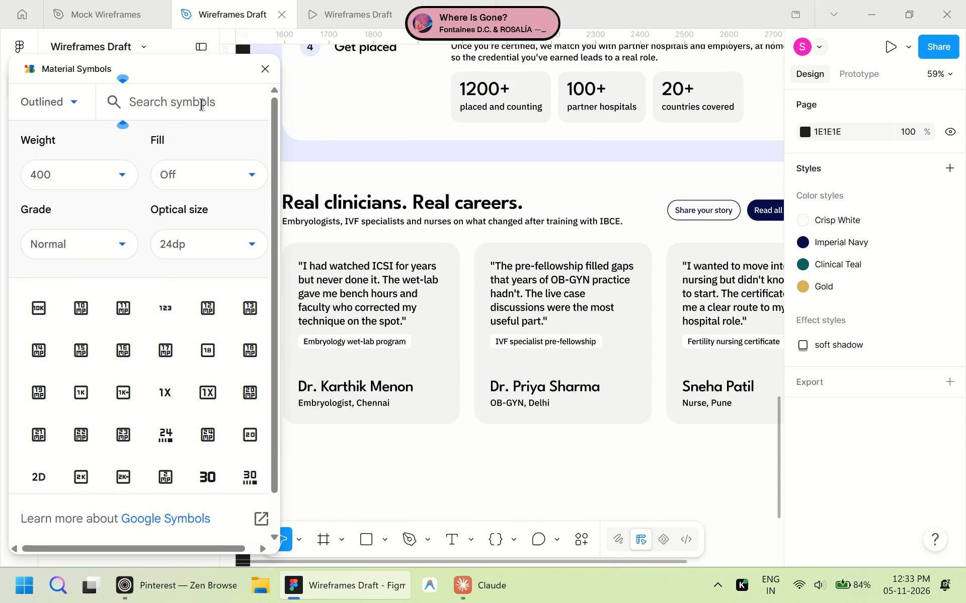
pyautogui.write('badge')
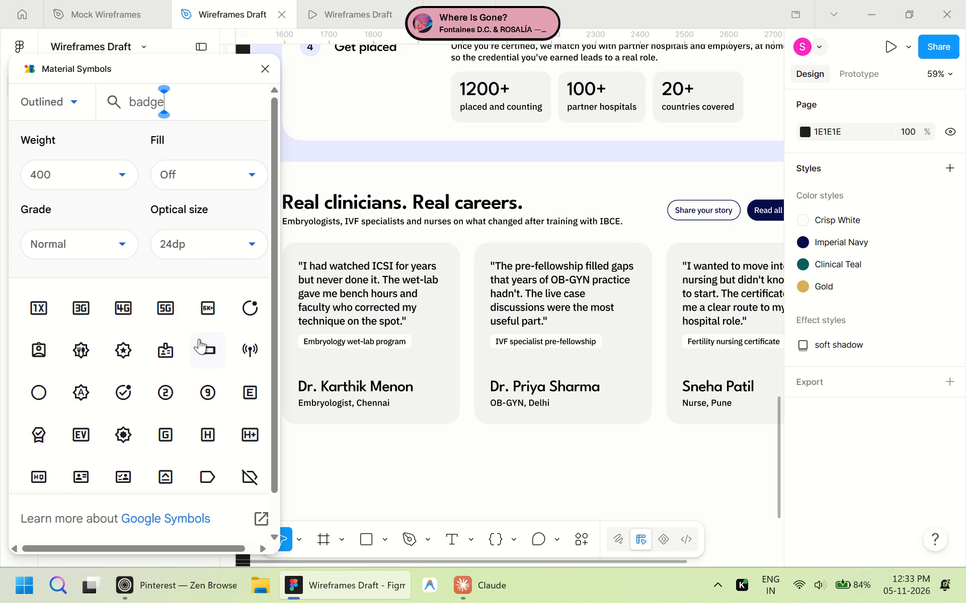
pyautogui.scroll(2, 199, 339)
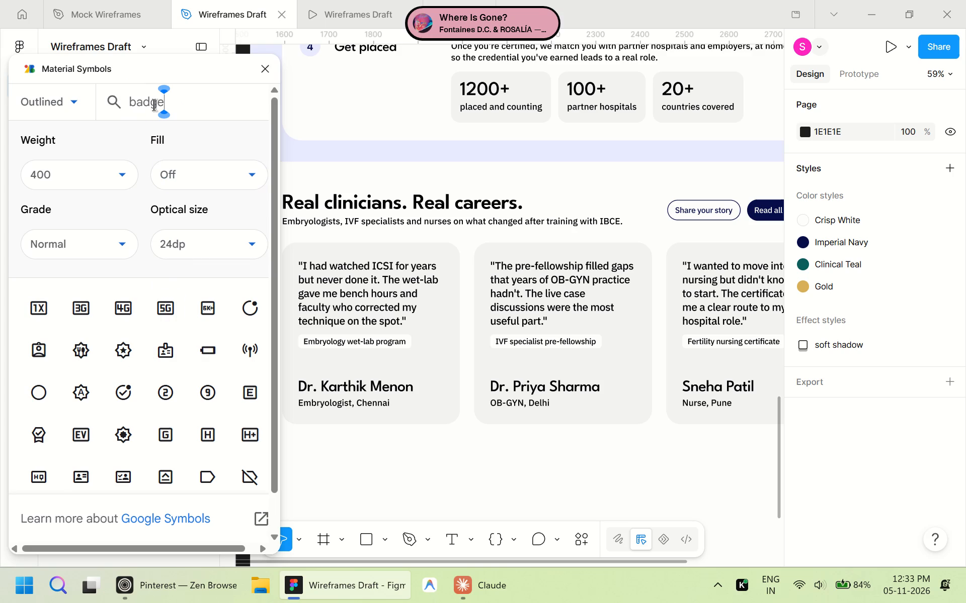
# Search the symbols for "medal" and insert the license icon on the canvas.
pyautogui.doubleClick(153, 105)
pyautogui.write('med')
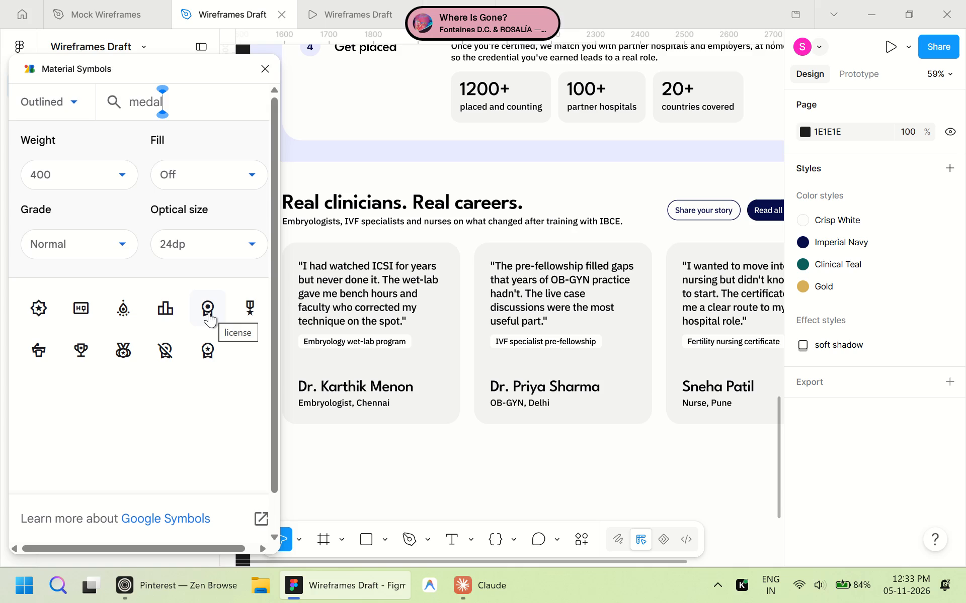
pyautogui.click(209, 312)
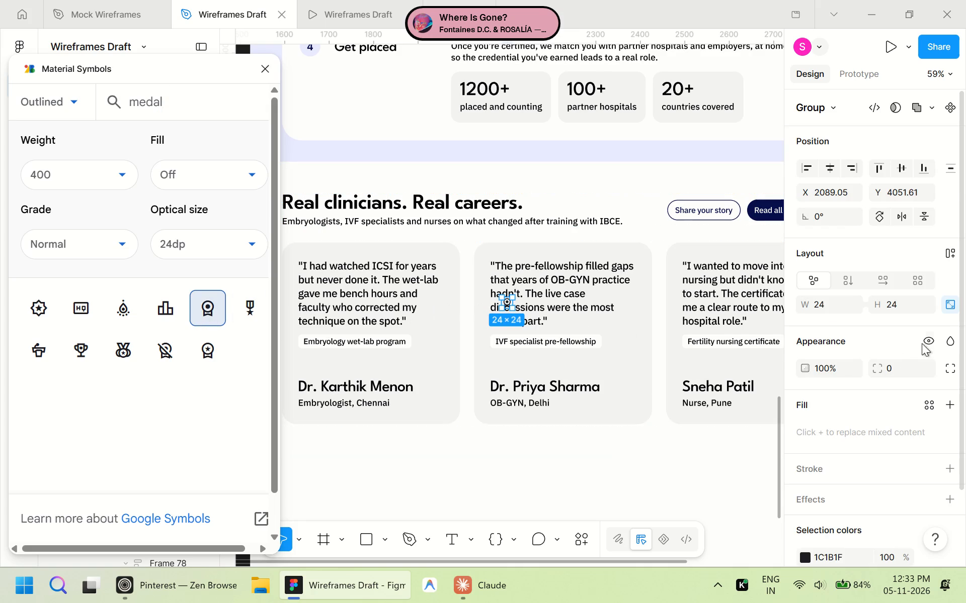
# Resize the inserted license icon to 18 × 18.
pyautogui.tripleClick(697, 339)
pyautogui.tripleClick(697, 339)
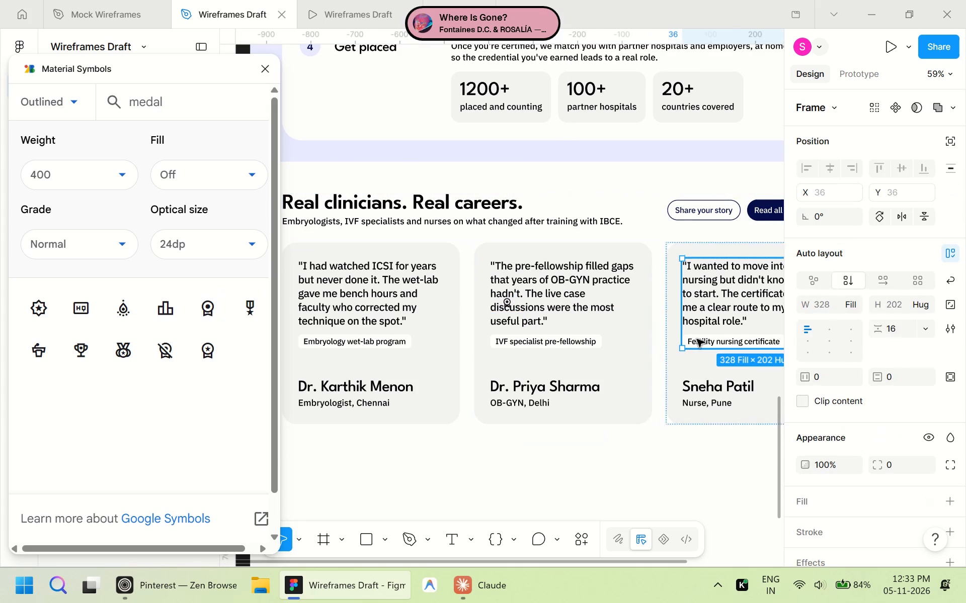
pyautogui.click(502, 299)
pyautogui.click(897, 312)
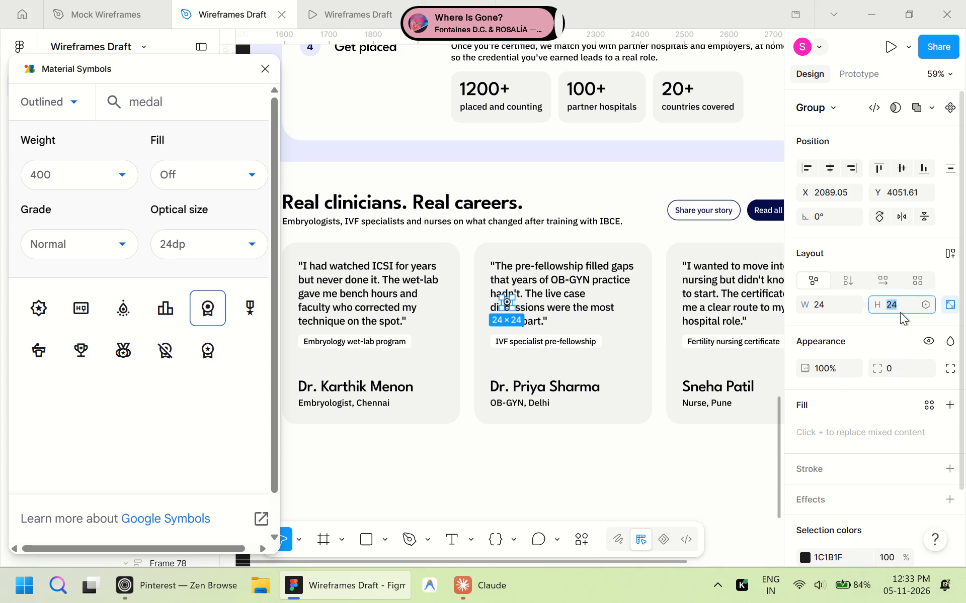
pyautogui.press('1')
pyautogui.press('8')
pyautogui.press('Return')
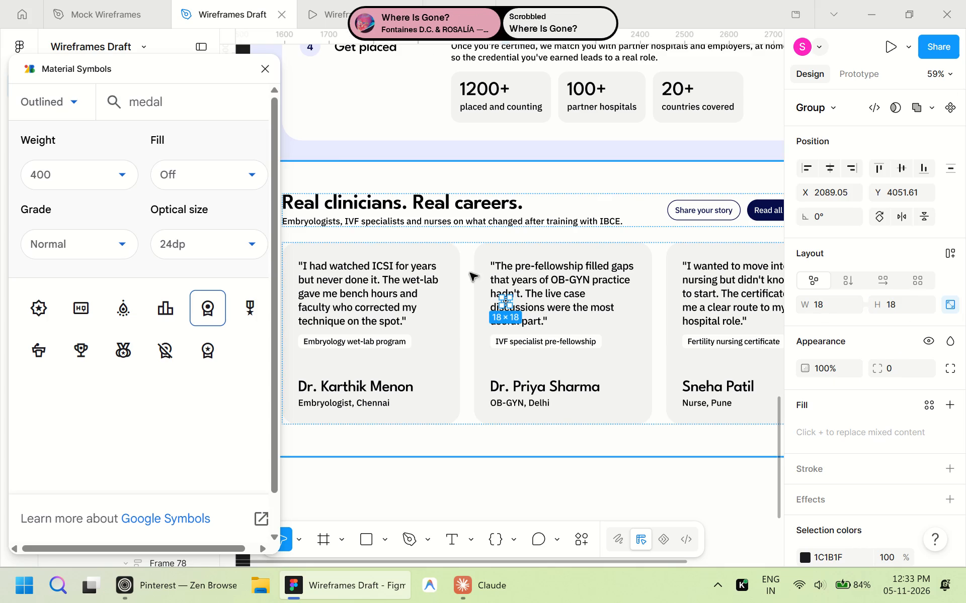
# Set the symbols to filled and Rounded style, and replace the license icon with award_star.
pyautogui.click(234, 177)
pyautogui.click(196, 230)
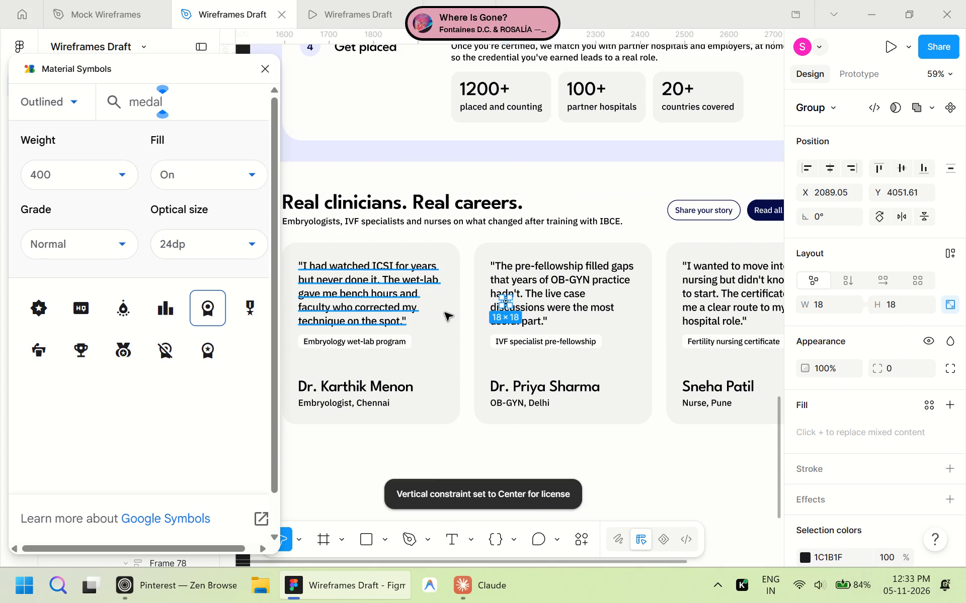
pyautogui.keyDown('ctrl'); pyautogui.scroll(7, 482, 314); pyautogui.keyUp('ctrl')
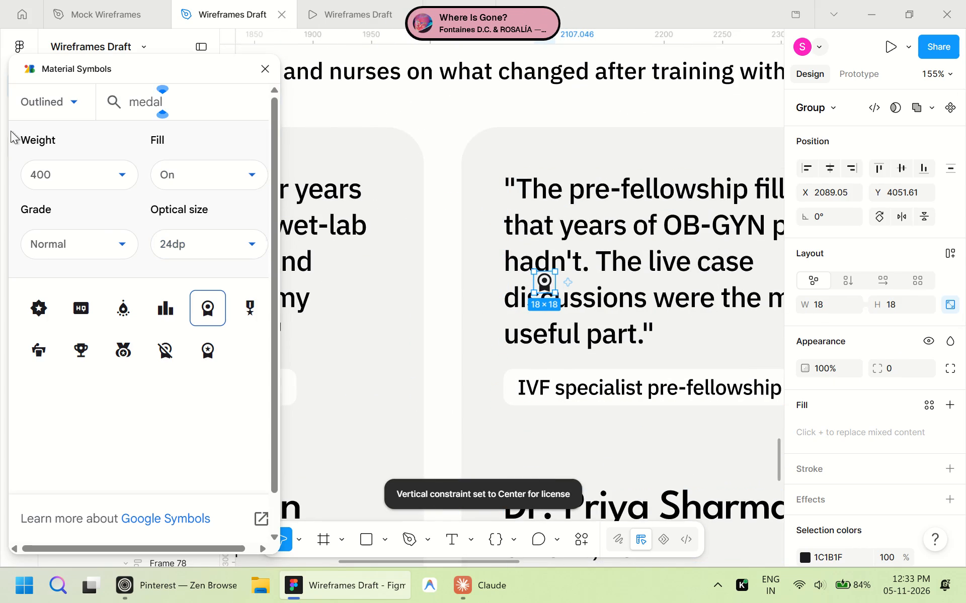
pyautogui.click(71, 107)
pyautogui.click(62, 180)
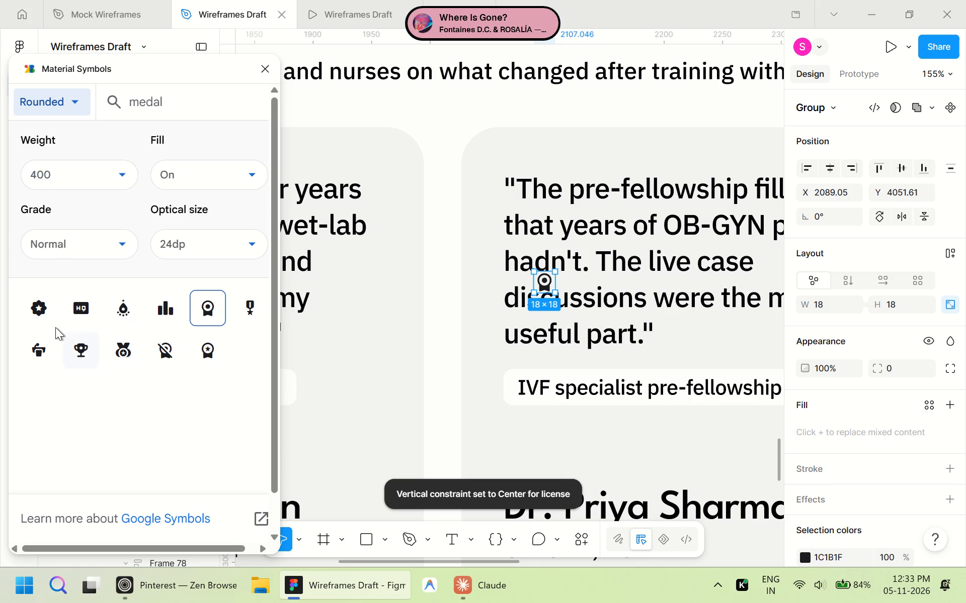
pyautogui.click(43, 313)
# Move the award_star icon over the second card's program tag, close the plugin and place the icon within the Home frame.
pyautogui.keyDown('ctrl'); pyautogui.scroll(-6, 511, 322); pyautogui.keyUp('ctrl')
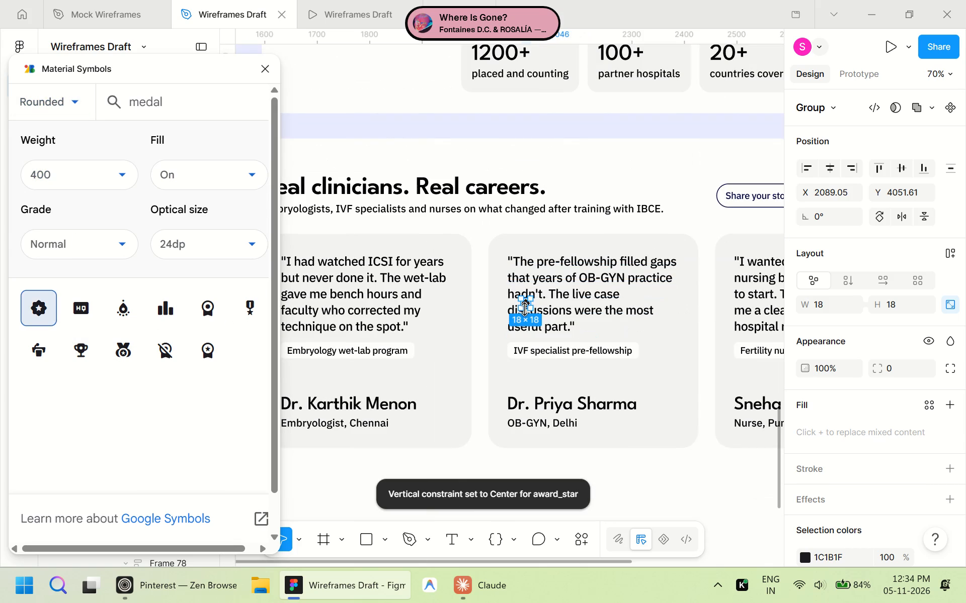
pyautogui.moveTo(527, 305); pyautogui.dragTo(513, 353)
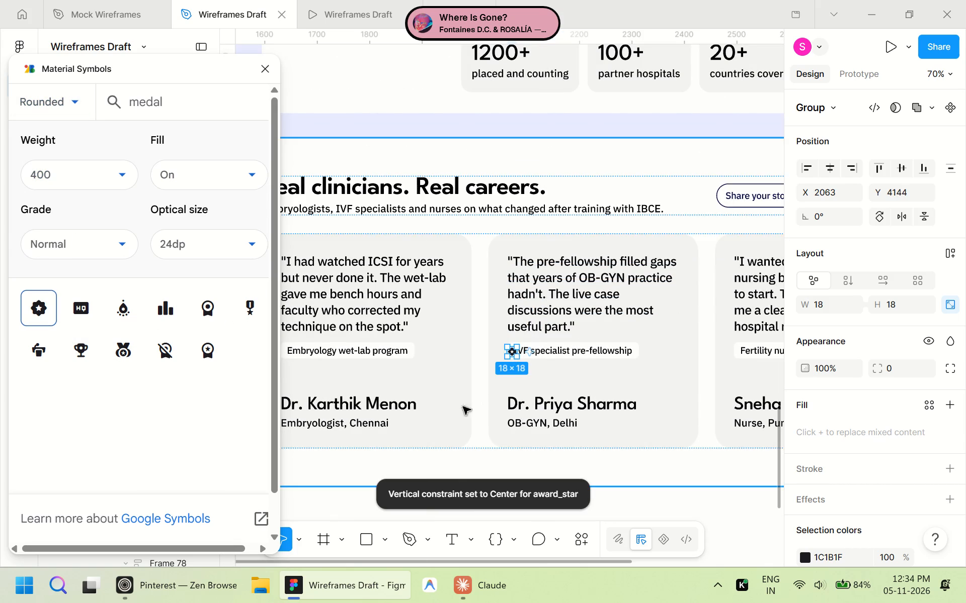
pyautogui.click(256, 69)
pyautogui.moveTo(119, 156); pyautogui.dragTo(119, 195)
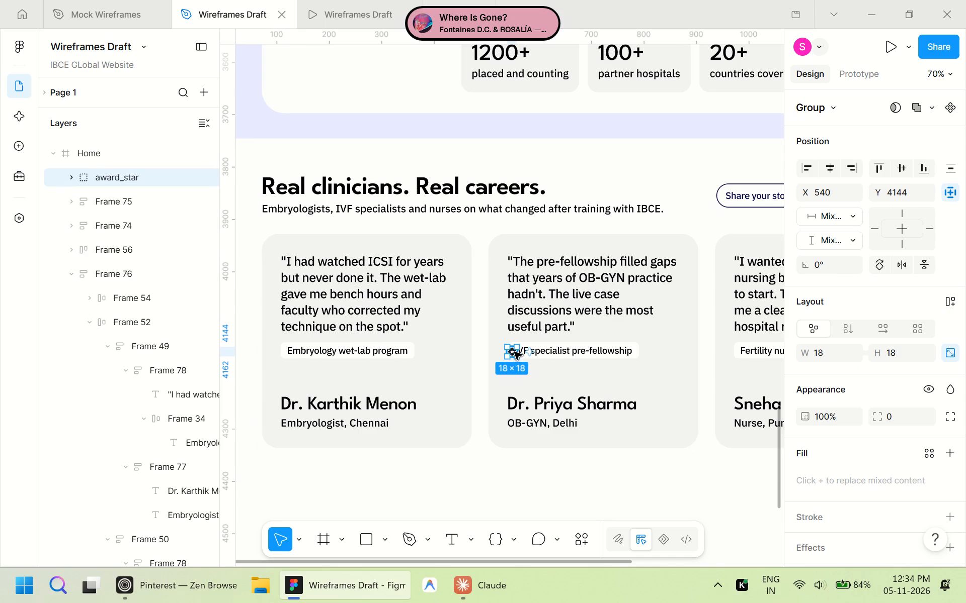
pyautogui.click(514, 352)
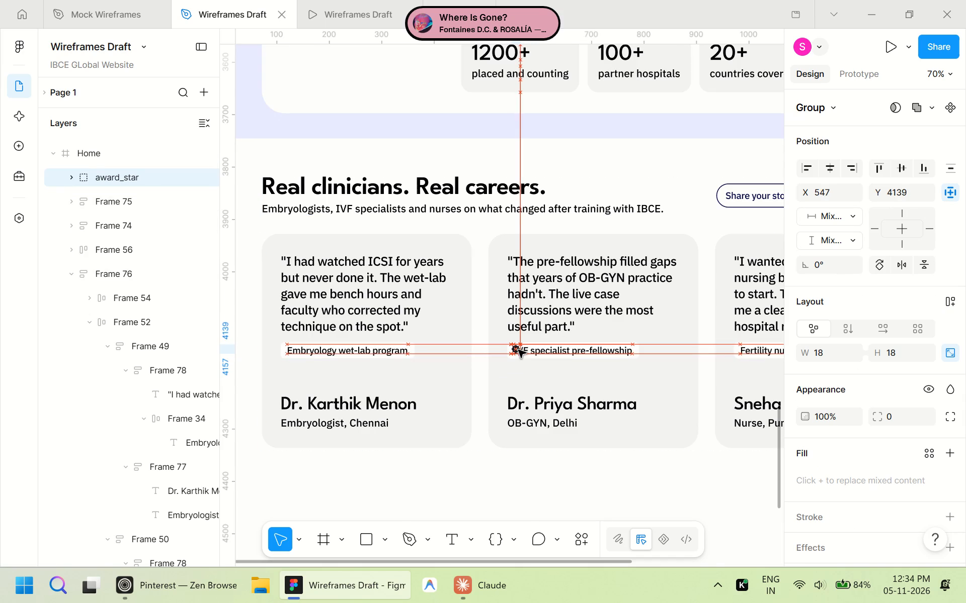
# Collapse the layers and place the award_star icon inside the first card's "Embryology wet-lab program" tag, after the text, with a gap of 4.
pyautogui.click(206, 125)
pyautogui.click(119, 337)
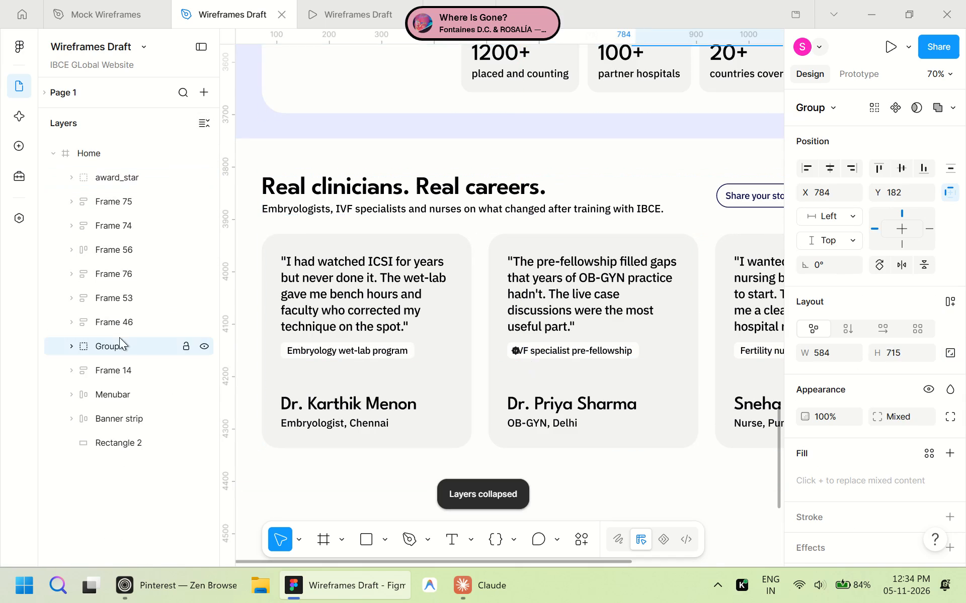
pyautogui.click(118, 385)
pyautogui.doubleClick(369, 295)
pyautogui.click(369, 295)
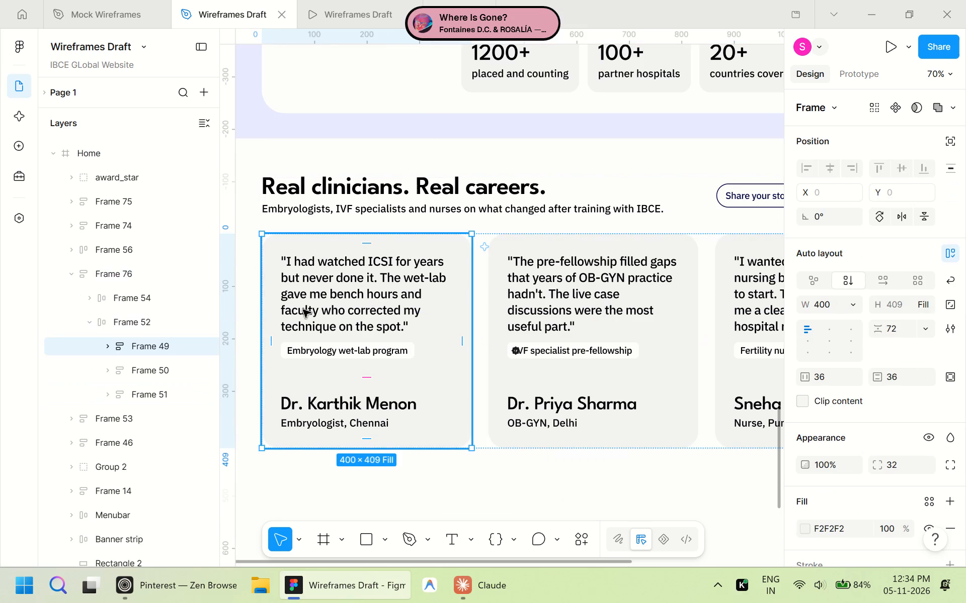
# Move the award_star icon into the first card's "Embryology wet-lab program" tag and place it after the text.
pyautogui.click(108, 345)
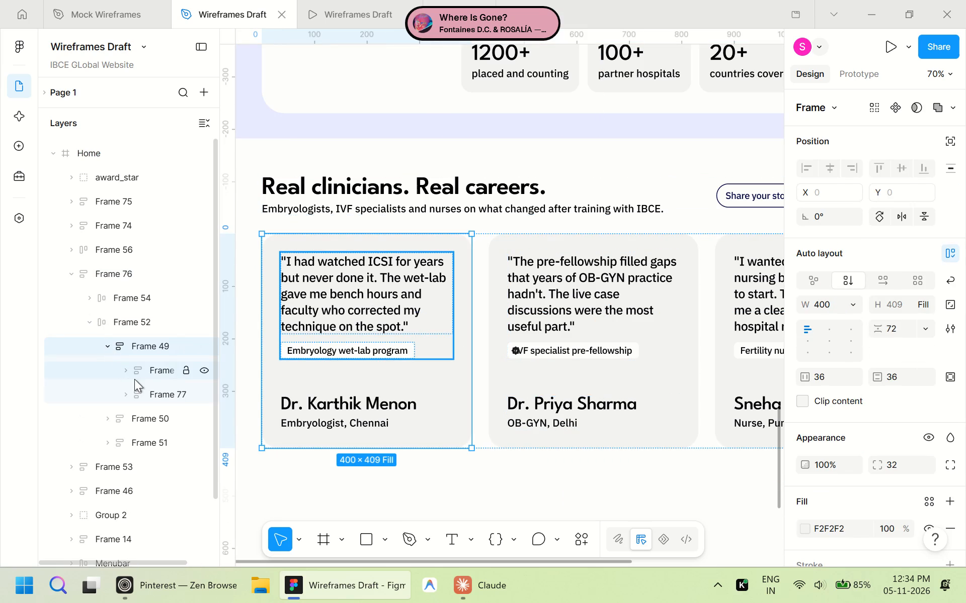
pyautogui.click(134, 369)
pyautogui.click(124, 369)
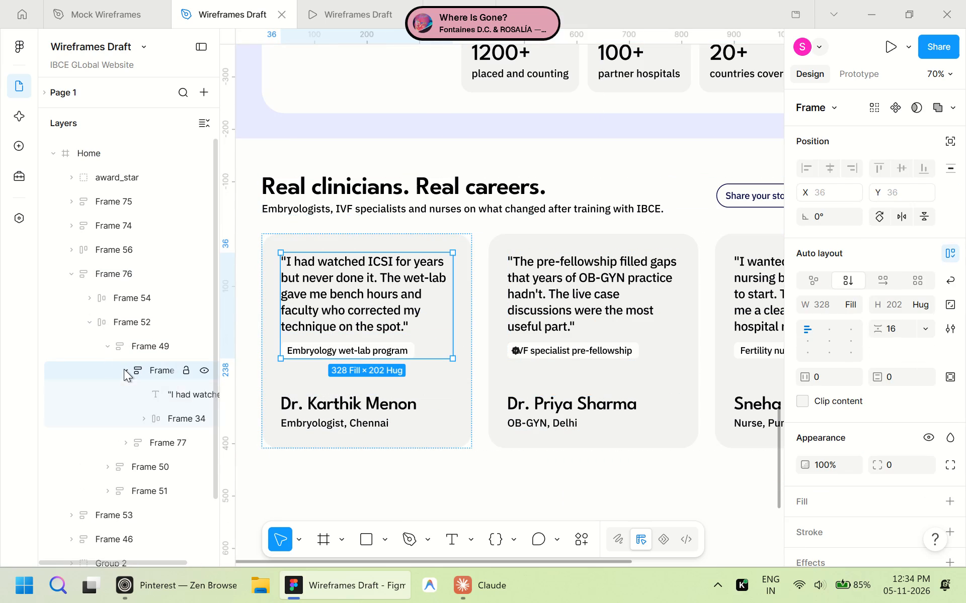
pyautogui.click(151, 400)
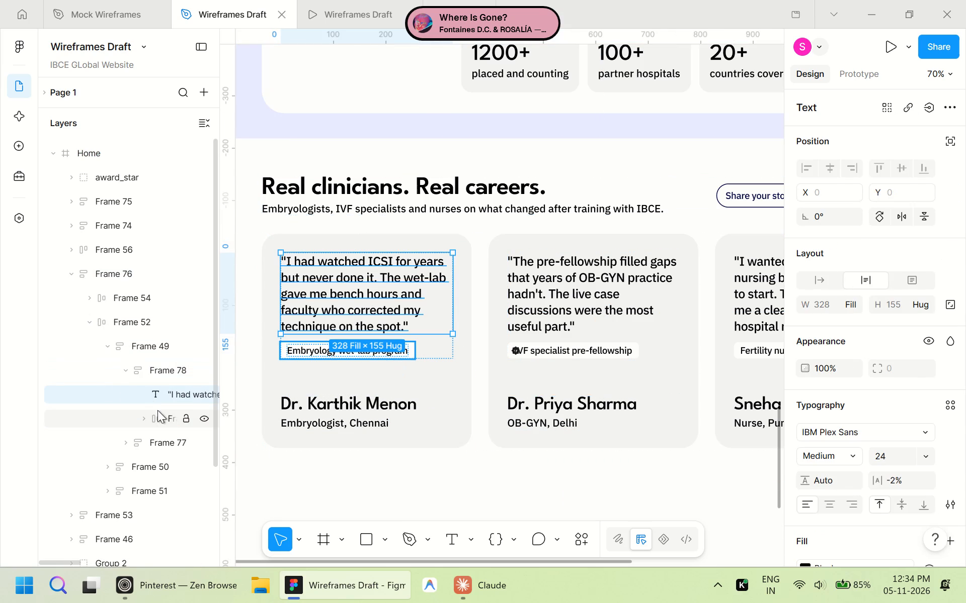
pyautogui.click(157, 410)
pyautogui.click(94, 182)
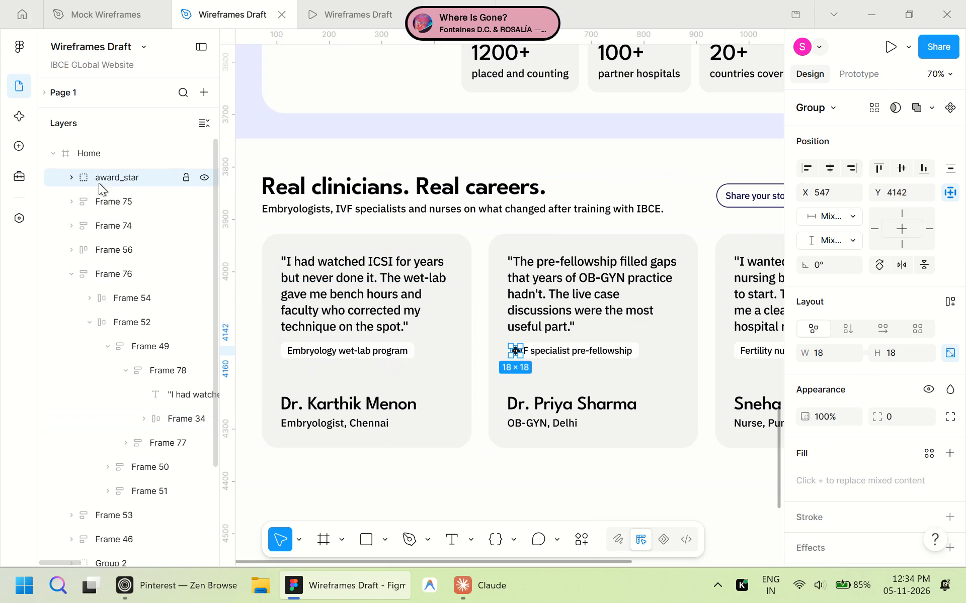
pyautogui.moveTo(100, 179); pyautogui.dragTo(159, 417)
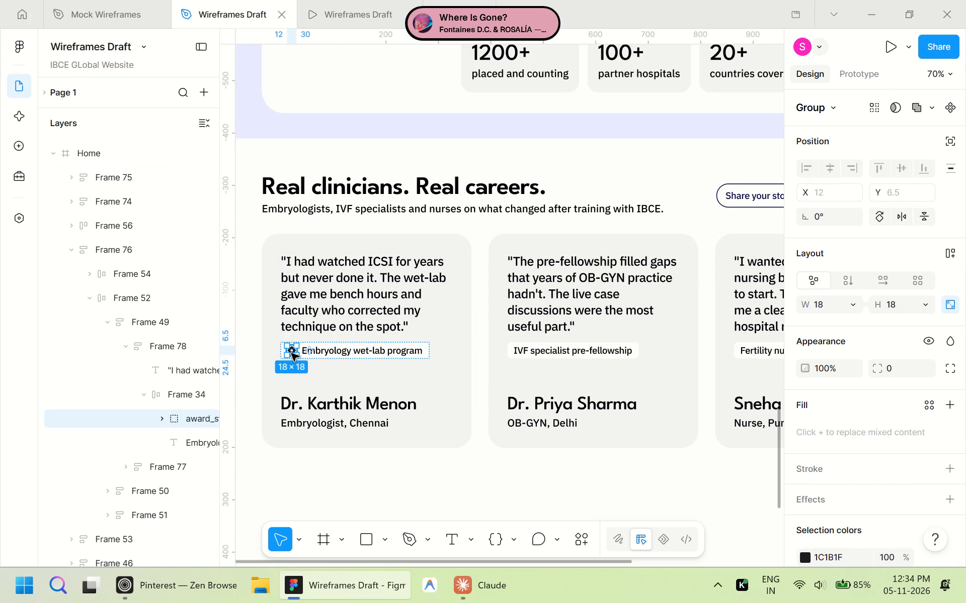
pyautogui.moveTo(291, 353); pyautogui.dragTo(413, 351)
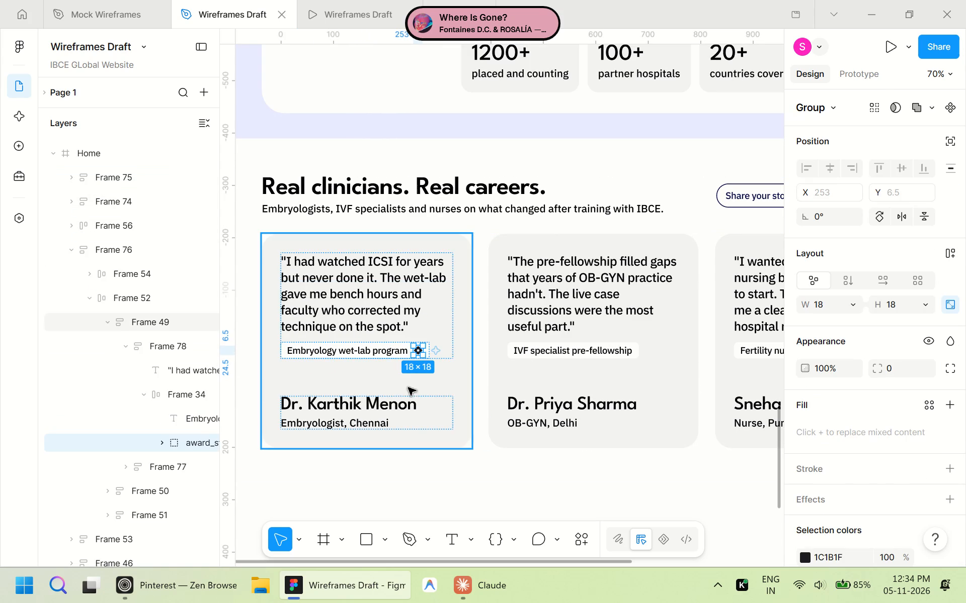
pyautogui.click(467, 475)
# Set the "Embryology wet-lab program" tag's gap between text and icon to 4, with its width hugging the contents.
pyautogui.tripleClick(419, 354)
pyautogui.doubleClick(419, 354)
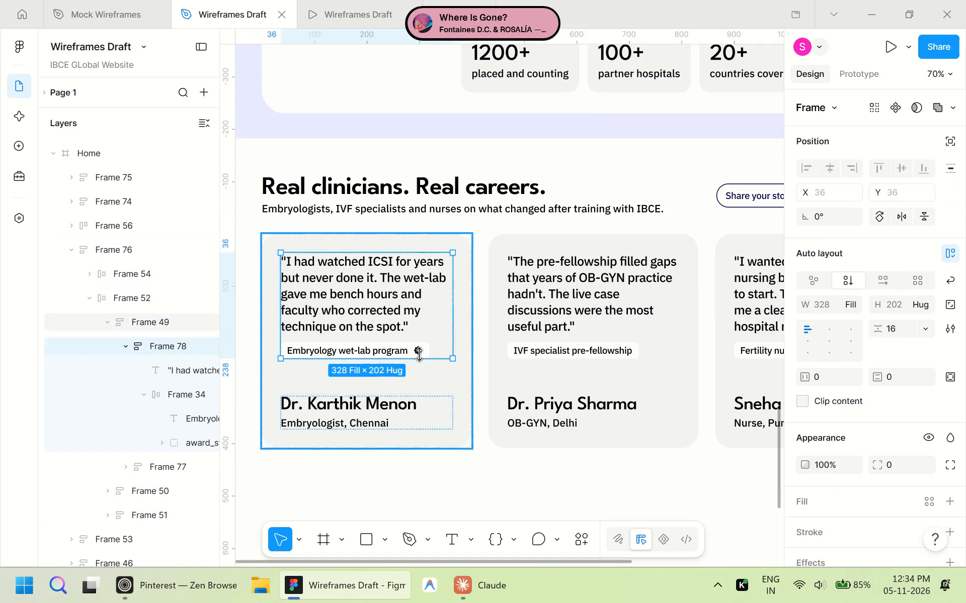
pyautogui.click(927, 329)
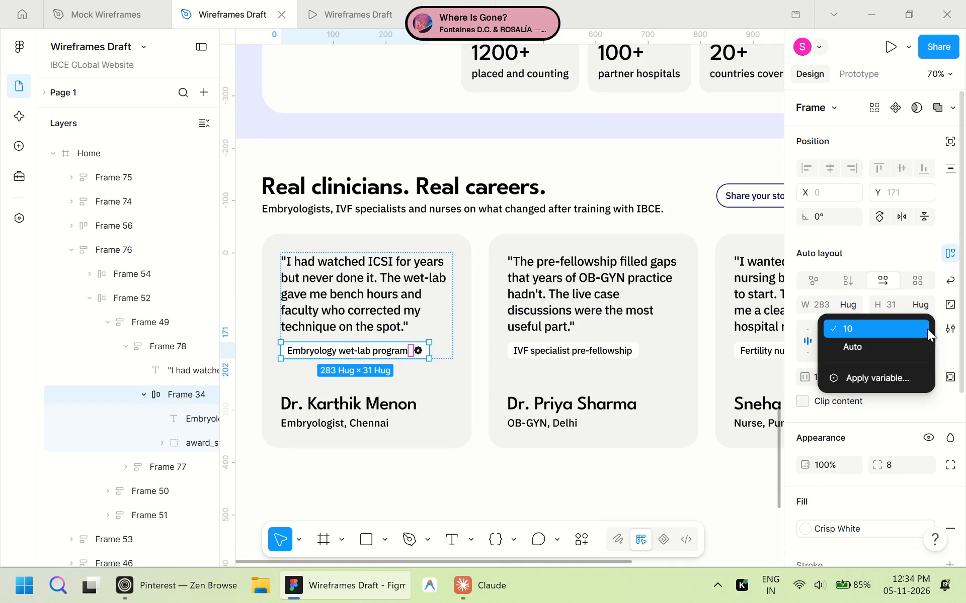
pyautogui.click(896, 353)
pyautogui.click(913, 322)
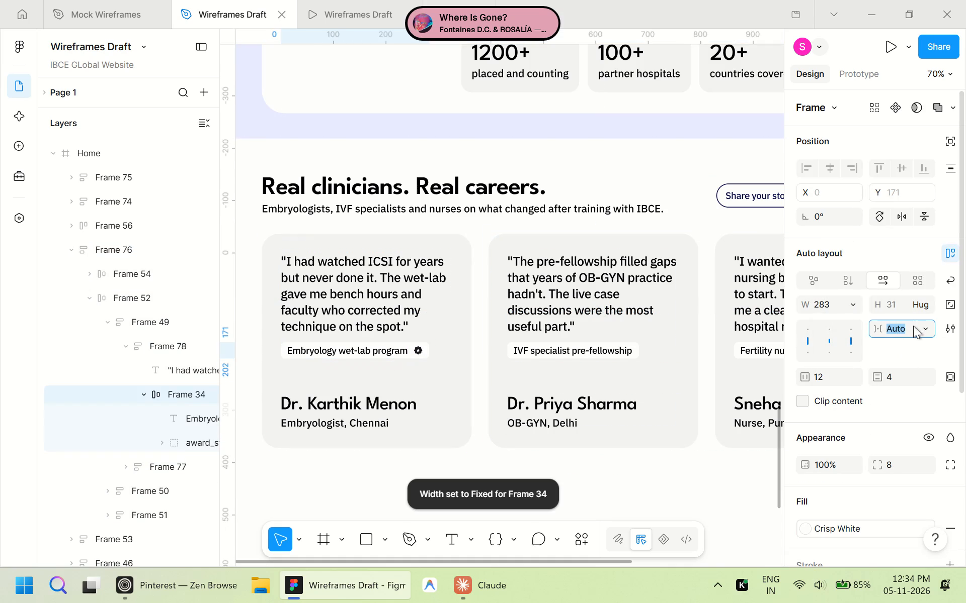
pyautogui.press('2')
pyautogui.press('Return')
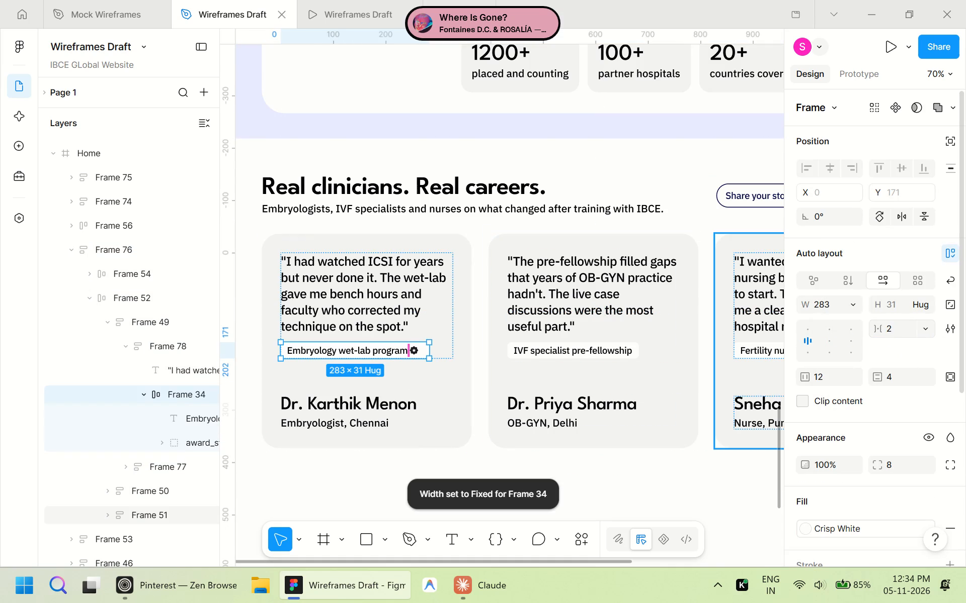
pyautogui.click(913, 326)
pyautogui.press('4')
pyautogui.press('Return')
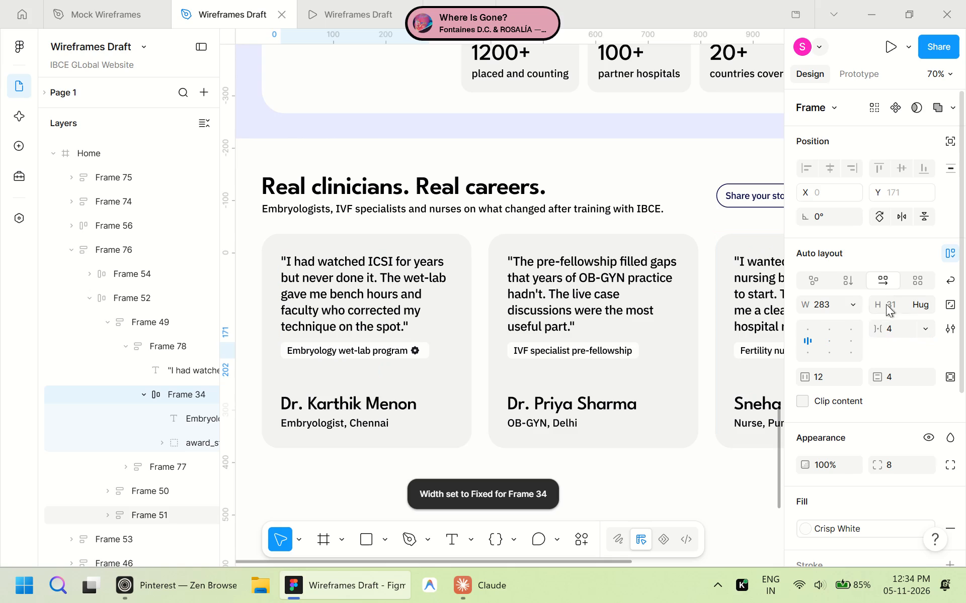
pyautogui.click(850, 304)
pyautogui.click(836, 320)
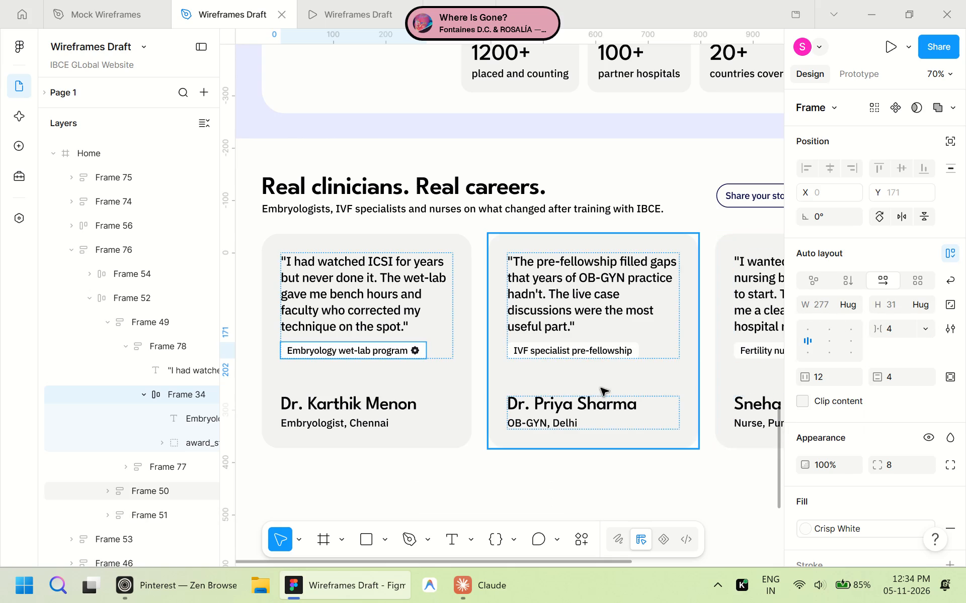
# Select the award_star icon inside the first card's "Embryology wet-lab program" tag.
pyautogui.click(237, 411)
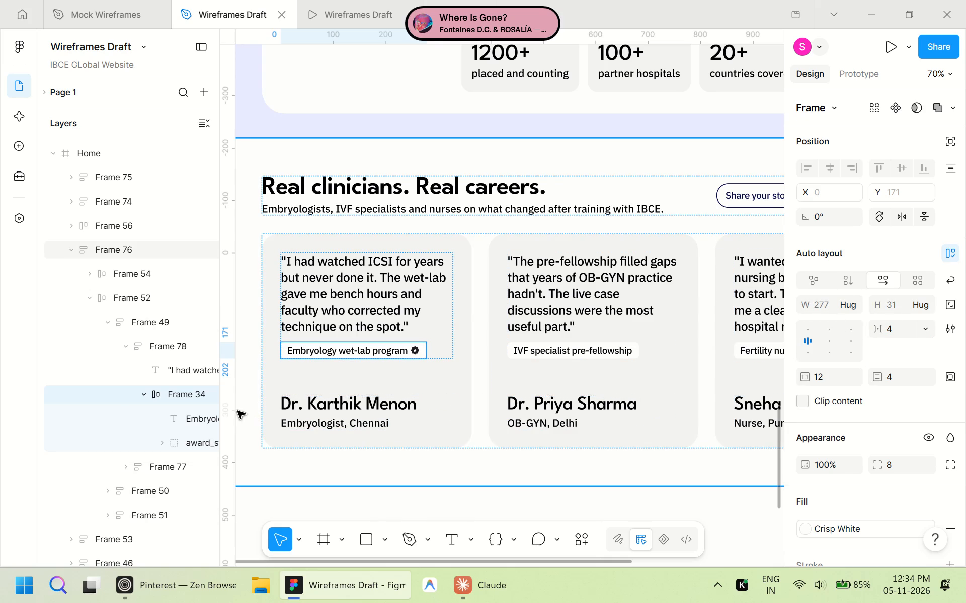
pyautogui.tripleClick(418, 351)
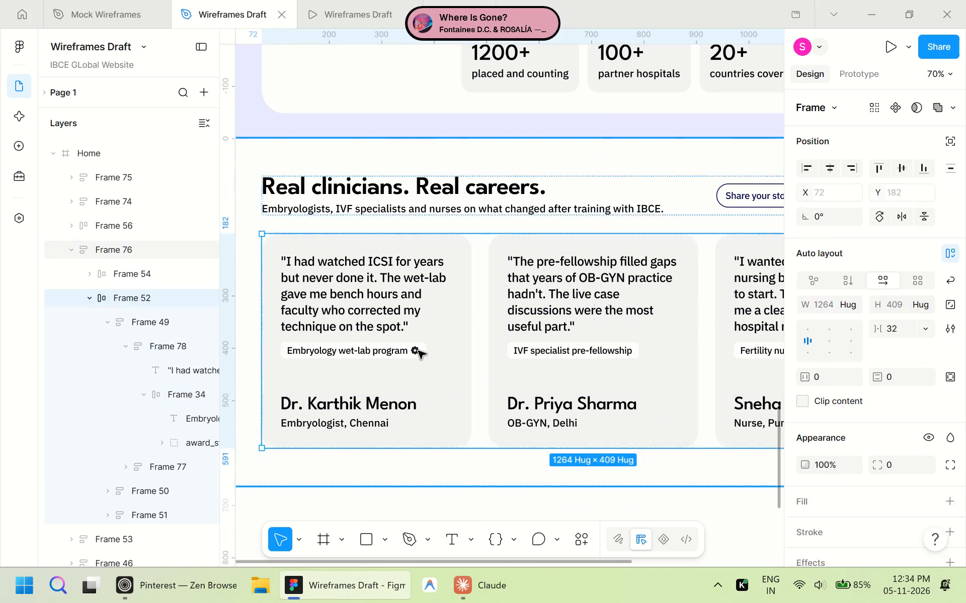
# Try a horizontal padding of 8 on the first card's program tag and settle on 10.
pyautogui.doubleClick(418, 351)
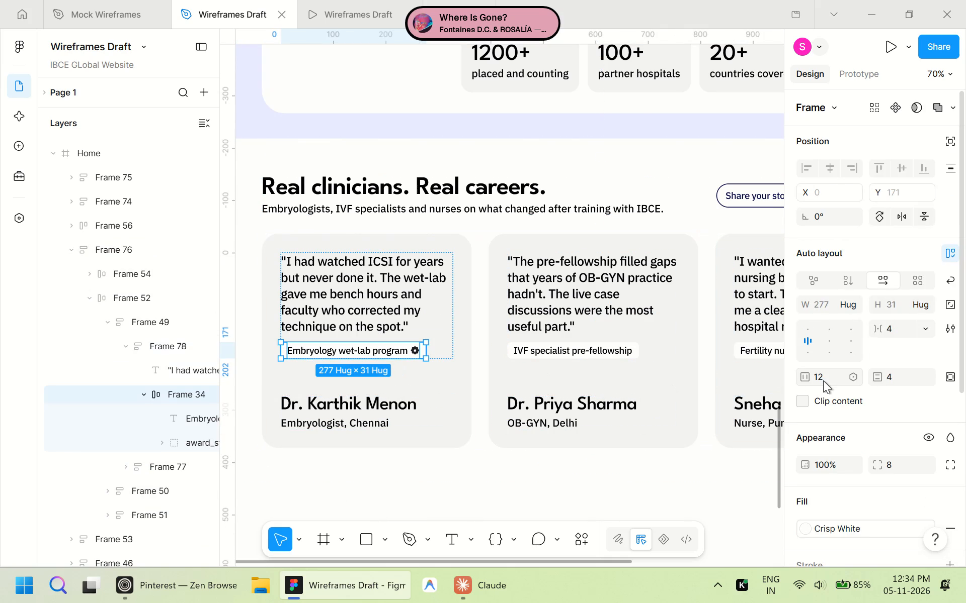
pyautogui.click(823, 380)
pyautogui.press('8')
pyautogui.press('Return')
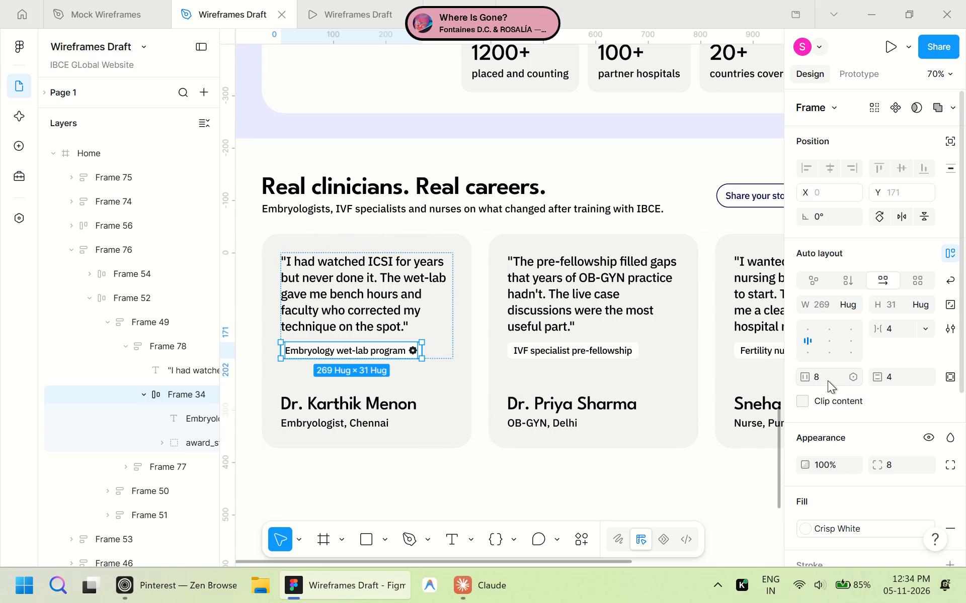
pyautogui.click(828, 380)
pyautogui.write('10')
pyautogui.press('Return')
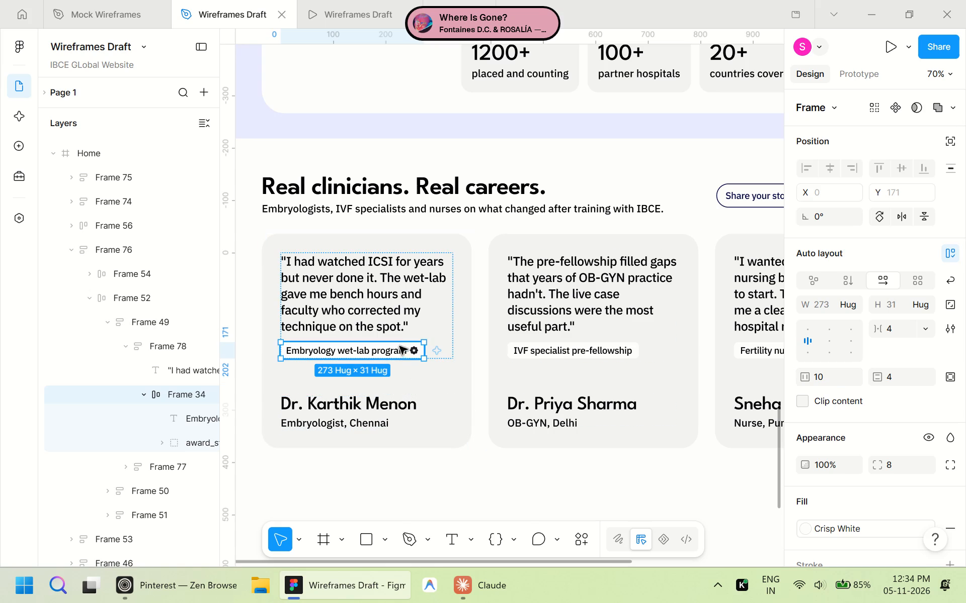
# Recolour the award_star icon in the first card's program tag with the Imperial Navy colour style.
pyautogui.tripleClick(413, 352)
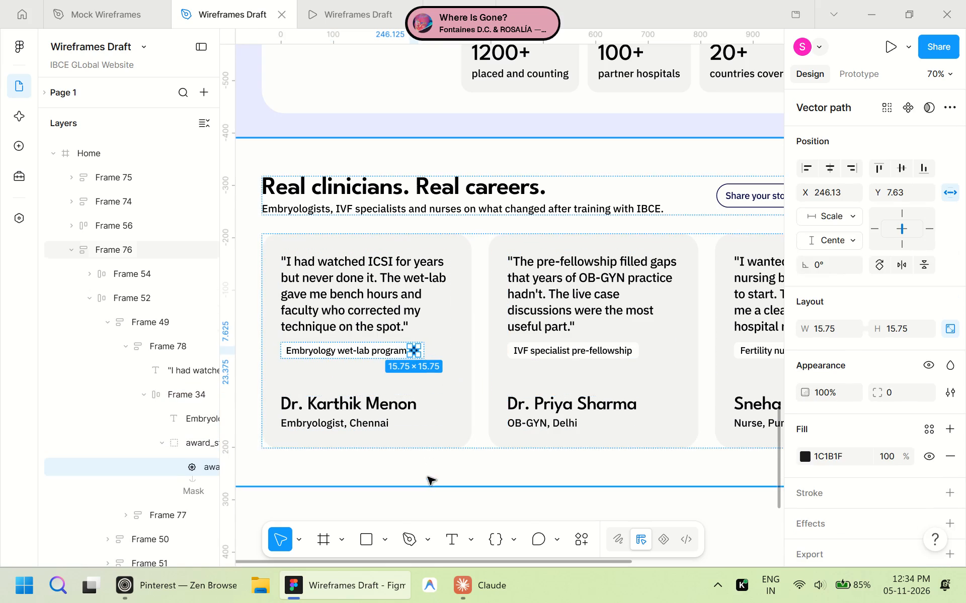
pyautogui.click(431, 484)
pyautogui.tripleClick(419, 353)
pyautogui.click(419, 353)
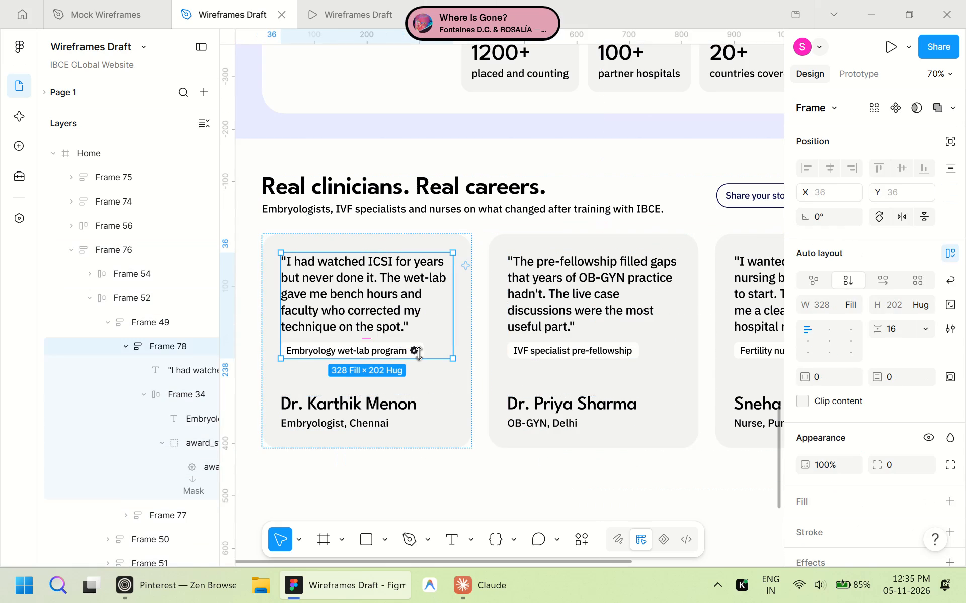
pyautogui.click(419, 353)
pyautogui.doubleClick(420, 352)
pyautogui.click(464, 482)
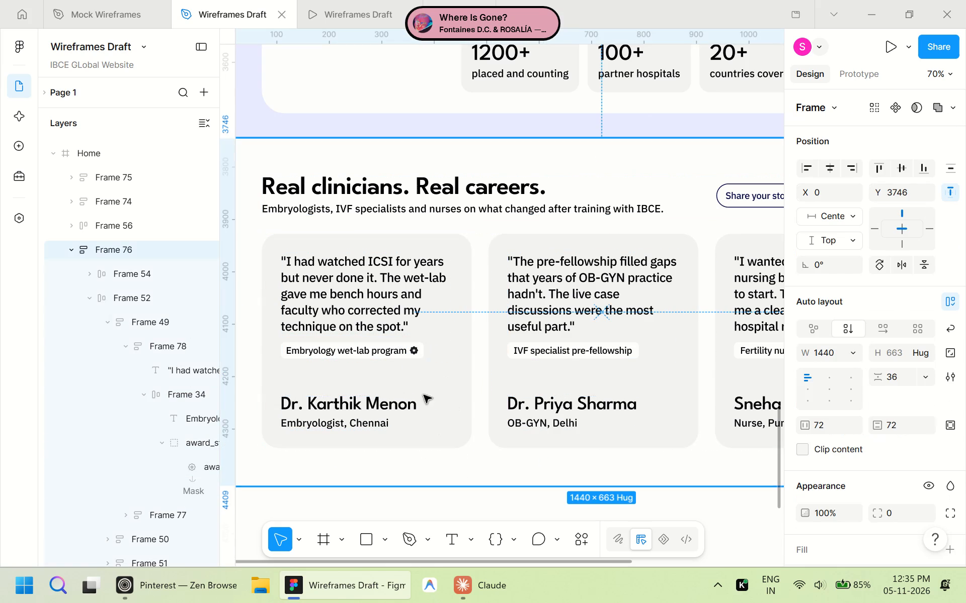
pyautogui.tripleClick(407, 354)
pyautogui.doubleClick(407, 354)
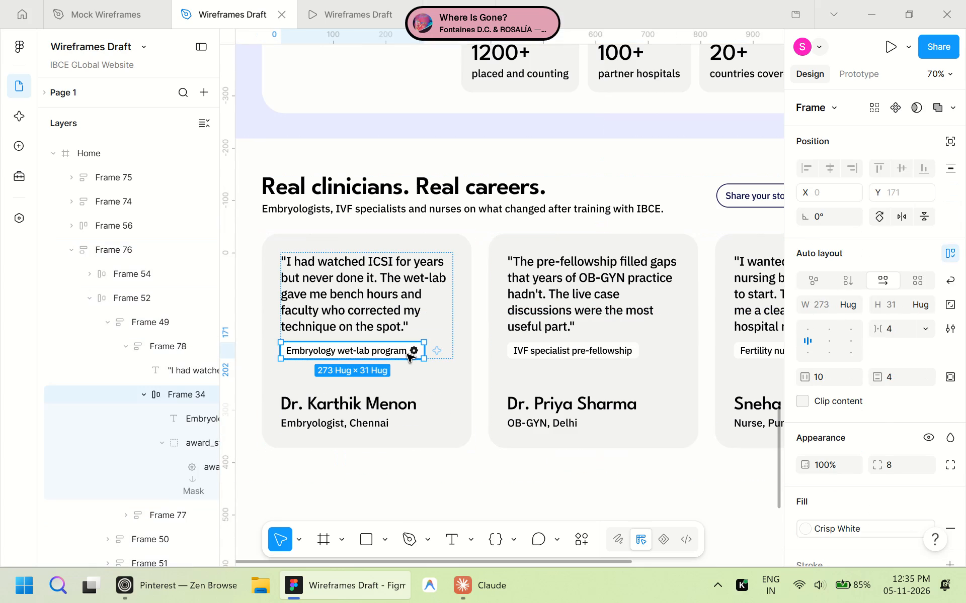
pyautogui.scroll(-6, 835, 360)
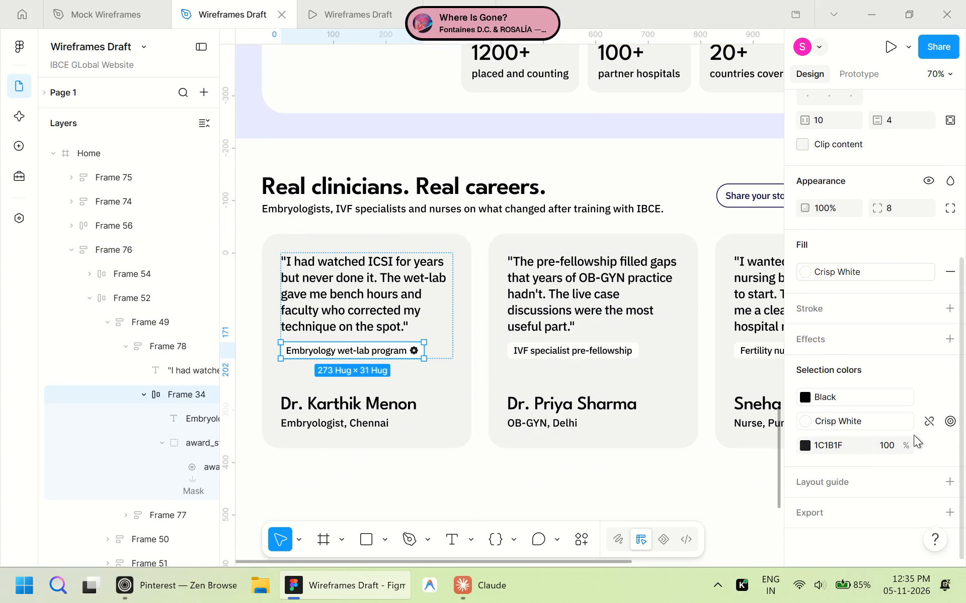
pyautogui.click(928, 442)
pyautogui.click(692, 420)
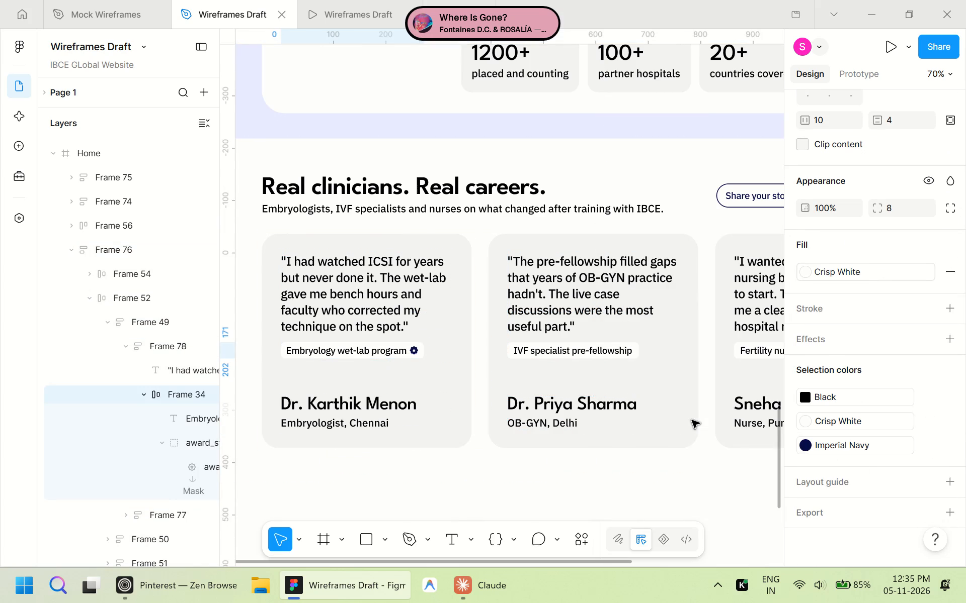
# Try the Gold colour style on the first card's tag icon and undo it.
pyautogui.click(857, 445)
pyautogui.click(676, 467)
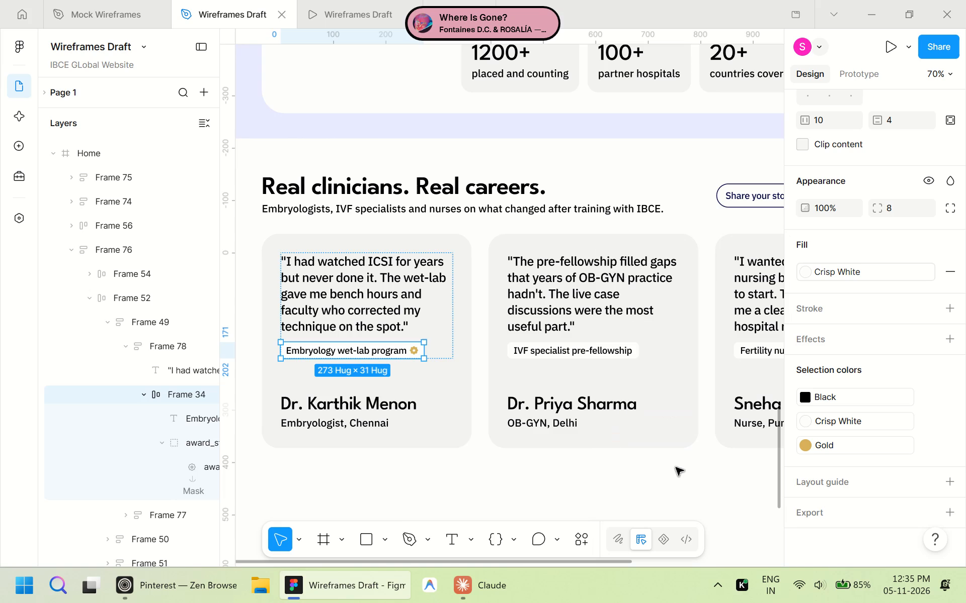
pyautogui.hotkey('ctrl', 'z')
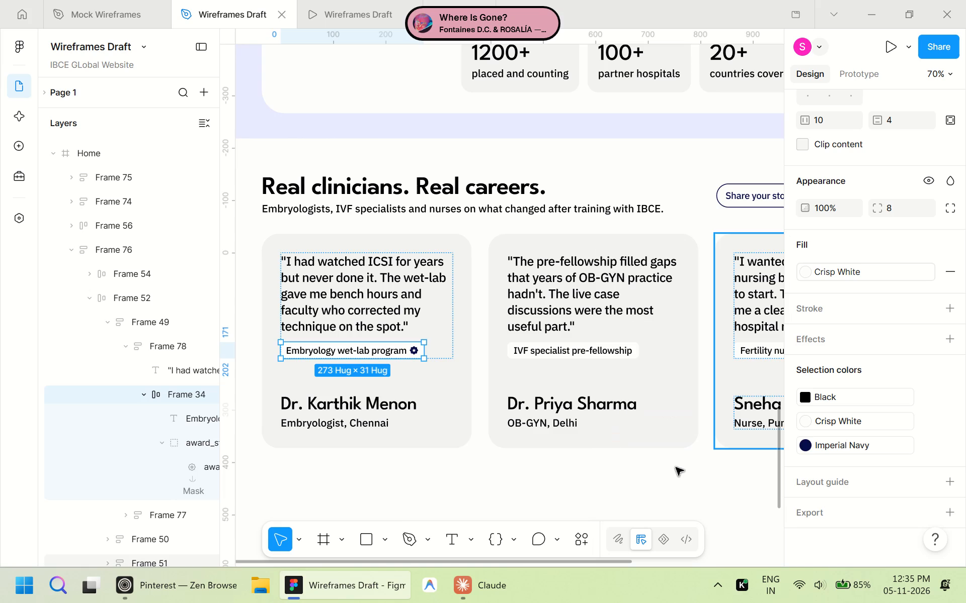
# Copy the navy award_star icon into the second card's "IVF specialist pre-fellowship" tag.
pyautogui.click(416, 353)
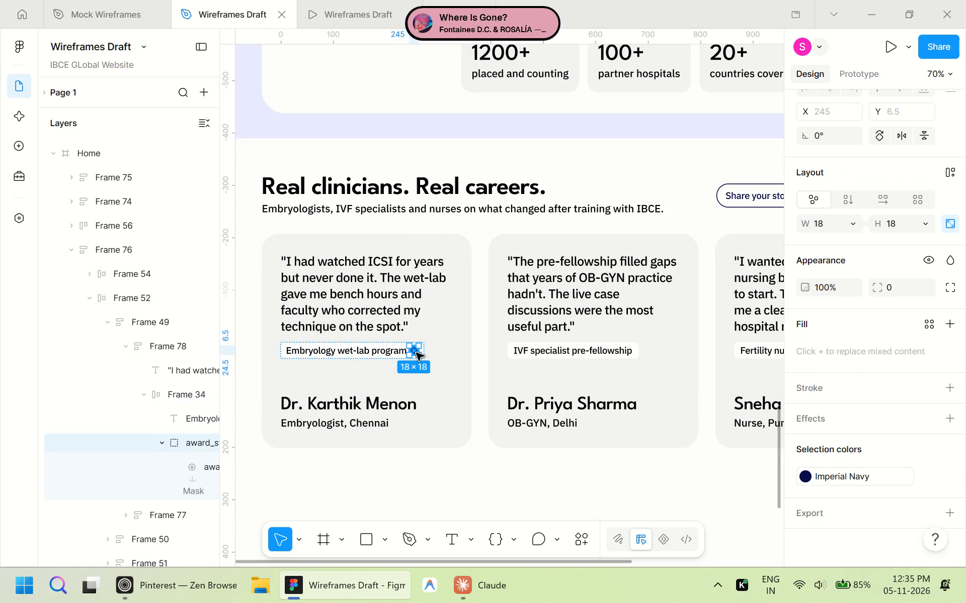
pyautogui.hotkey('ctrl', 'c')
pyautogui.tripleClick(605, 347)
pyautogui.hotkey('ctrl', 'v')
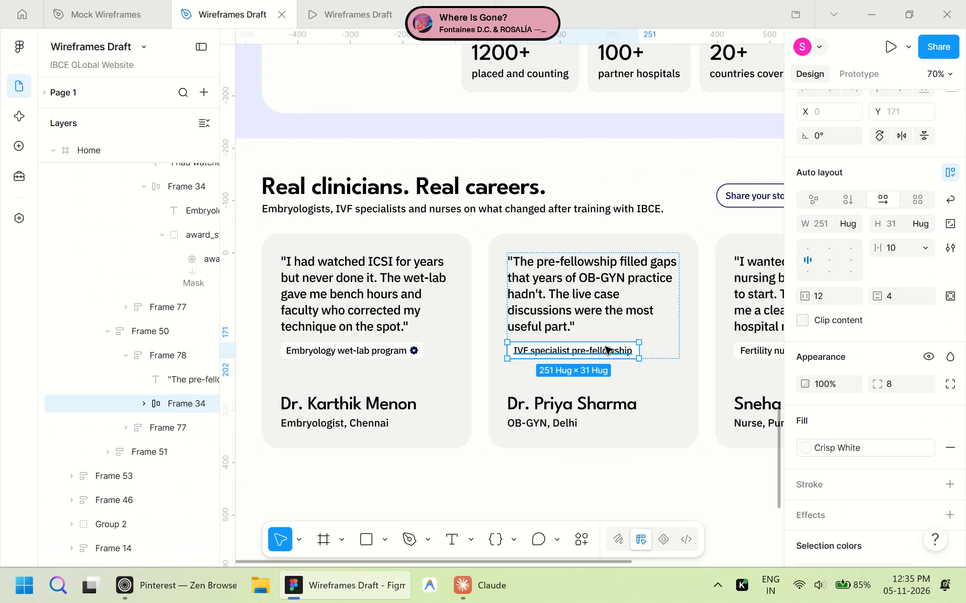
pyautogui.keyDown('shift'); pyautogui.scroll(-4, 628, 354); pyautogui.keyUp('shift')
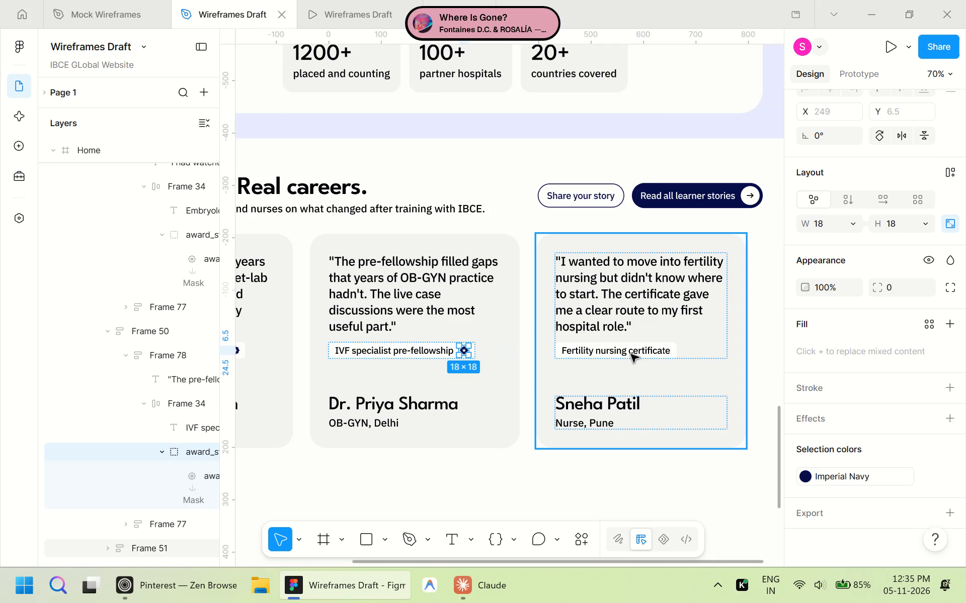
# Paste the navy award_star icon into the third card's "Fertility nursing certificate" tag.
pyautogui.tripleClick(637, 352)
pyautogui.hotkey('ctrl', 'v')
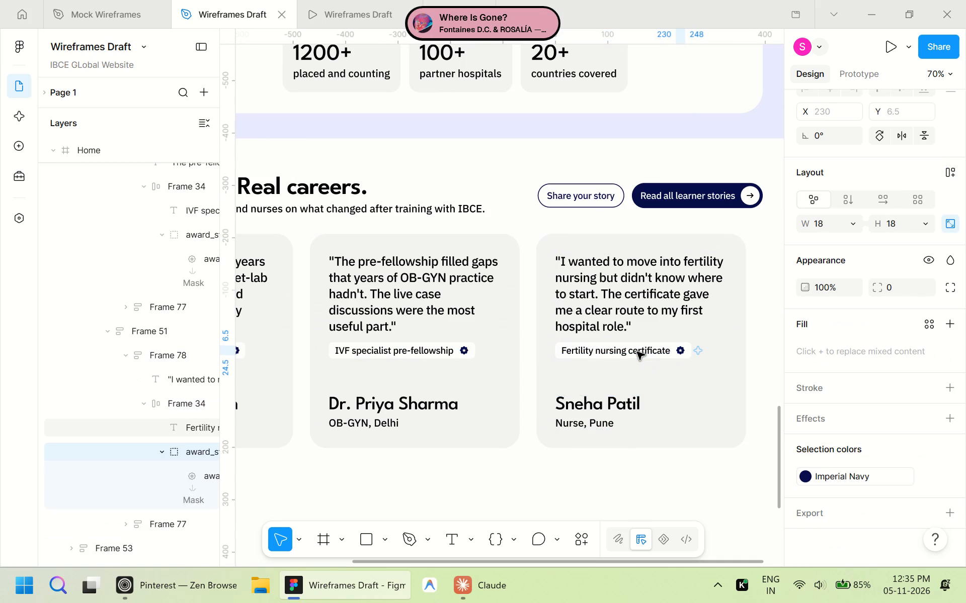
# Try a text-to-icon gap of 2 on the second and third cards' program tags together and settle on 4.
pyautogui.doubleClick(637, 352)
pyautogui.click(681, 371)
pyautogui.click(680, 348)
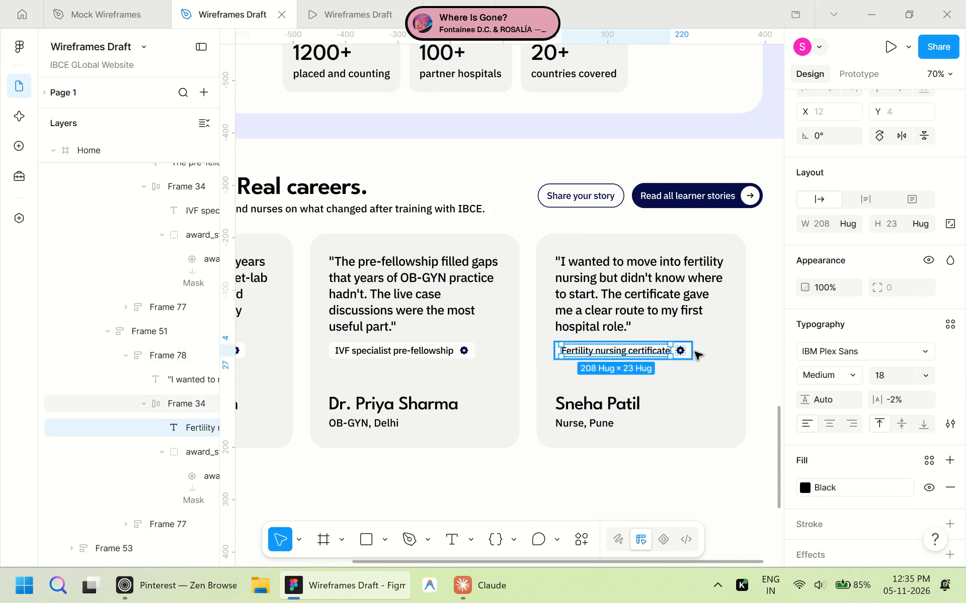
pyautogui.click(703, 352)
pyautogui.doubleClick(684, 350)
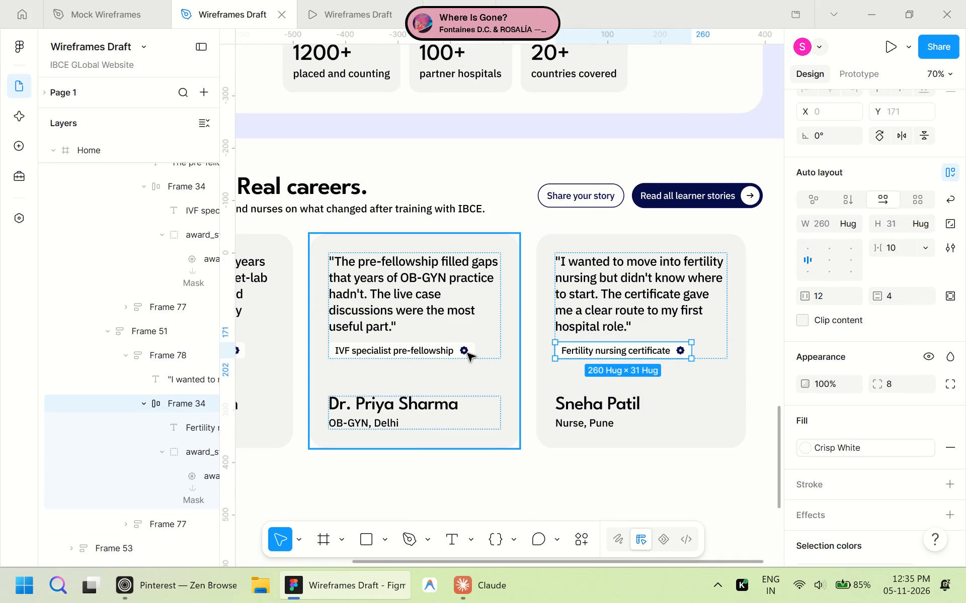
pyautogui.keyDown('shift'); pyautogui.doubleClick(467, 353); pyautogui.keyUp('shift')
pyautogui.keyDown('shift'); pyautogui.click(467, 353); pyautogui.keyUp('shift')
pyautogui.keyDown('shift'); pyautogui.tripleClick(470, 351); pyautogui.keyUp('shift')
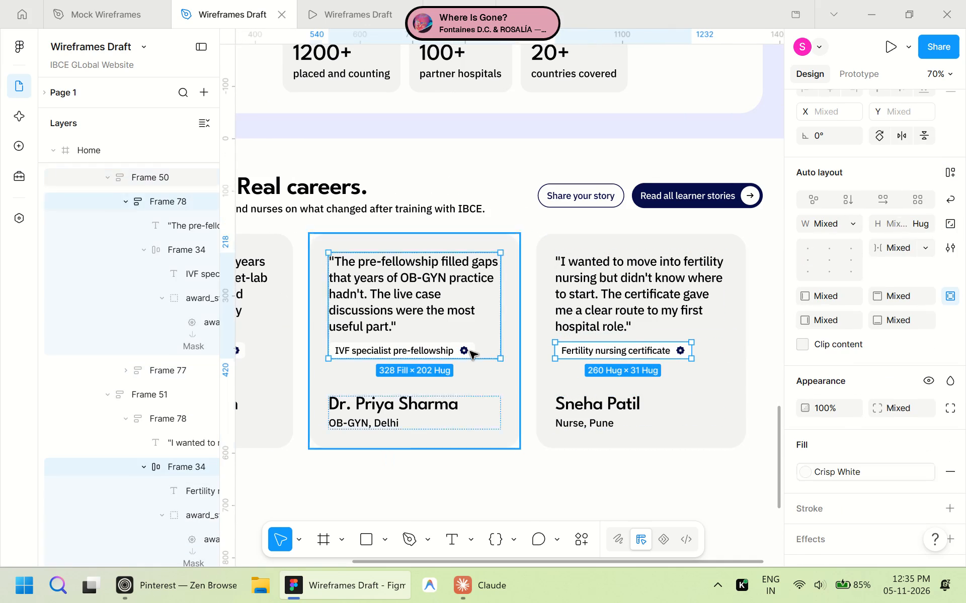
pyautogui.keyDown('shift'); pyautogui.click(470, 351); pyautogui.keyUp('shift')
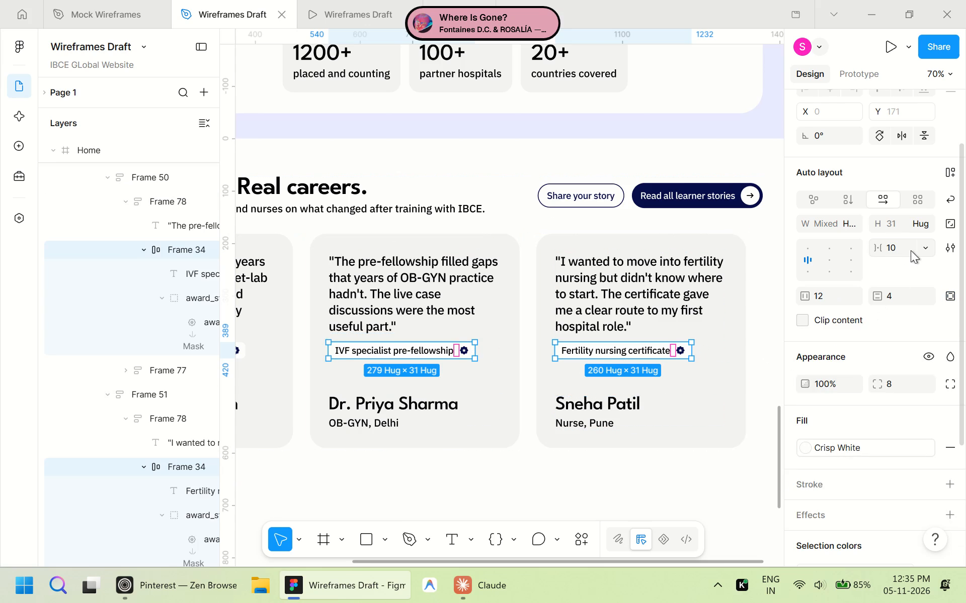
pyautogui.click(911, 250)
pyautogui.press('2')
pyautogui.press('Return')
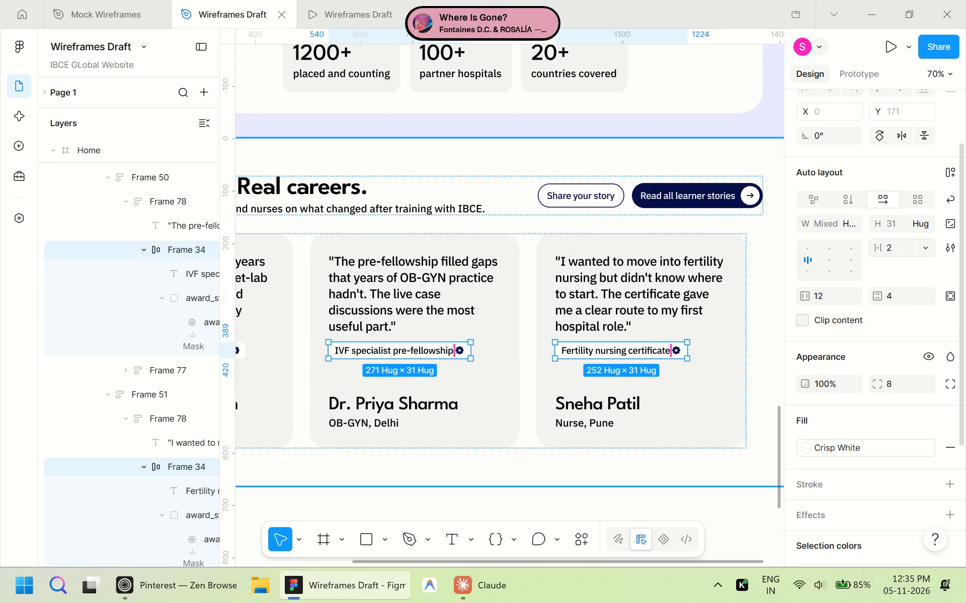
pyautogui.click(910, 248)
pyautogui.press('4')
pyautogui.press('Return')
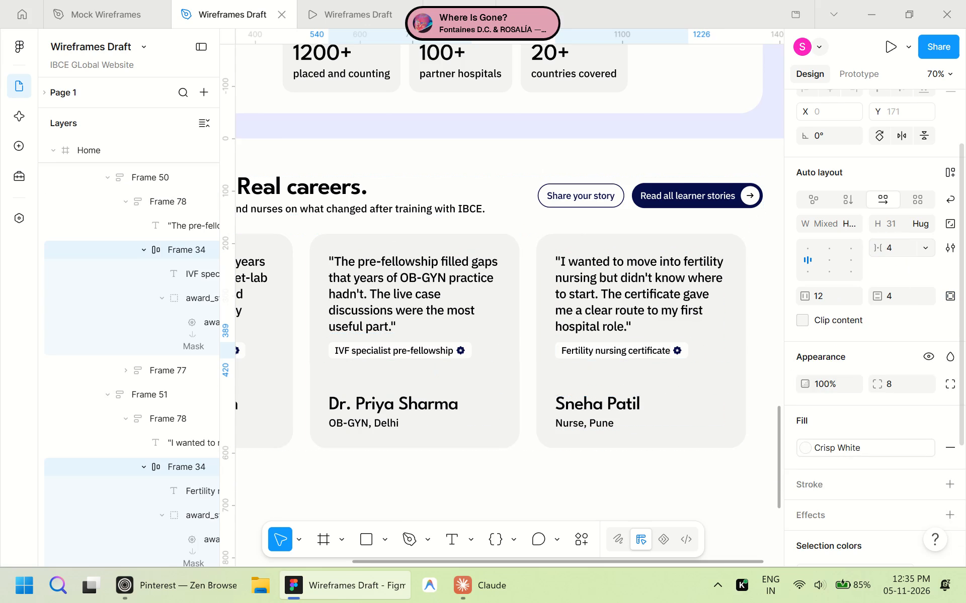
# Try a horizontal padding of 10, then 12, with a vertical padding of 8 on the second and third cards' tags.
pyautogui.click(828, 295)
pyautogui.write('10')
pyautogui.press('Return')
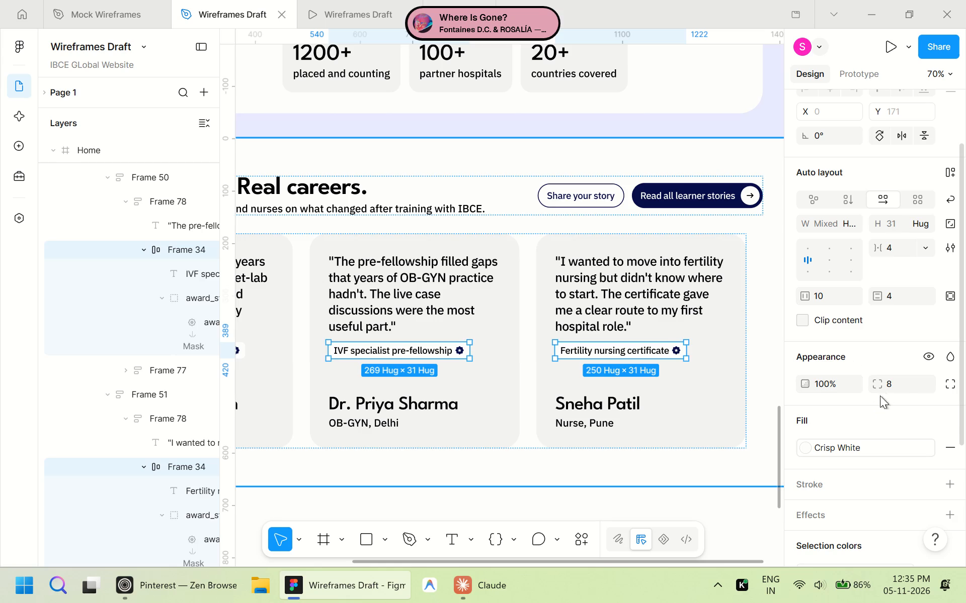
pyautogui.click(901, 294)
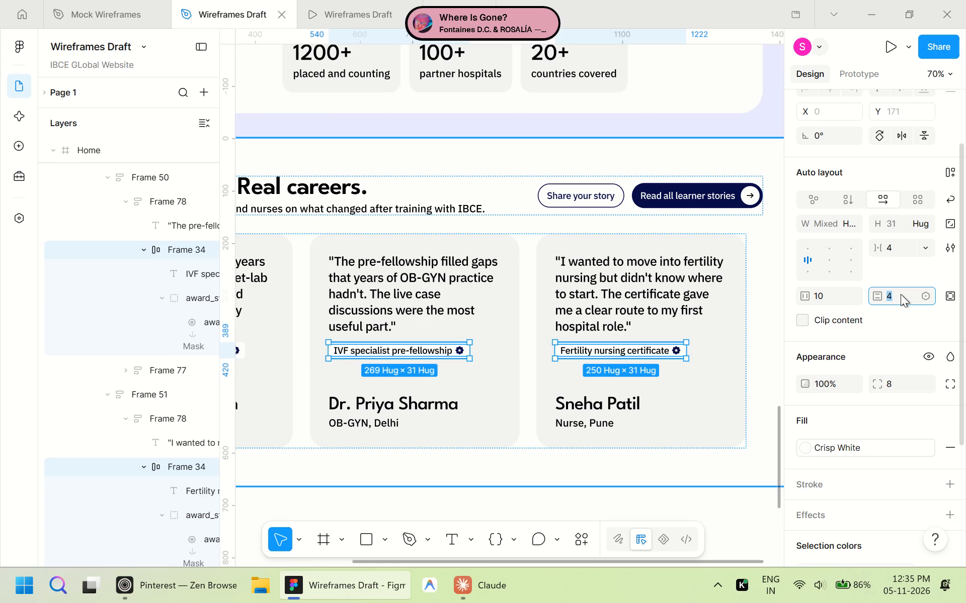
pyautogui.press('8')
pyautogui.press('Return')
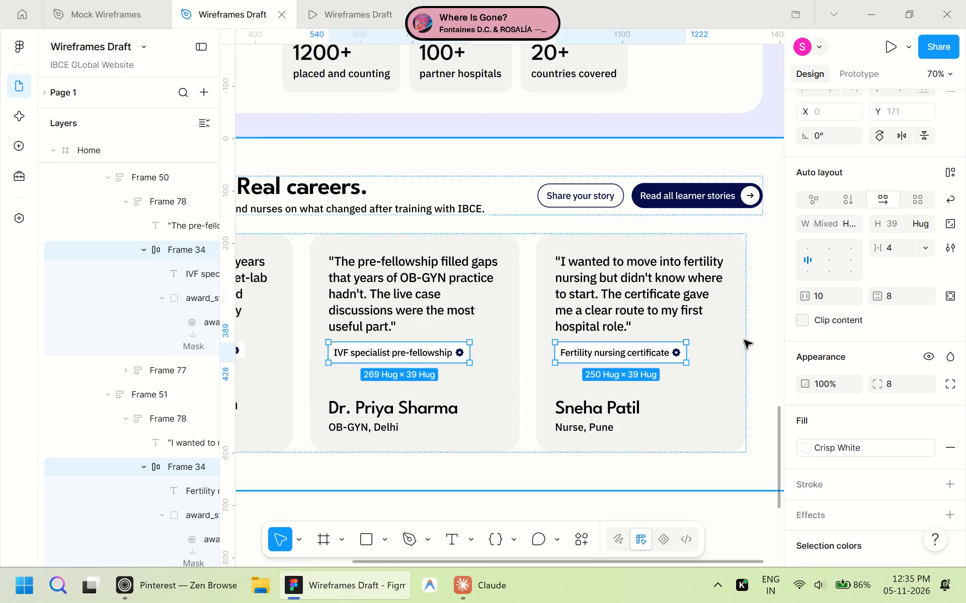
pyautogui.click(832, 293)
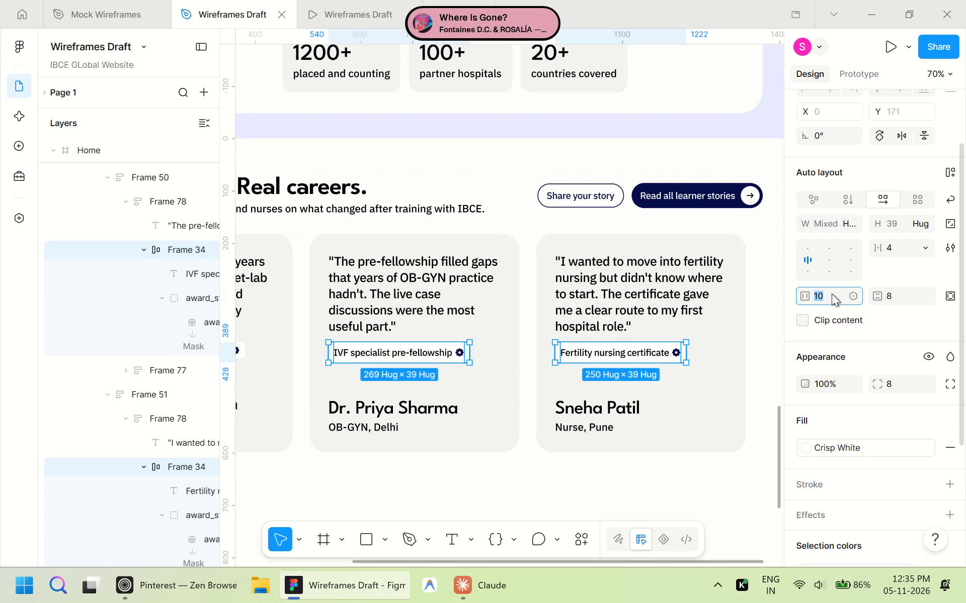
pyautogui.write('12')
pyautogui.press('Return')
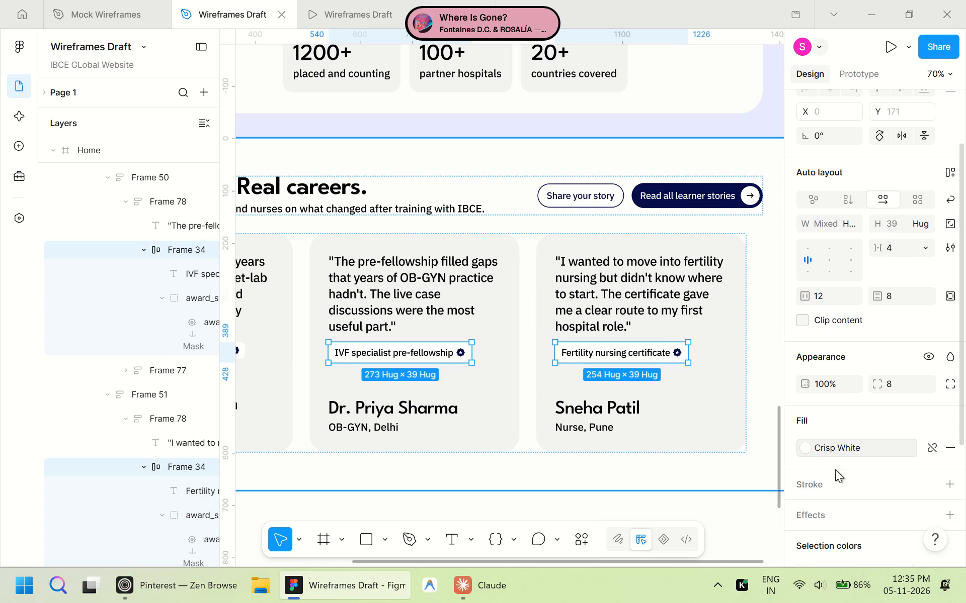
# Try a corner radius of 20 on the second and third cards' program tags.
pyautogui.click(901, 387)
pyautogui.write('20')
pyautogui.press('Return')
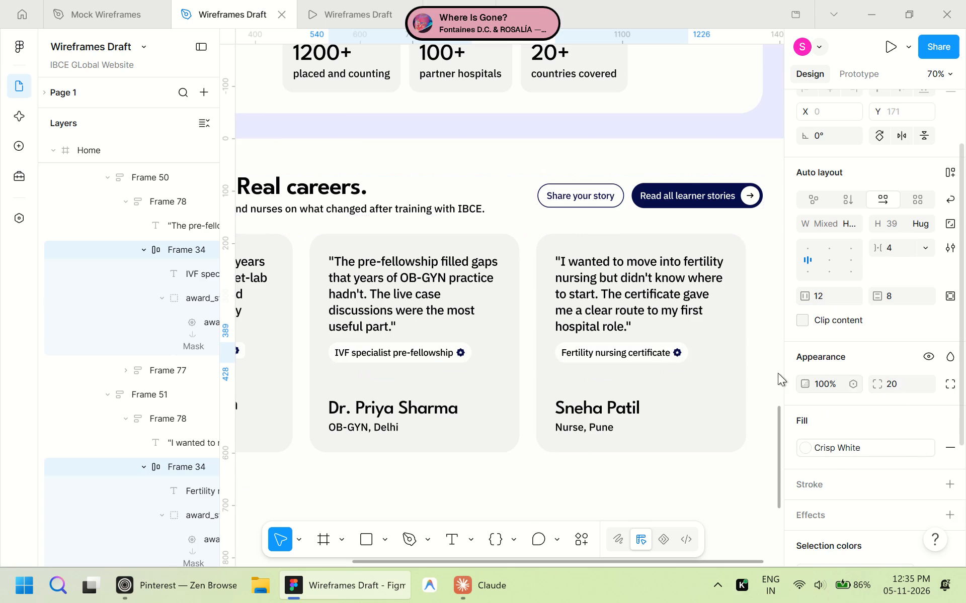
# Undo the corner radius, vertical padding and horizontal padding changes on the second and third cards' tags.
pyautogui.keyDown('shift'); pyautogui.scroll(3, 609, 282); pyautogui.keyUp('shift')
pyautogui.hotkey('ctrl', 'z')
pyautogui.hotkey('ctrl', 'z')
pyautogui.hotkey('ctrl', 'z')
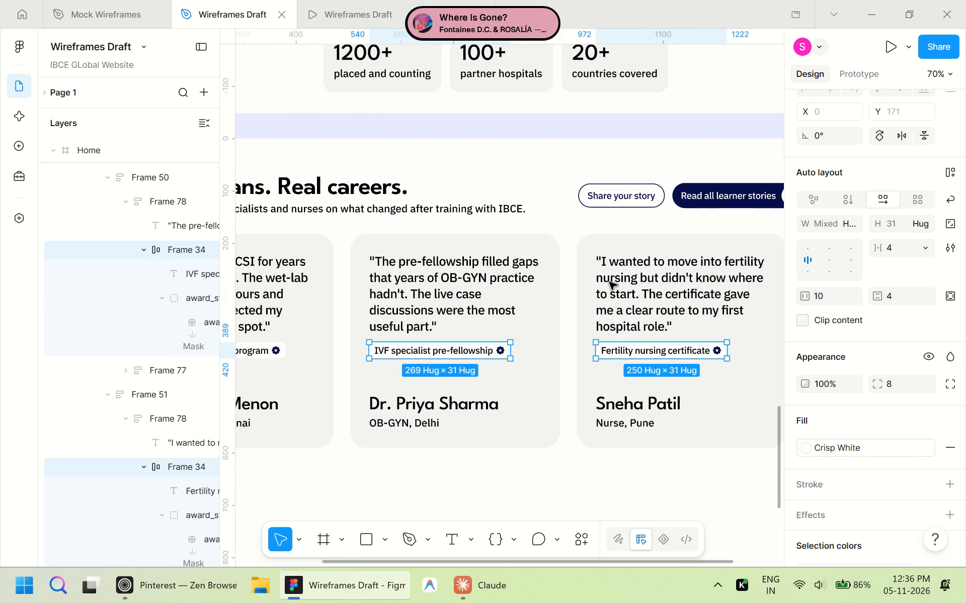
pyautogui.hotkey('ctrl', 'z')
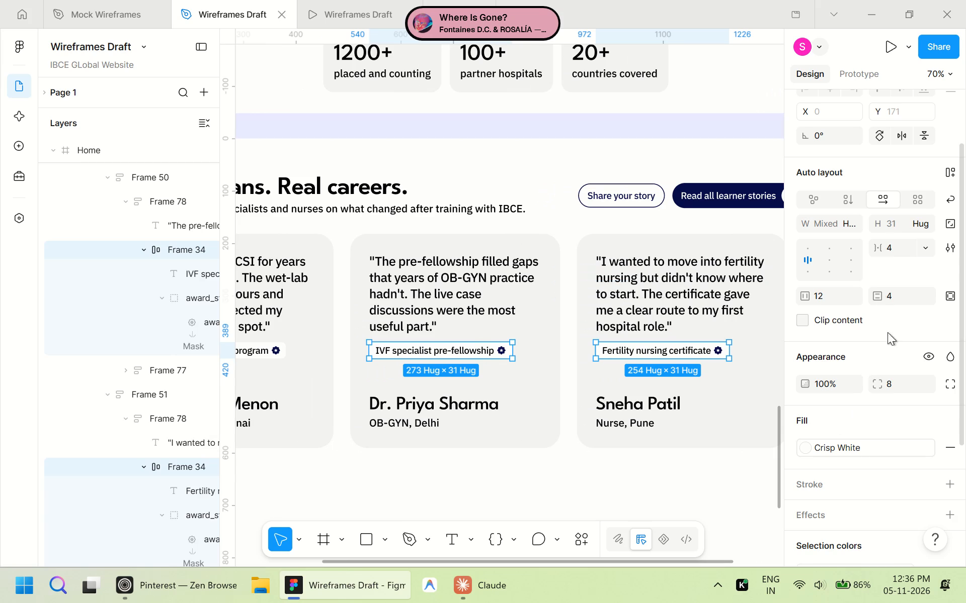
# Set the horizontal padding of the second and third cards' program tags to 10.
pyautogui.click(838, 294)
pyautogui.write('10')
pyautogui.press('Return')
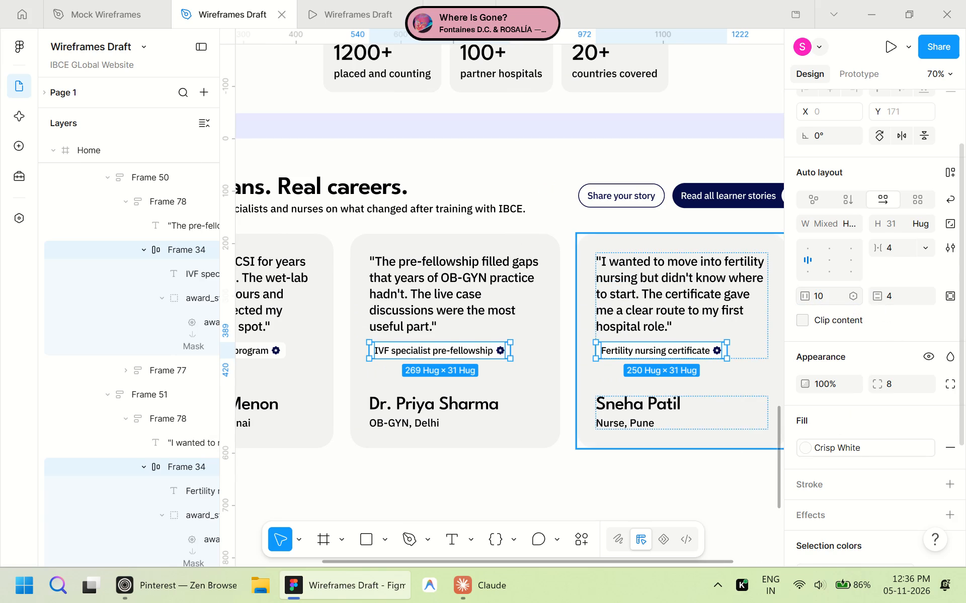
pyautogui.keyDown('ctrl'); pyautogui.scroll(-5, 569, 293); pyautogui.keyUp('ctrl')
pyautogui.click(759, 257)
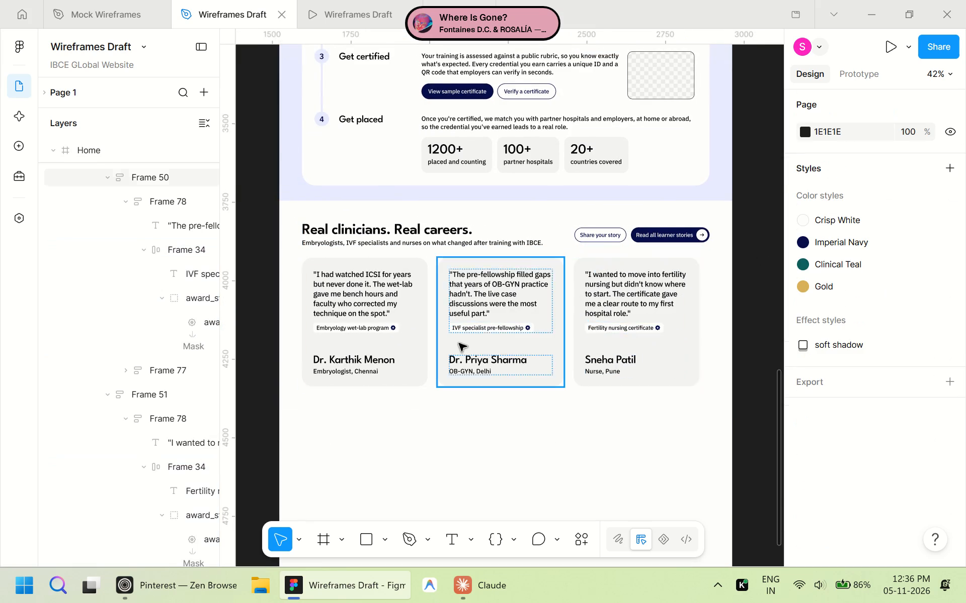
# Set the vertical gap between the quote block and the name block to Auto on all three quote cards together.
pyautogui.keyDown('ctrl'); pyautogui.scroll(3, 459, 343); pyautogui.keyUp('ctrl')
pyautogui.keyDown('ctrl'); pyautogui.scroll(-2, 459, 343); pyautogui.keyUp('ctrl')
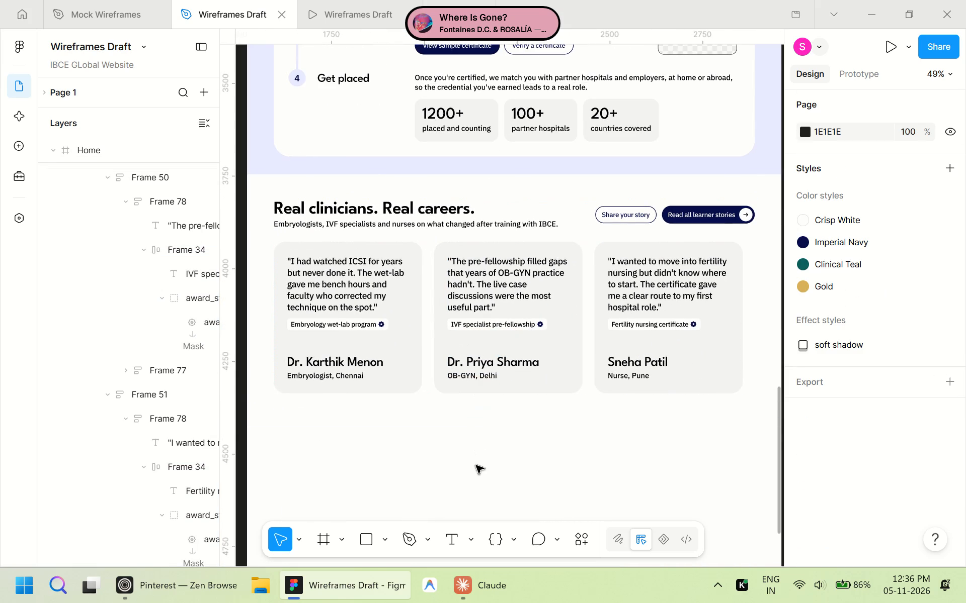
pyautogui.tripleClick(337, 293)
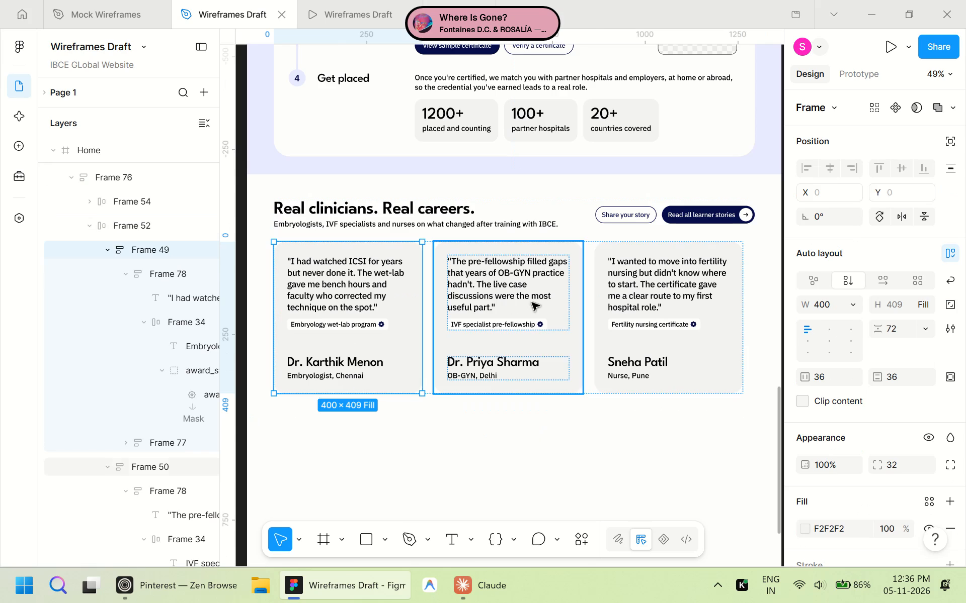
pyautogui.keyDown('shift'); pyautogui.click(540, 303); pyautogui.keyUp('shift')
pyautogui.keyDown('shift'); pyautogui.click(662, 297); pyautogui.keyUp('shift')
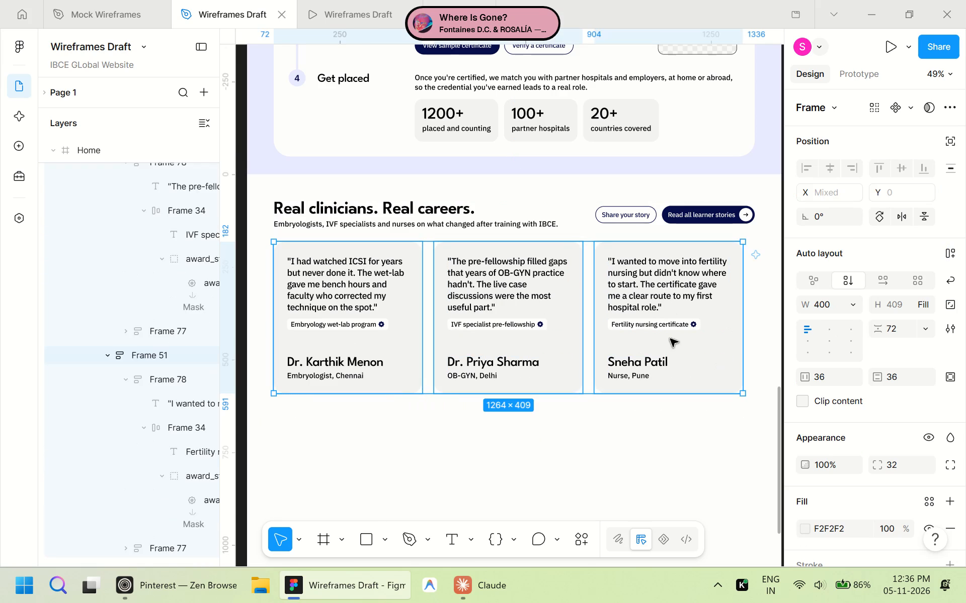
pyautogui.click(930, 328)
pyautogui.click(891, 348)
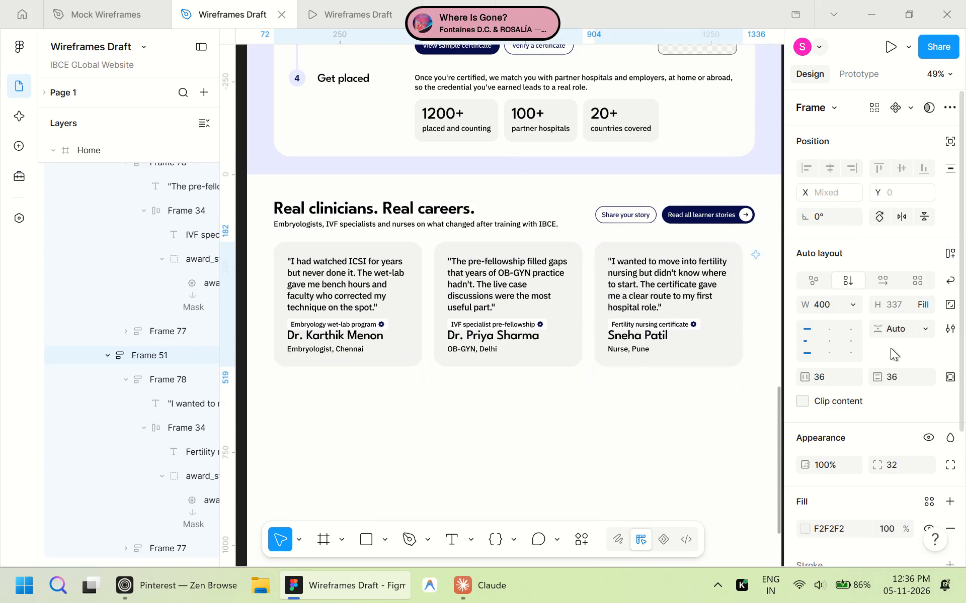
pyautogui.click(316, 421)
# Set the height of the frame holding the three quote cards to 400.
pyautogui.doubleClick(404, 317)
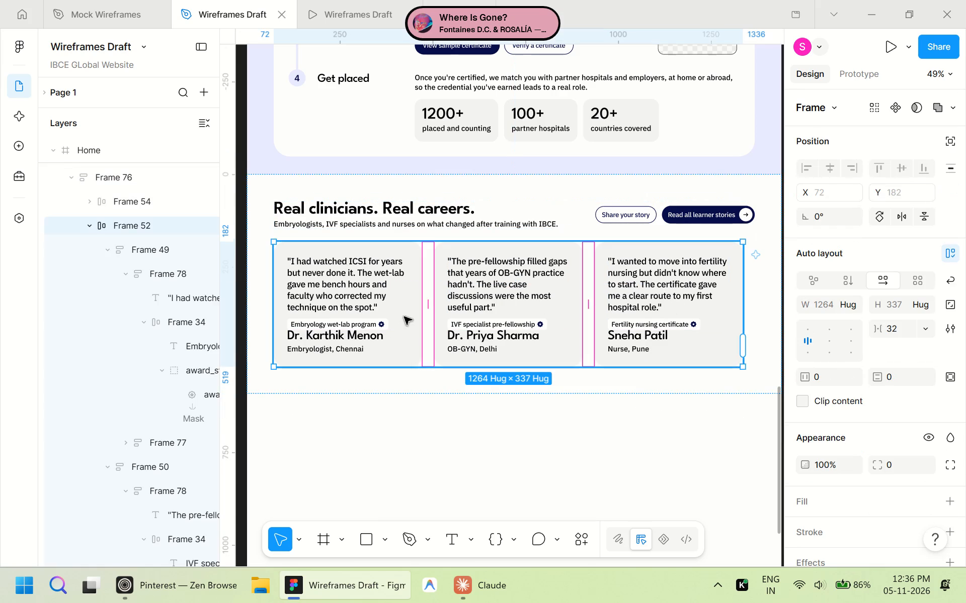
pyautogui.click(909, 303)
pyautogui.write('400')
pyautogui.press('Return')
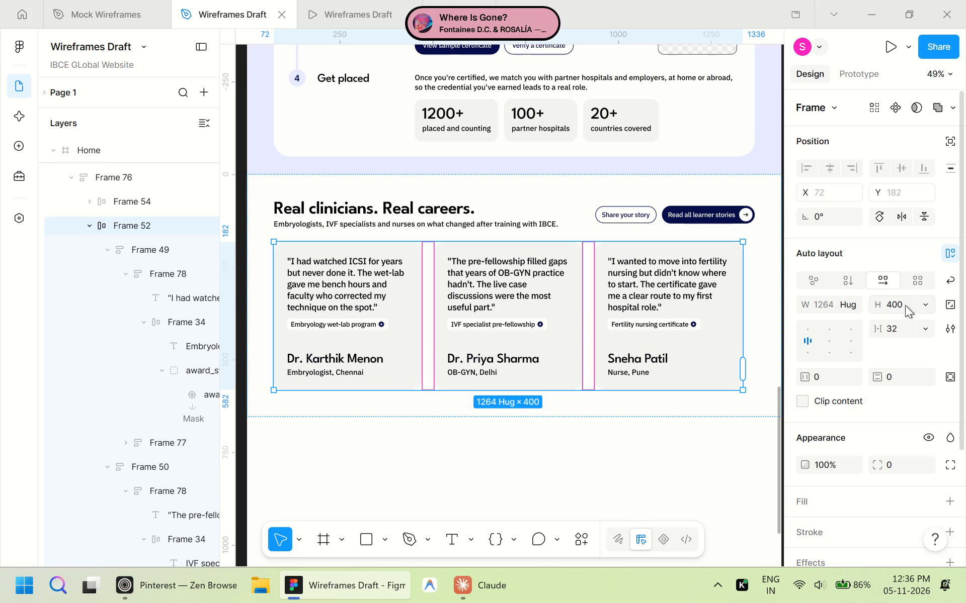
pyautogui.keyDown('ctrl'); pyautogui.scroll(-2, 683, 348); pyautogui.keyUp('ctrl')
pyautogui.click(271, 352)
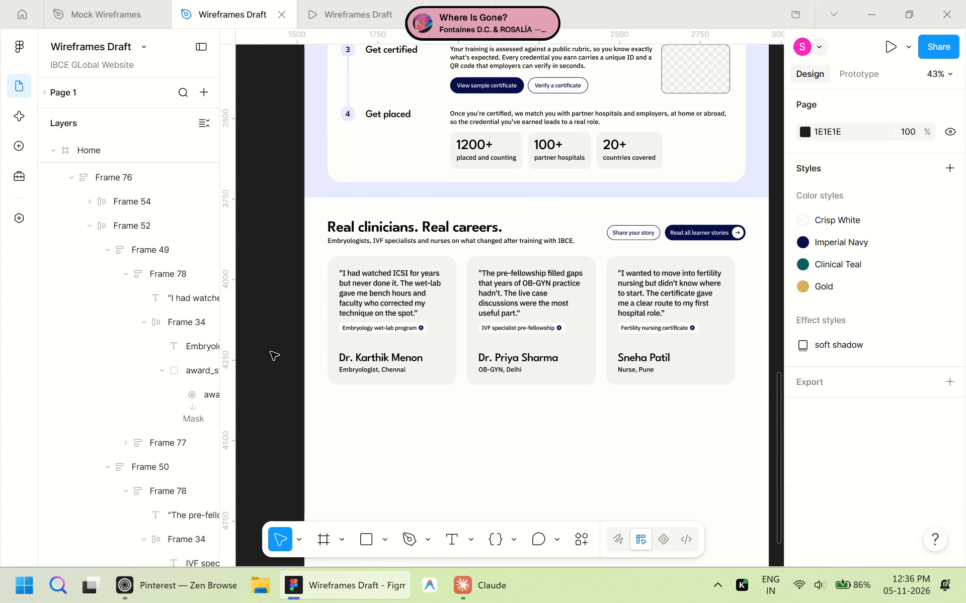
# Set the horizontal gap between the three quote cards to 24.
pyautogui.doubleClick(520, 325)
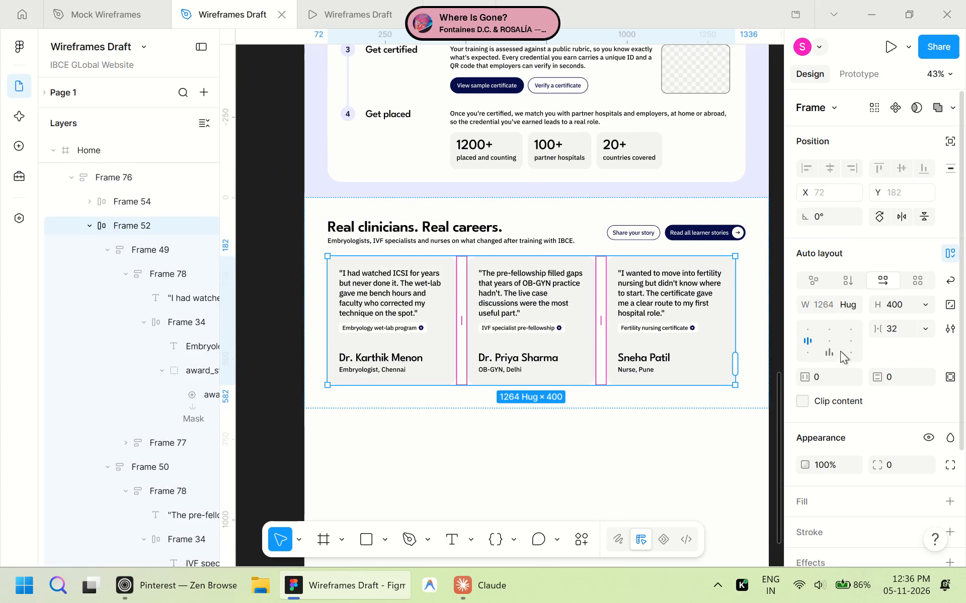
pyautogui.click(903, 325)
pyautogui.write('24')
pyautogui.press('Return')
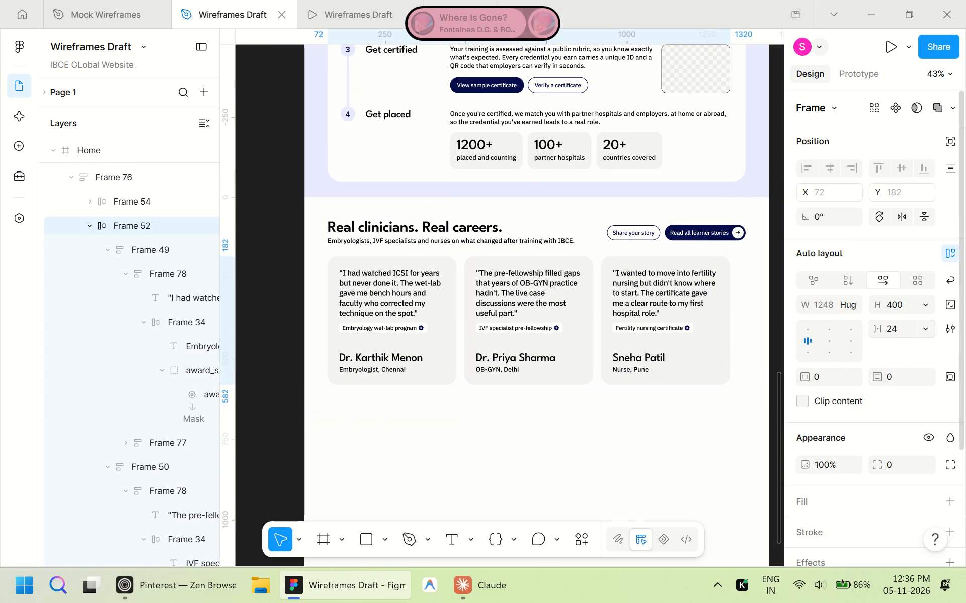
pyautogui.click(273, 338)
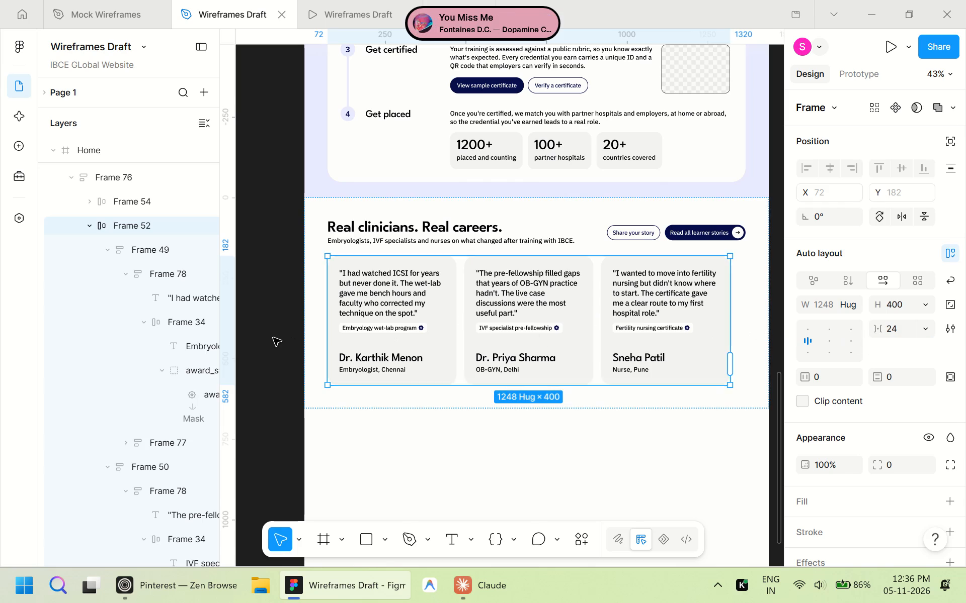
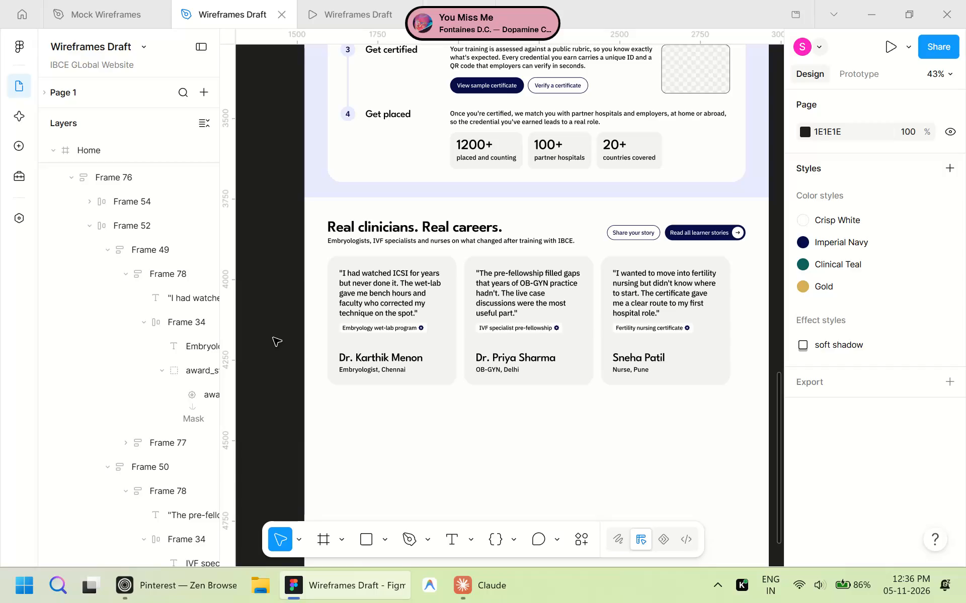
# Duplicate the first quote card, the Chennai embryologist's, within the card row of the "Real clinicians. Real careers." section.
pyautogui.tripleClick(400, 320)
pyautogui.hotkey('ctrl', 'd')
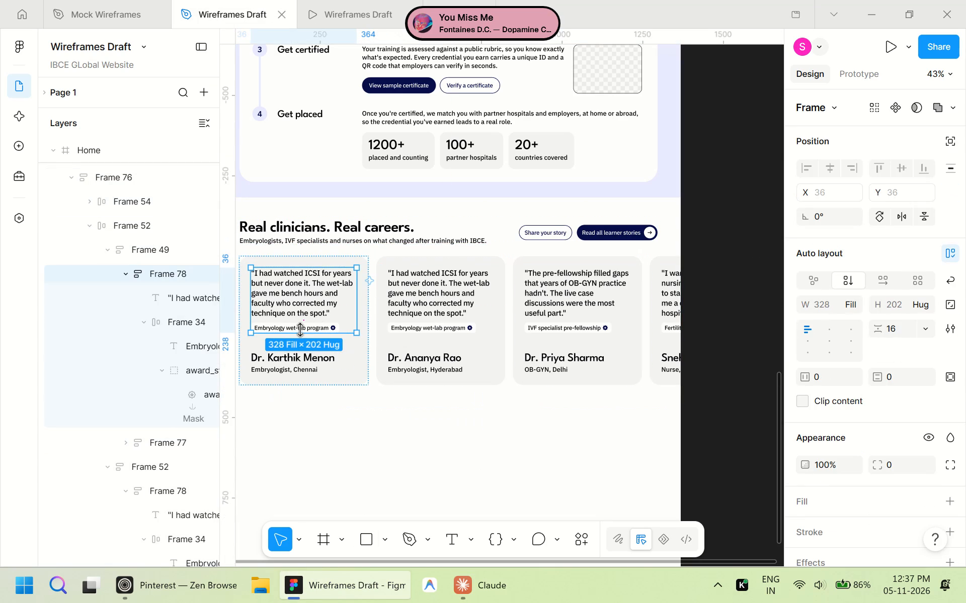
# Reorder all four story cards so that each quote sits below its program tag.
pyautogui.doubleClick(314, 298)
pyautogui.moveTo(314, 298); pyautogui.dragTo(315, 318)
pyautogui.tripleClick(428, 299)
pyautogui.moveTo(428, 299); pyautogui.dragTo(428, 312)
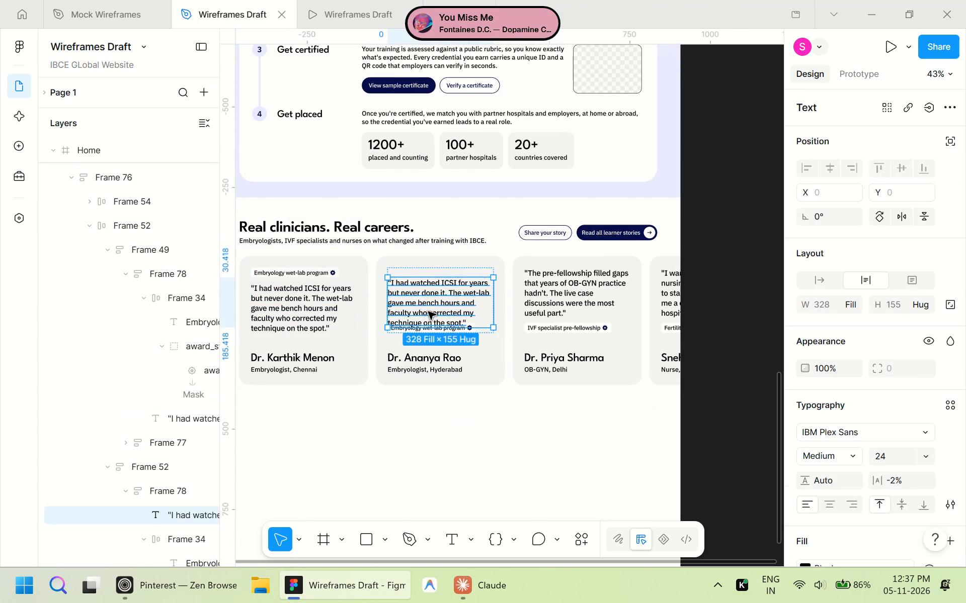
pyautogui.moveTo(428, 312); pyautogui.dragTo(428, 320)
pyautogui.tripleClick(579, 297)
pyautogui.moveTo(579, 297); pyautogui.dragTo(578, 313)
pyautogui.keyDown('shift'); pyautogui.scroll(-3, 578, 313); pyautogui.keyUp('shift')
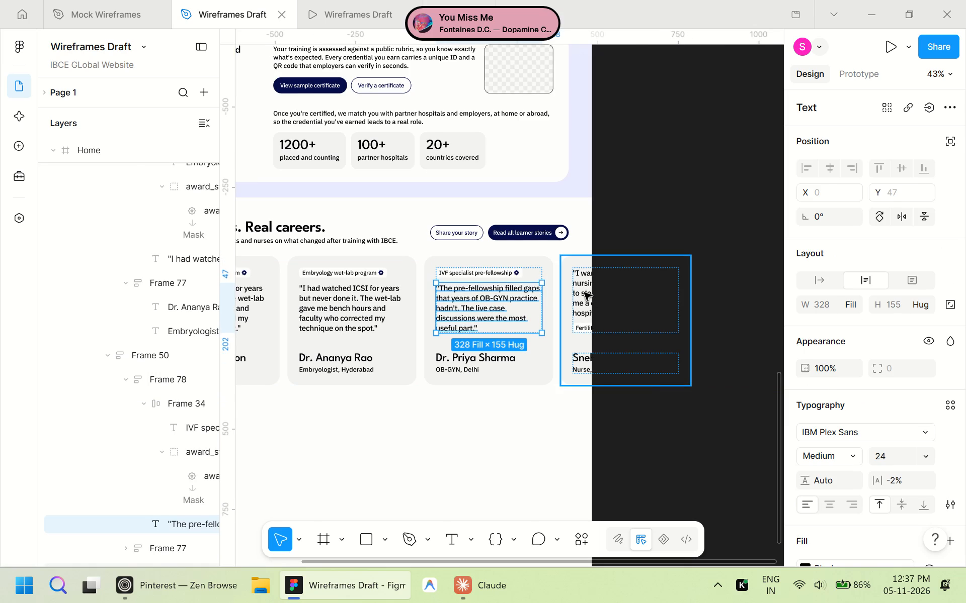
pyautogui.tripleClick(584, 292)
pyautogui.moveTo(584, 292); pyautogui.dragTo(584, 306)
pyautogui.click(654, 236)
# Delete the quote text from the second story card.
pyautogui.keyDown('shift'); pyautogui.scroll(7, 516, 278); pyautogui.keyUp('shift')
pyautogui.tripleClick(480, 304)
pyautogui.click(480, 304)
pyautogui.click(480, 304)
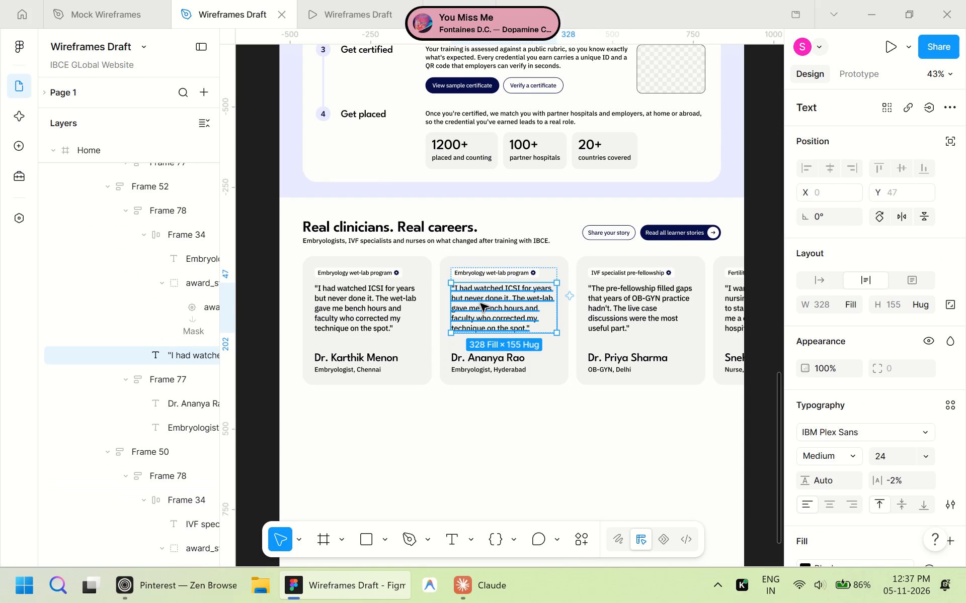
pyautogui.press('Delete')
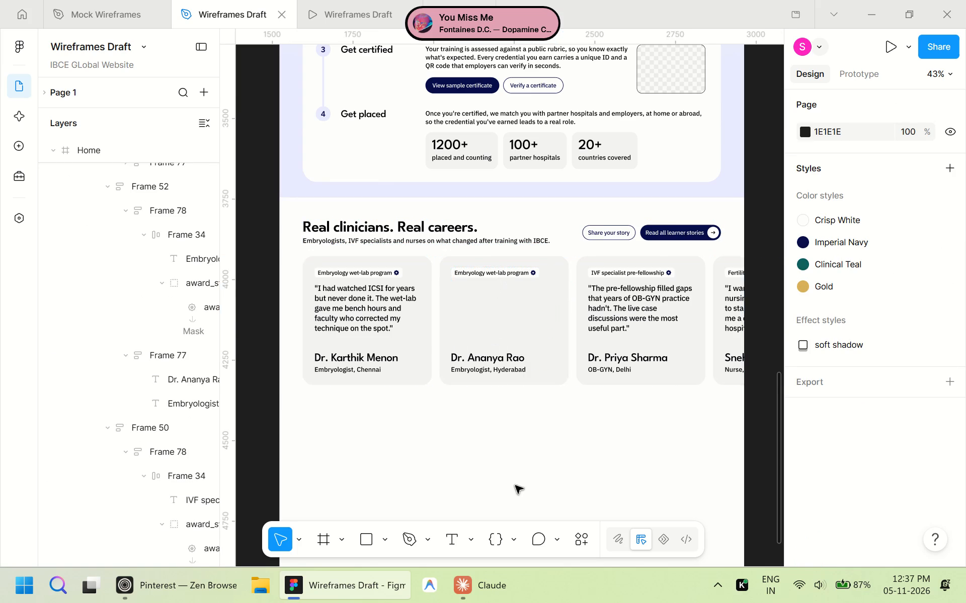
# Set the story card row's height to 500, try 440, and settle on 500.
pyautogui.tripleClick(497, 319)
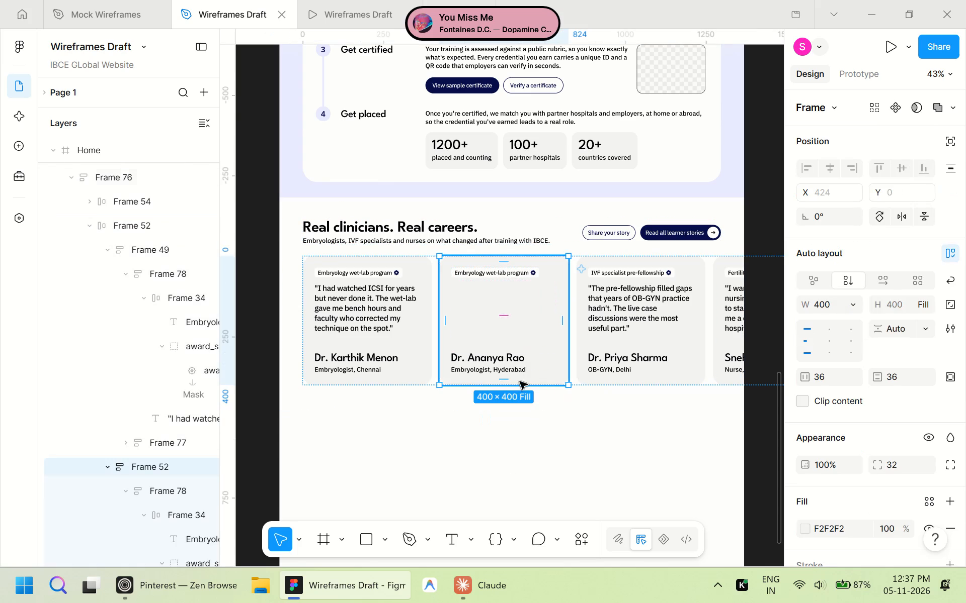
pyautogui.click(562, 460)
pyautogui.tripleClick(604, 316)
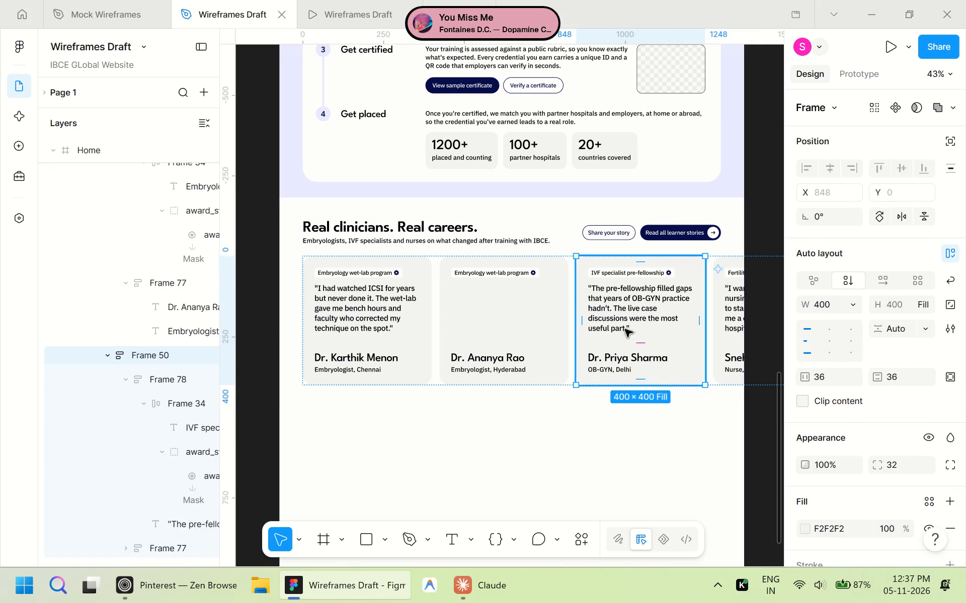
pyautogui.click(570, 453)
pyautogui.doubleClick(565, 325)
pyautogui.click(901, 303)
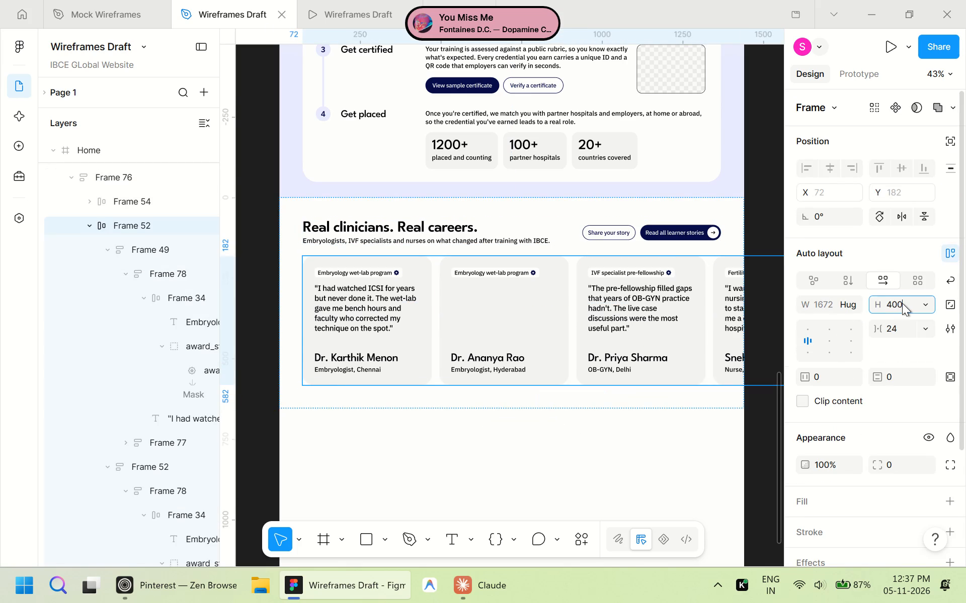
pyautogui.write('500')
pyautogui.press('Return')
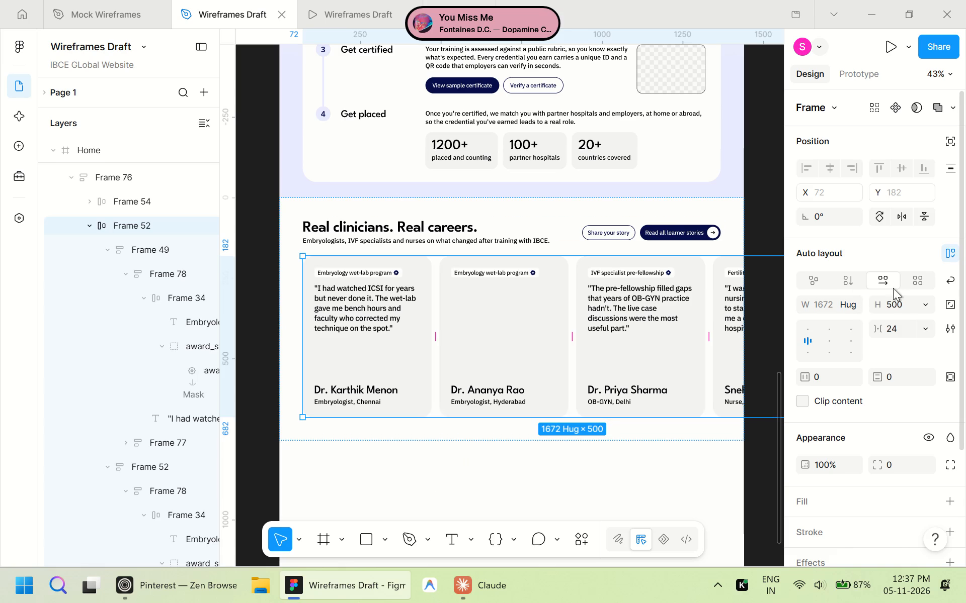
pyautogui.click(903, 301)
pyautogui.write('440')
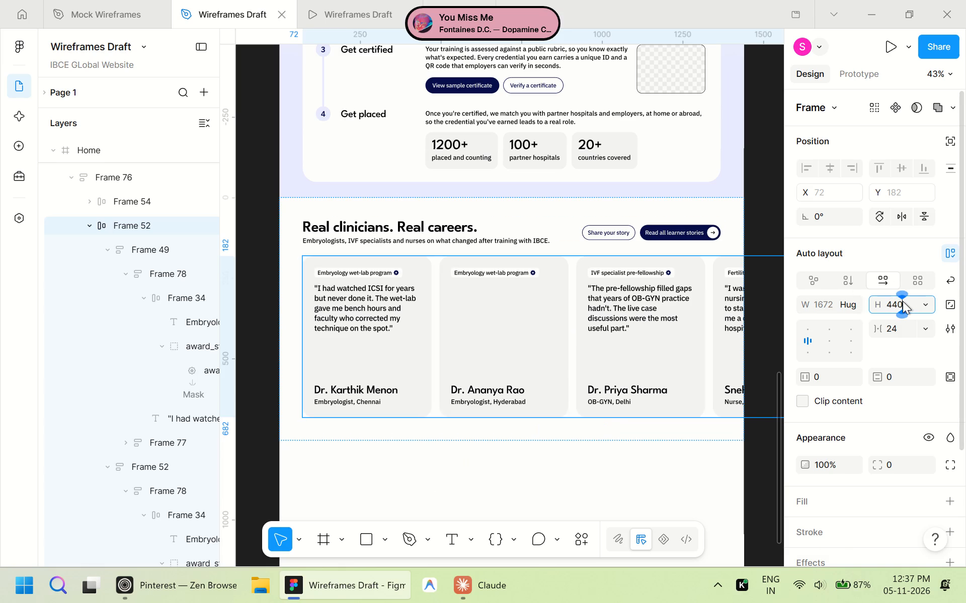
pyautogui.press('Return')
pyautogui.click(903, 301)
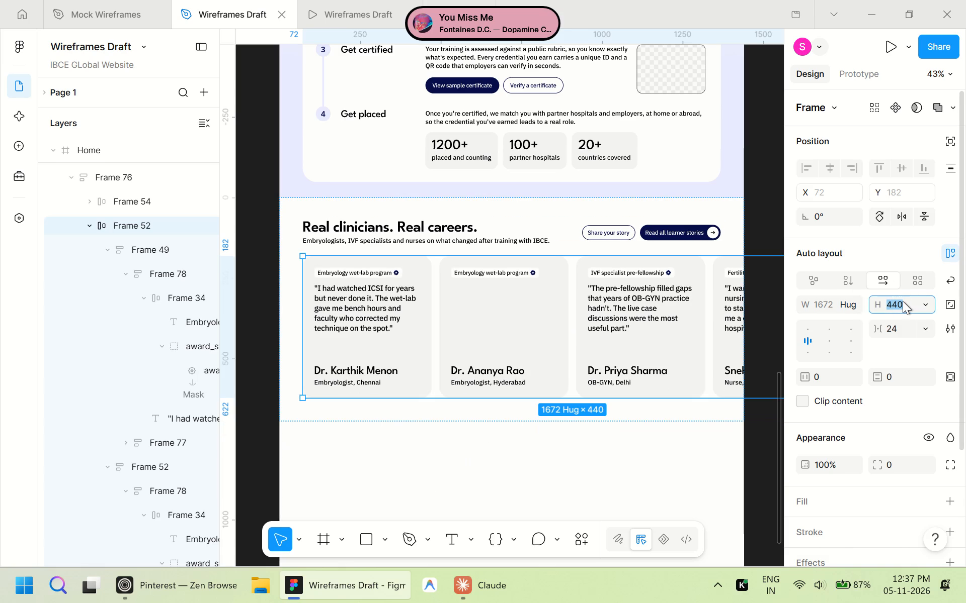
pyautogui.write('500')
pyautogui.press('Return')
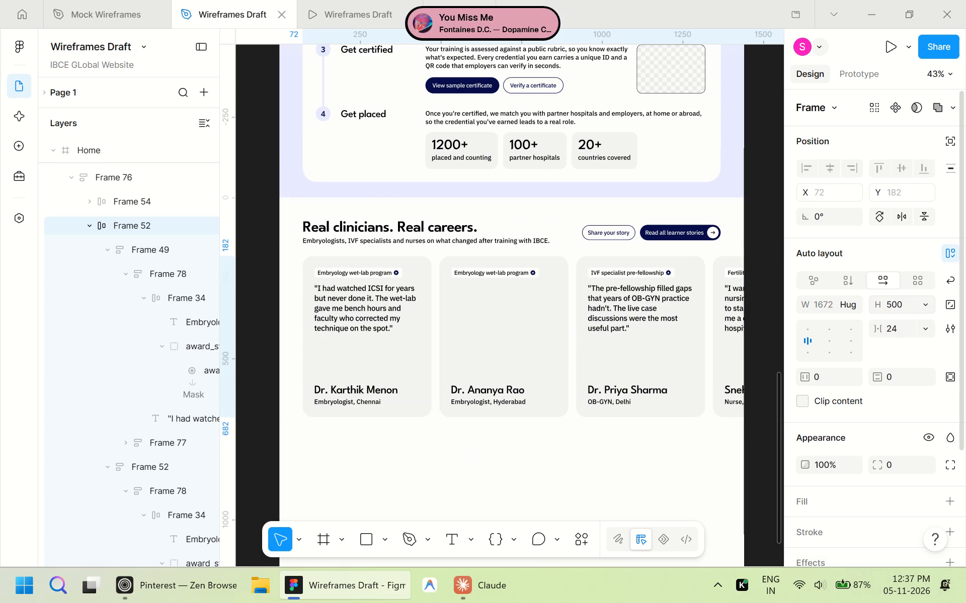
pyautogui.scroll(-3, 733, 160)
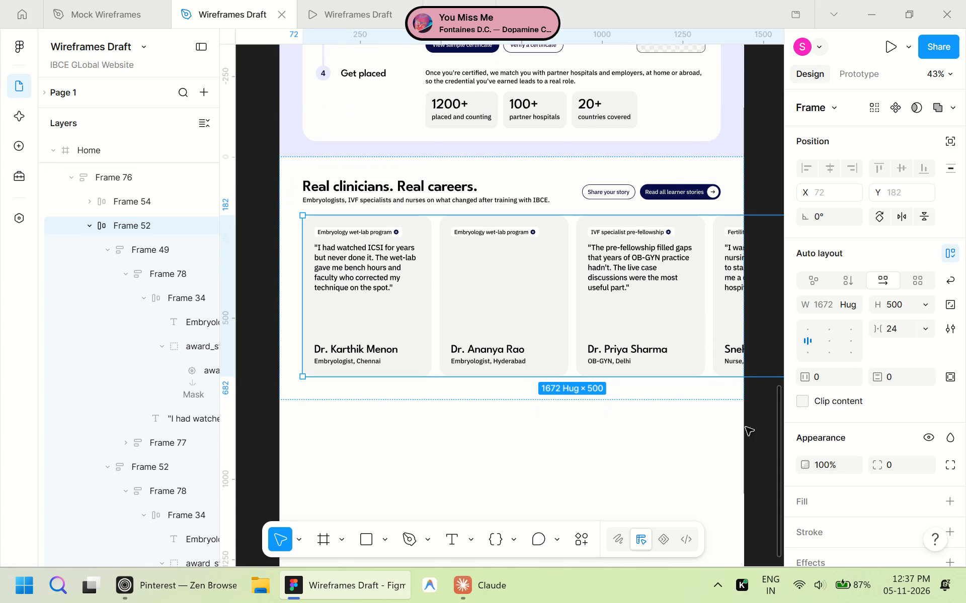
pyautogui.click(762, 416)
# Change the second story card's fill from solid colour to an image placeholder.
pyautogui.tripleClick(495, 300)
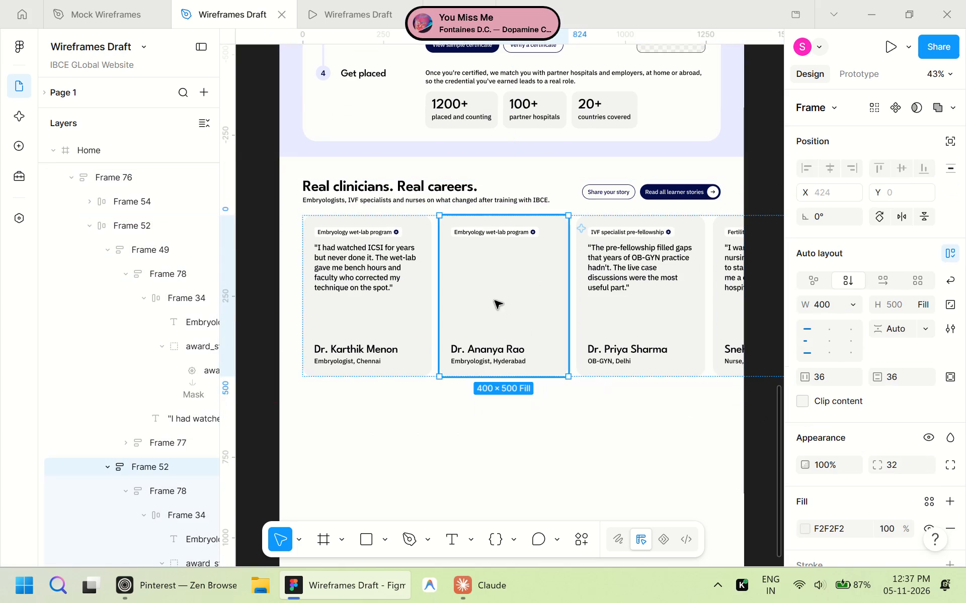
pyautogui.scroll(-2, 814, 502)
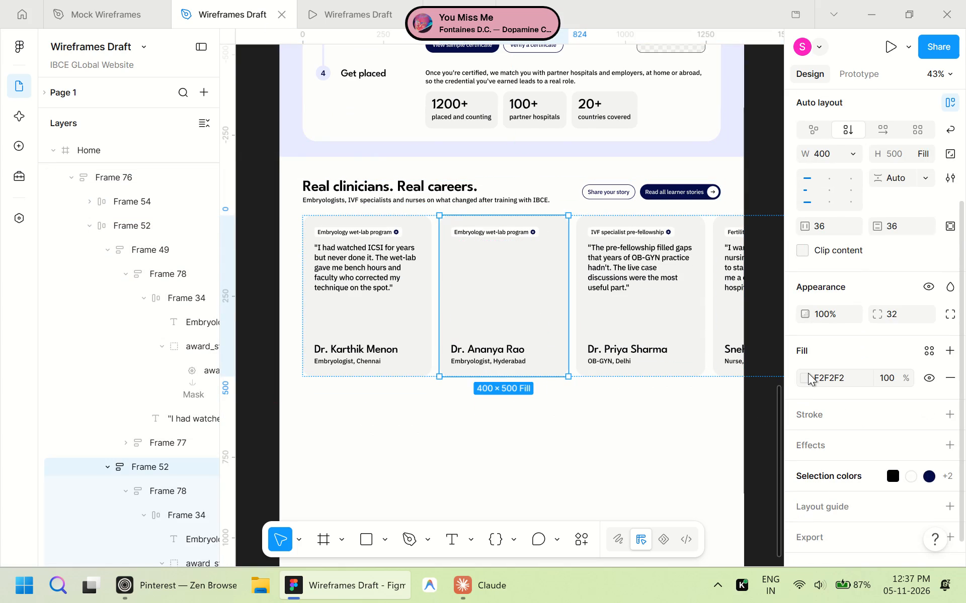
pyautogui.click(806, 374)
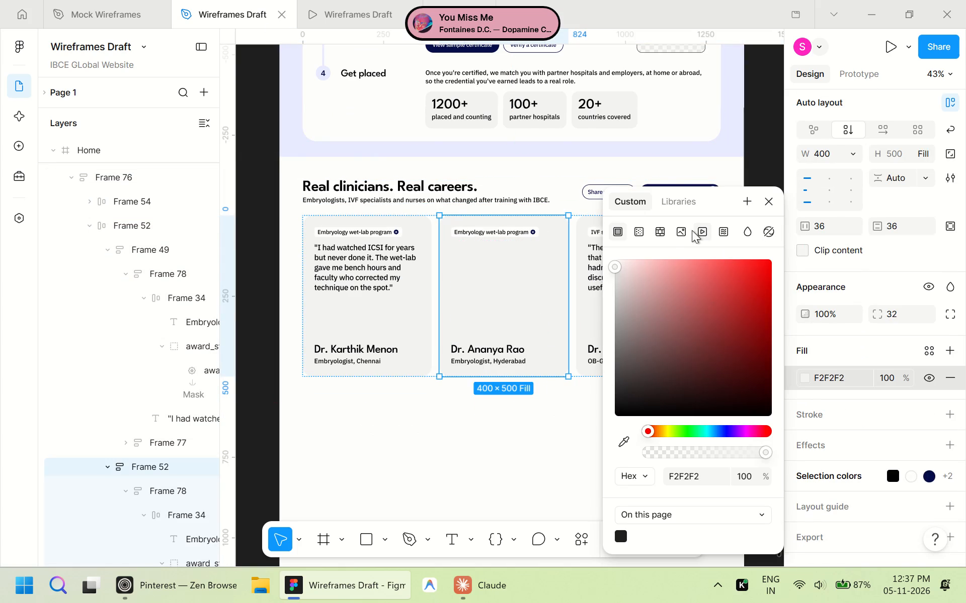
pyautogui.click(687, 230)
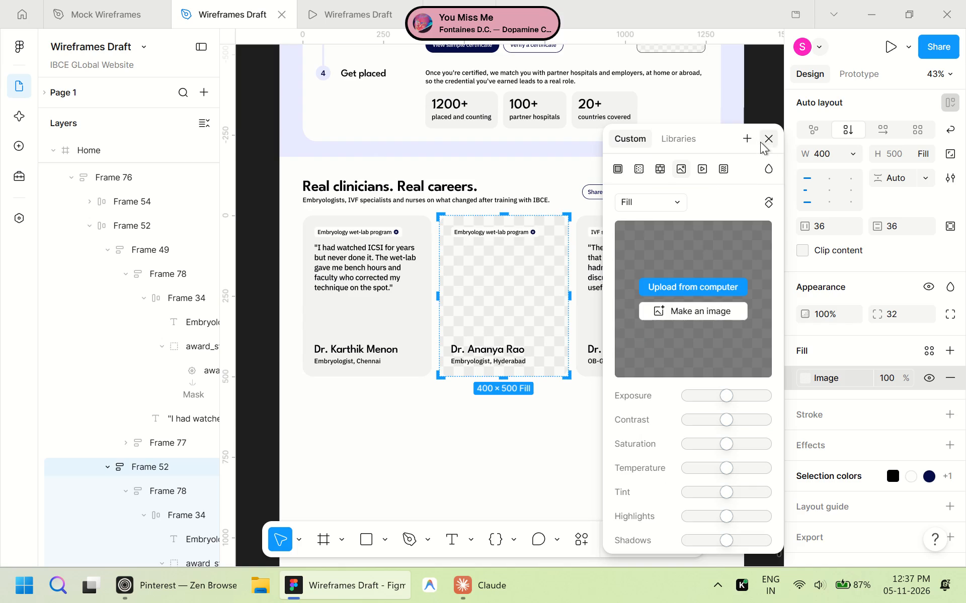
pyautogui.click(760, 142)
pyautogui.click(760, 129)
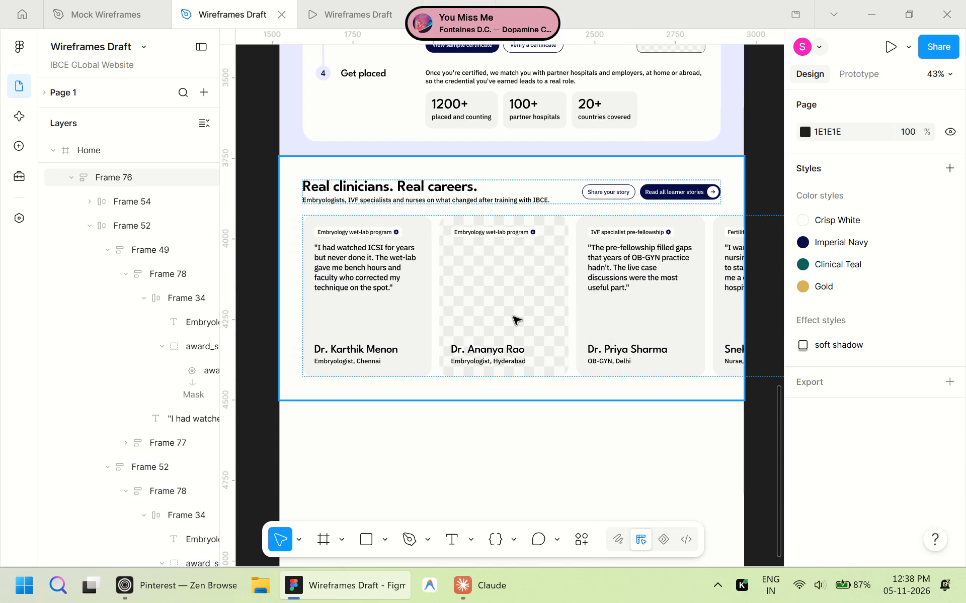
# Collapse the nested layers so that Frame 52 lists only its four card frames.
pyautogui.click(164, 274)
pyautogui.click(210, 122)
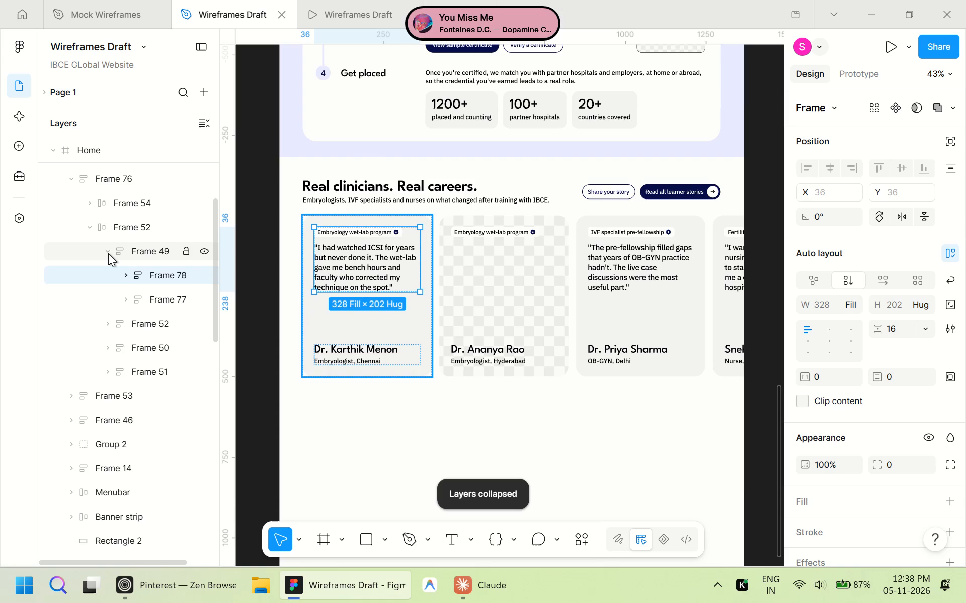
pyautogui.click(108, 253)
pyautogui.click(252, 227)
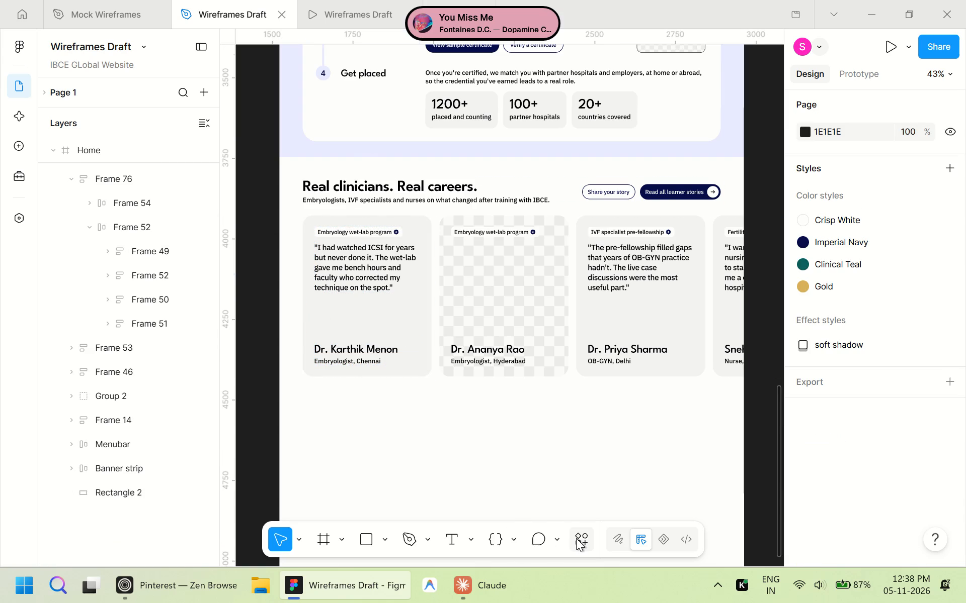
# Open the Material Symbols plugin and search its symbols for "play".
pyautogui.click(579, 537)
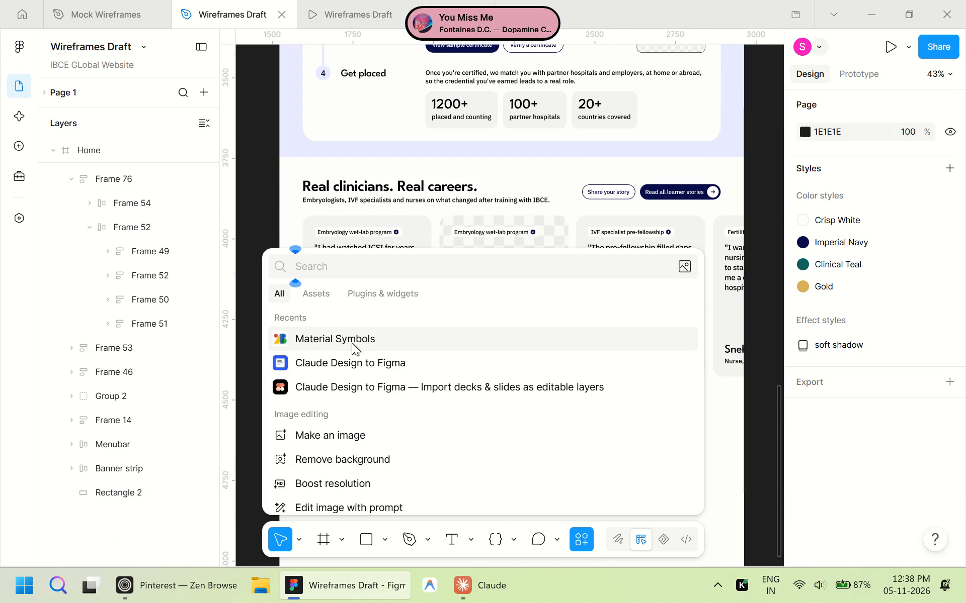
pyautogui.click(352, 343)
pyautogui.click(178, 98)
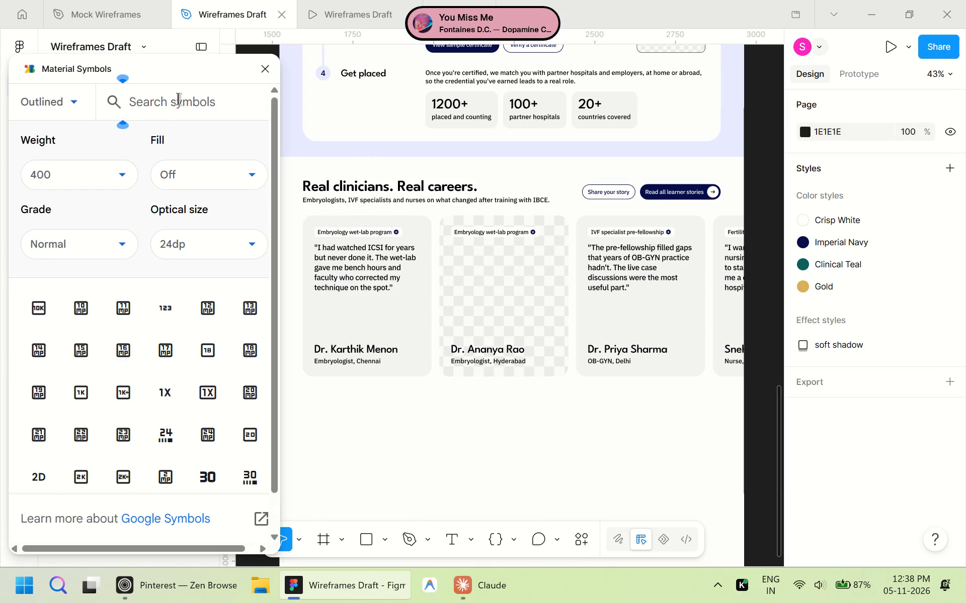
pyautogui.write('play')
pyautogui.scroll(-6, 154, 384)
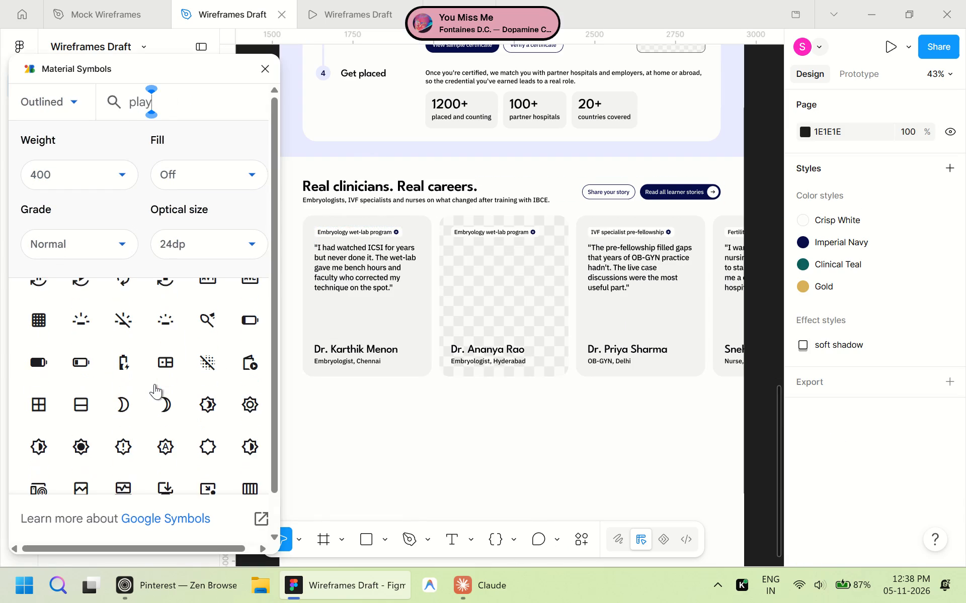
pyautogui.scroll(-11, 154, 384)
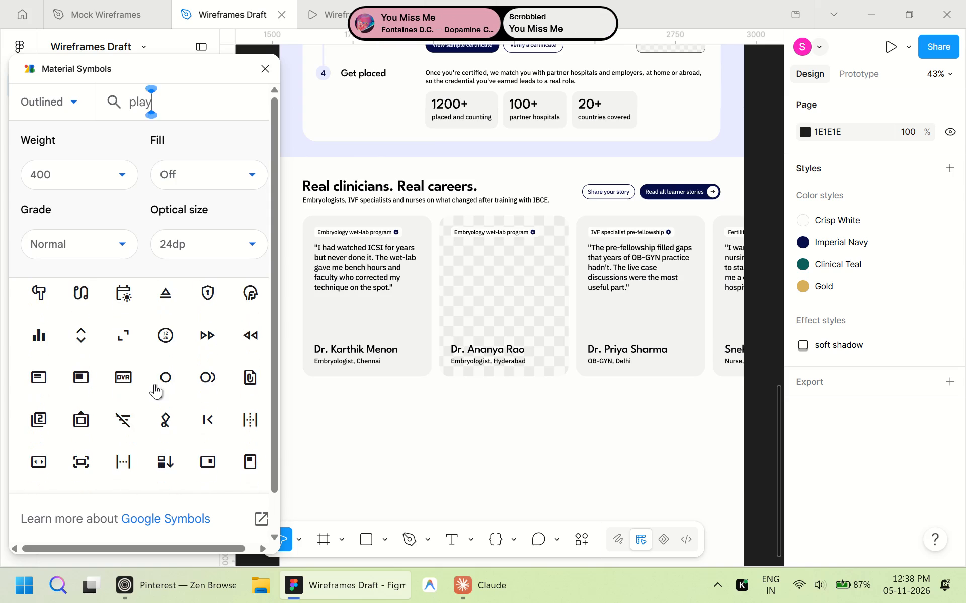
pyautogui.scroll(-3, 154, 385)
pyautogui.scroll(2, 154, 385)
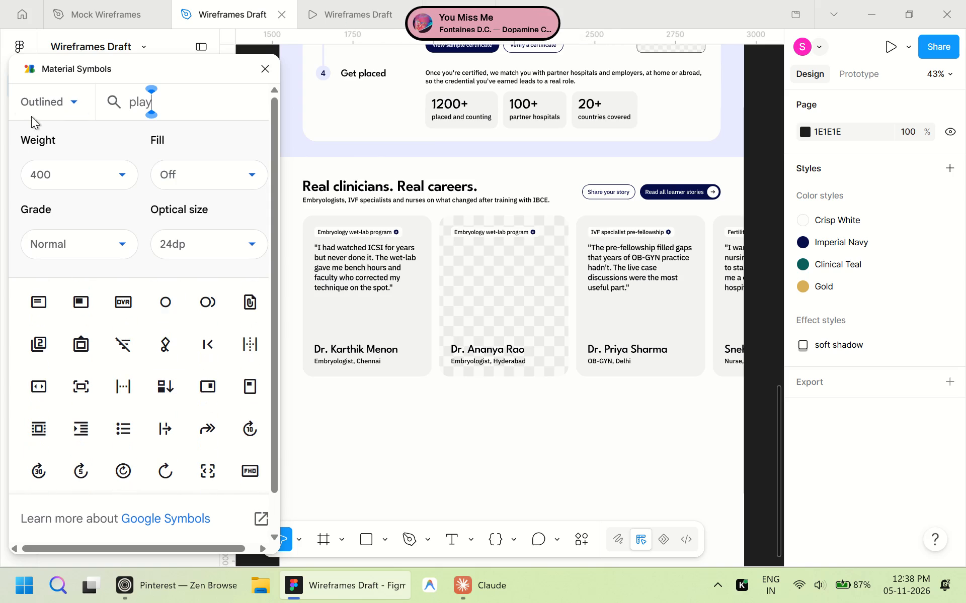
# Set the Material Symbols style to Rounded with Fill On.
pyautogui.click(49, 107)
pyautogui.click(61, 180)
pyautogui.click(182, 169)
pyautogui.click(197, 239)
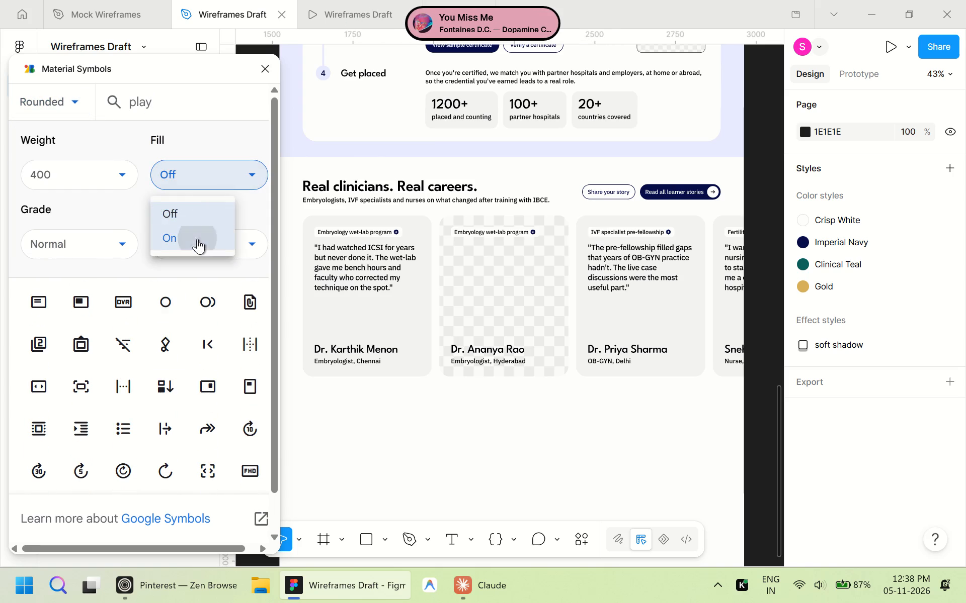
# Find the filled play arrow among the symbols and insert it for the second story card.
pyautogui.scroll(-2, 230, 365)
pyautogui.scroll(3, 230, 365)
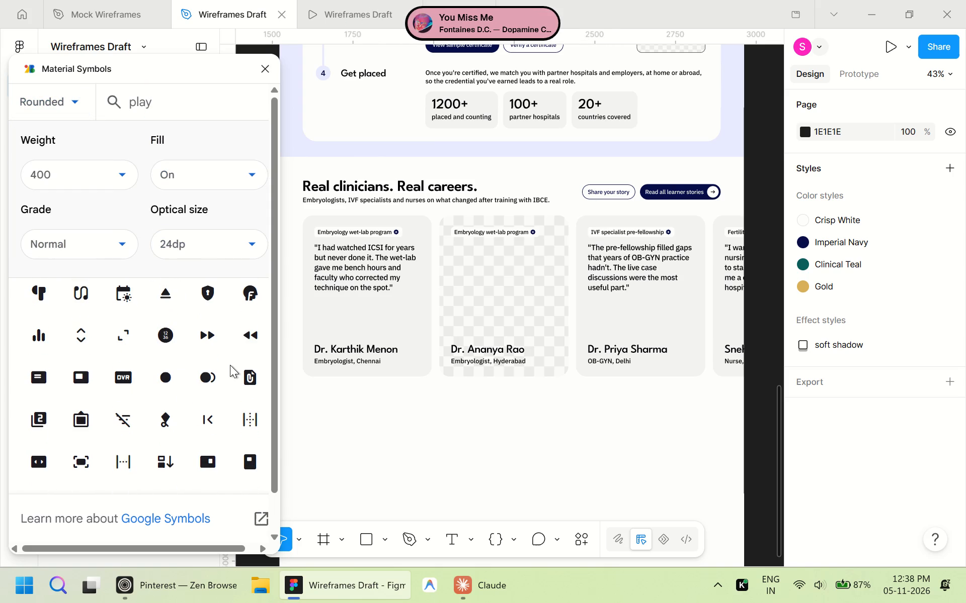
pyautogui.scroll(3, 206, 366)
pyautogui.scroll(-14, 206, 366)
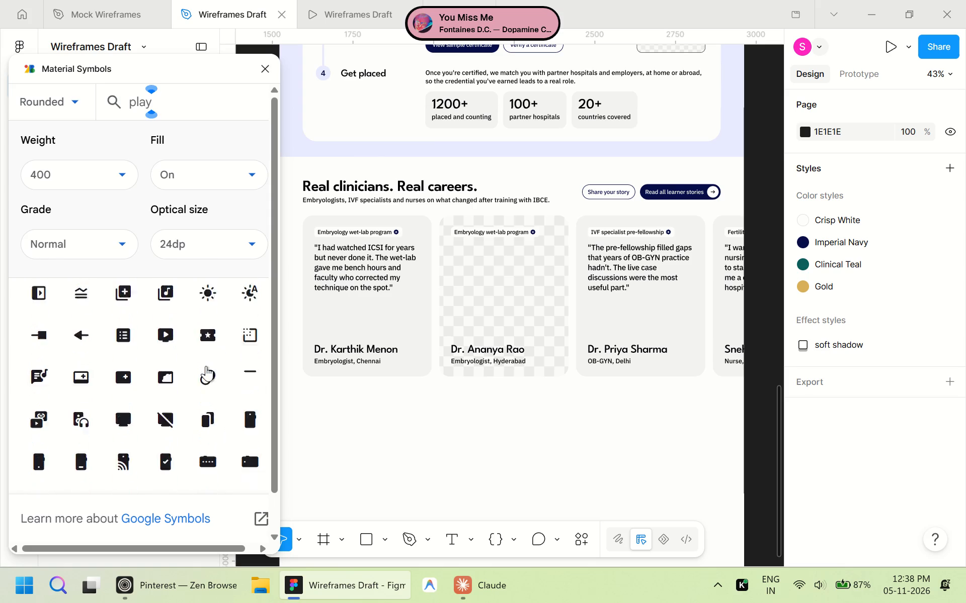
pyautogui.scroll(-4, 206, 366)
pyautogui.scroll(1, 206, 366)
pyautogui.scroll(-2, 206, 366)
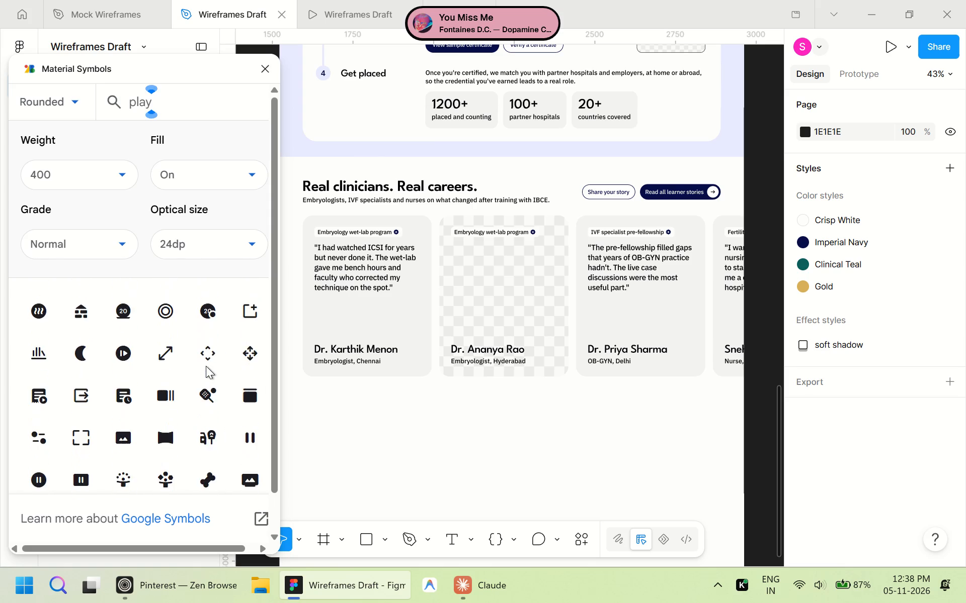
pyautogui.scroll(-4, 206, 366)
pyautogui.click(118, 349)
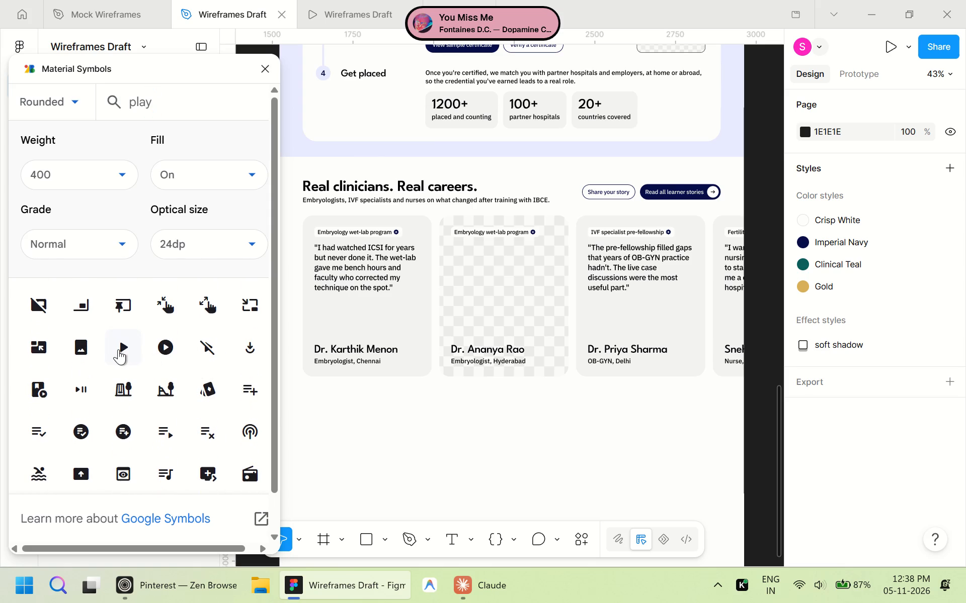
# Close the symbol plugin and resize the inserted play arrow to 48 × 48.
pyautogui.click(269, 75)
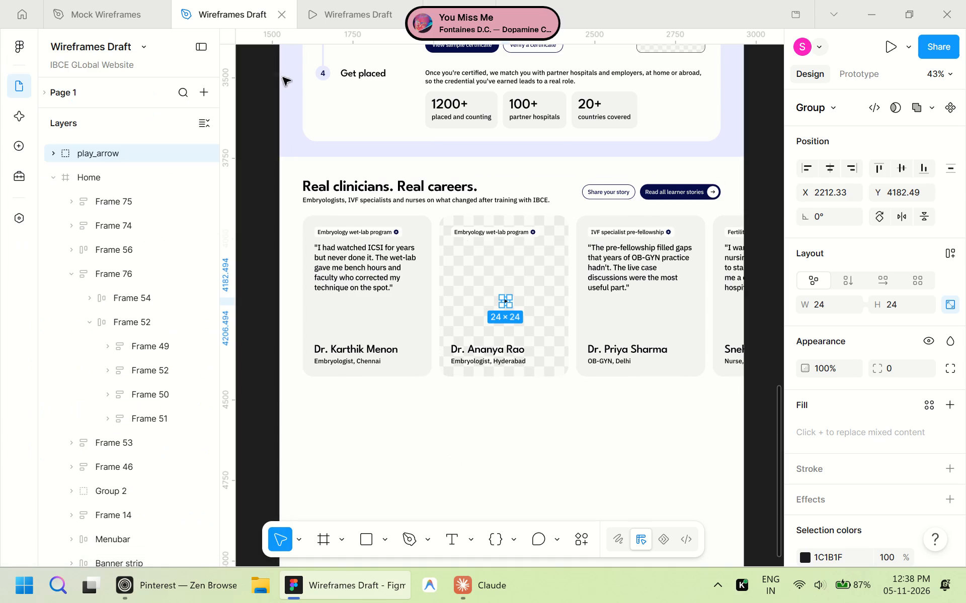
pyautogui.click(908, 299)
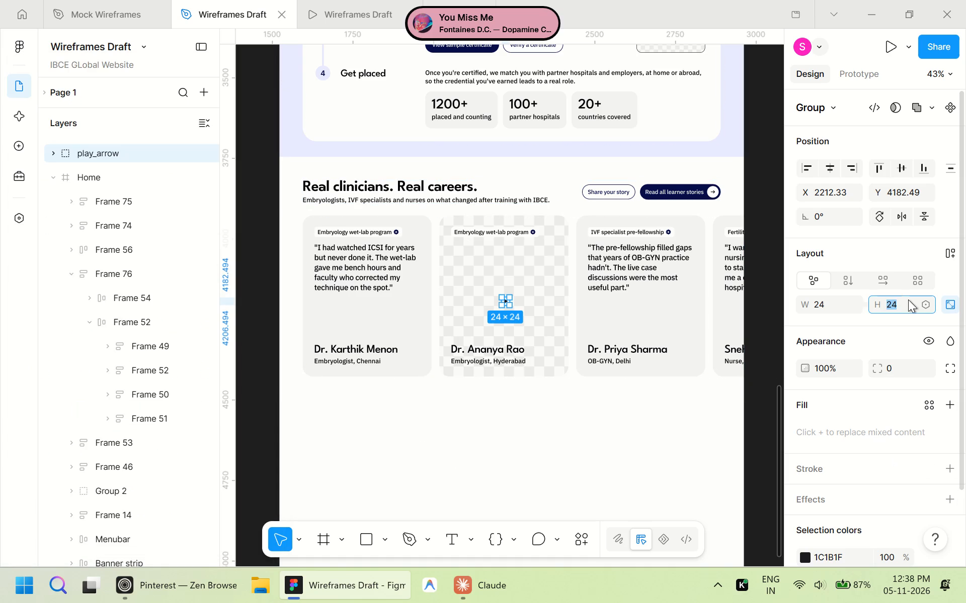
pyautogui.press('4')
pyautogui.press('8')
pyautogui.press('Return')
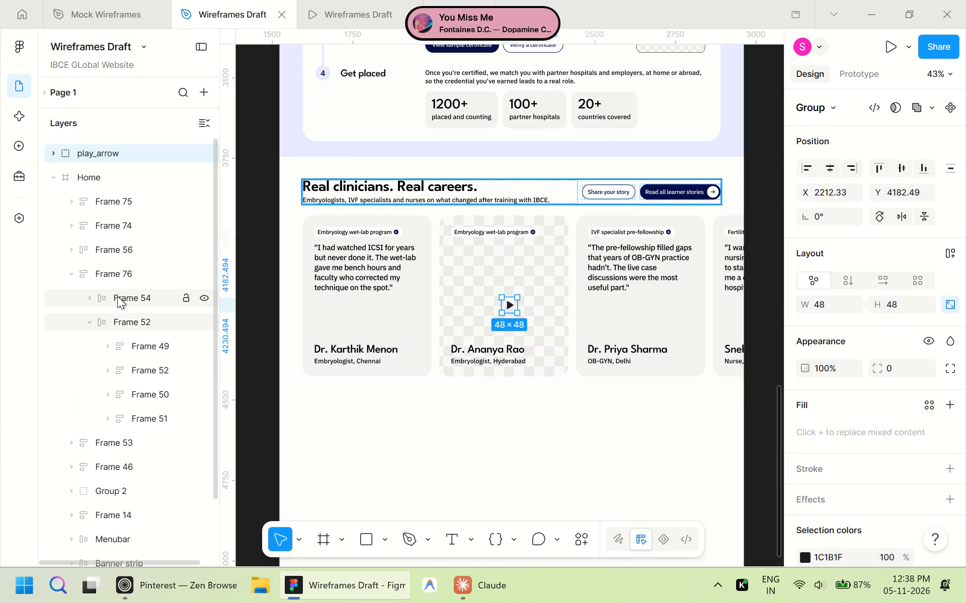
# Duplicate the "Embryology wet-lab program" tag row within the second story card.
pyautogui.tripleClick(506, 232)
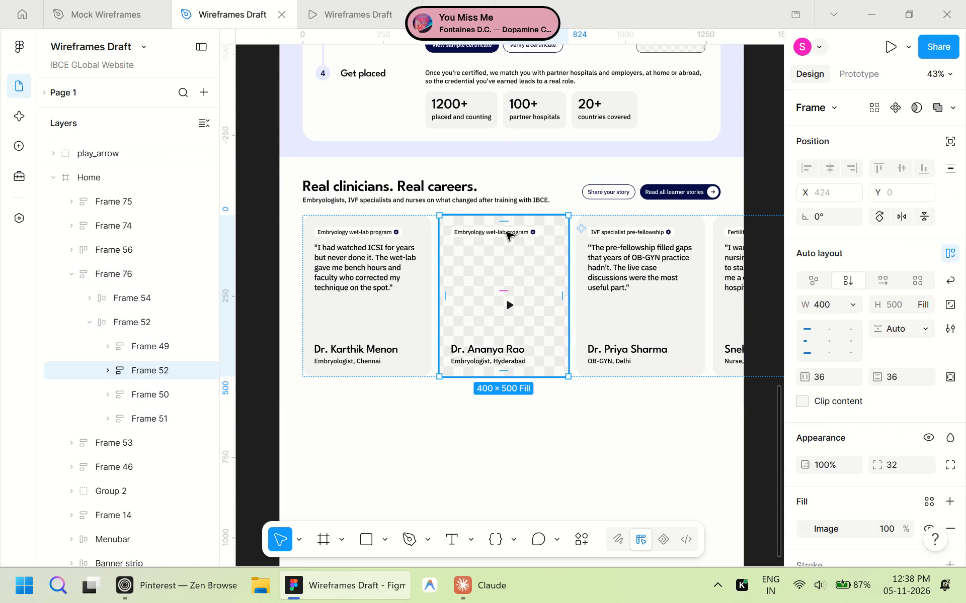
pyautogui.doubleClick(506, 232)
pyautogui.hotkey('ctrl', 'd')
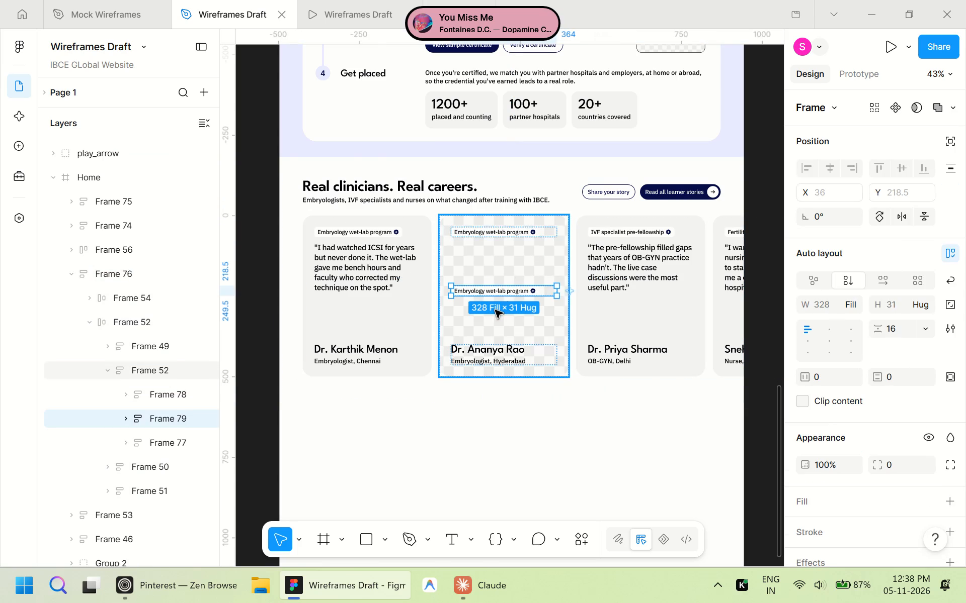
# Move the loose play arrow into the duplicated tag row of the second story card by cutting and pasting it.
pyautogui.keyDown('ctrl'); pyautogui.scroll(7, 499, 310); pyautogui.keyUp('ctrl')
pyautogui.click(524, 296)
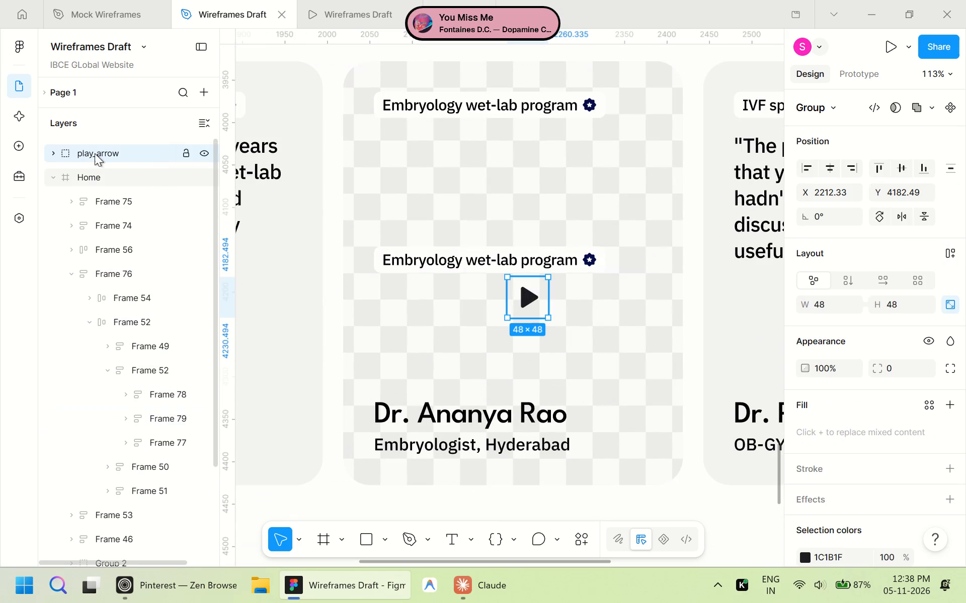
pyautogui.click(486, 263)
pyautogui.doubleClick(486, 263)
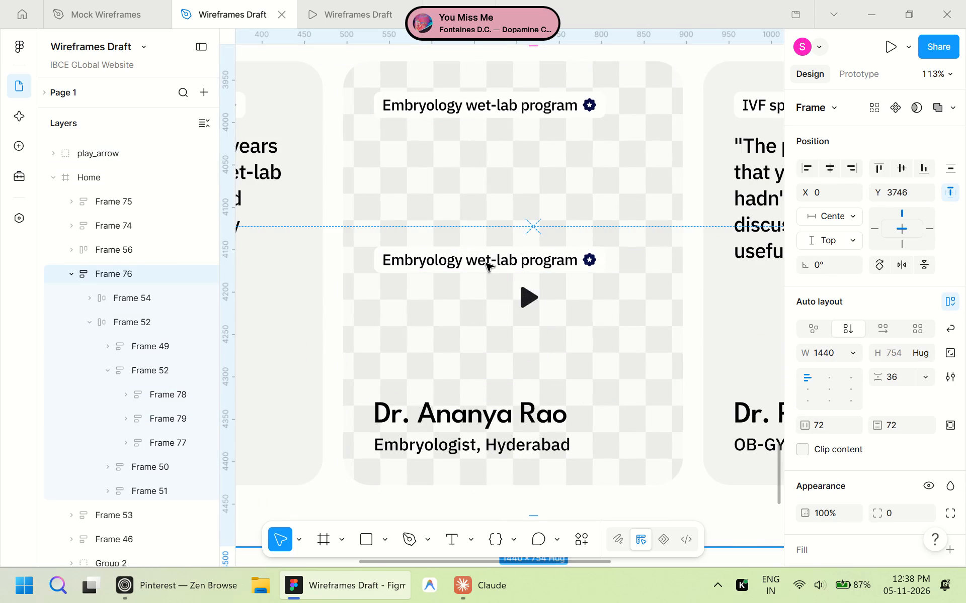
pyautogui.click(535, 304)
pyautogui.hotkey('ctrl', 'x')
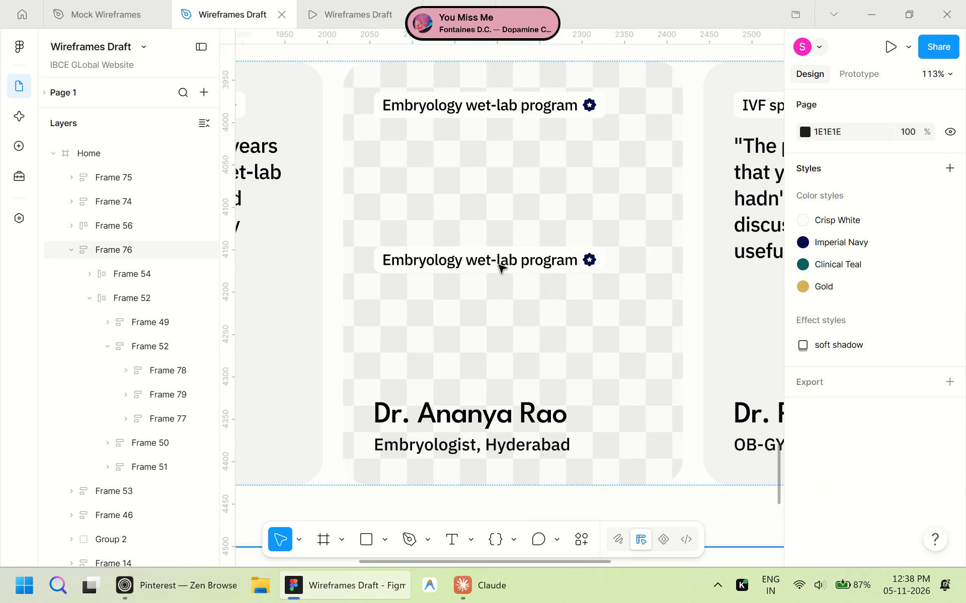
pyautogui.tripleClick(499, 265)
pyautogui.click(499, 265)
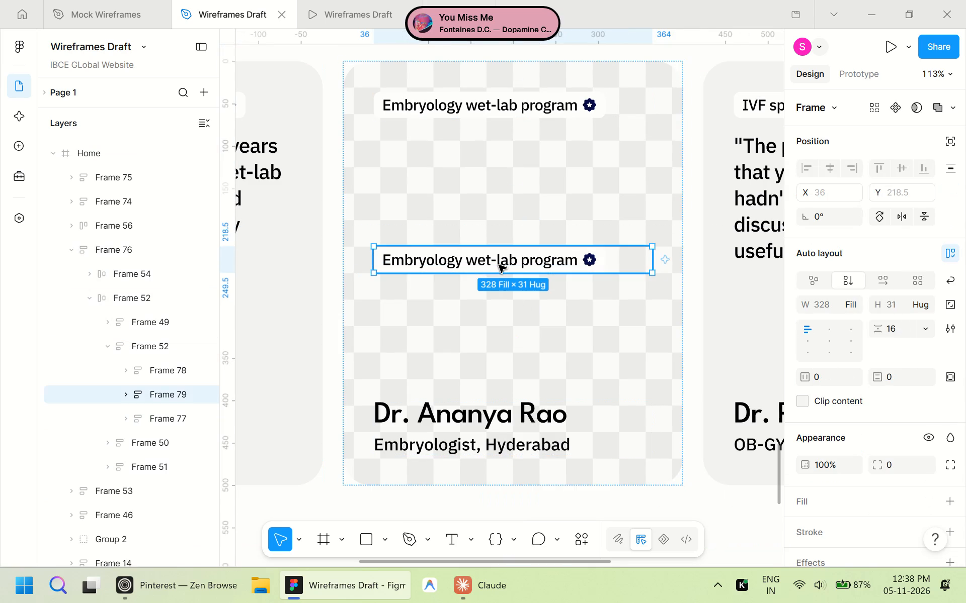
pyautogui.doubleClick(499, 265)
pyautogui.click(640, 265)
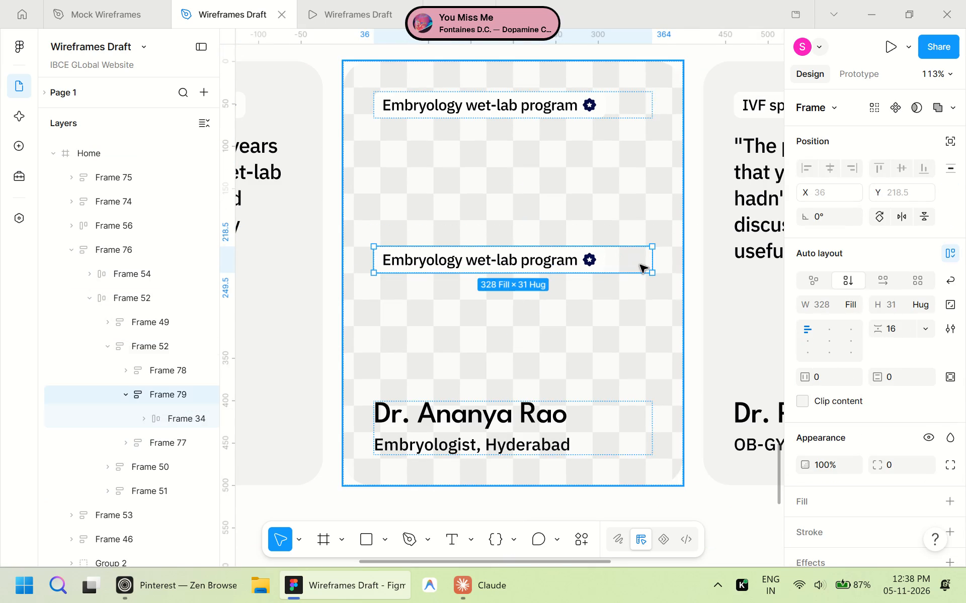
pyautogui.hotkey('ctrl', 'v')
# Delete the "Embryology wet-lab program" tag from the duplicated row, leaving only the play arrow there.
pyautogui.click(556, 237)
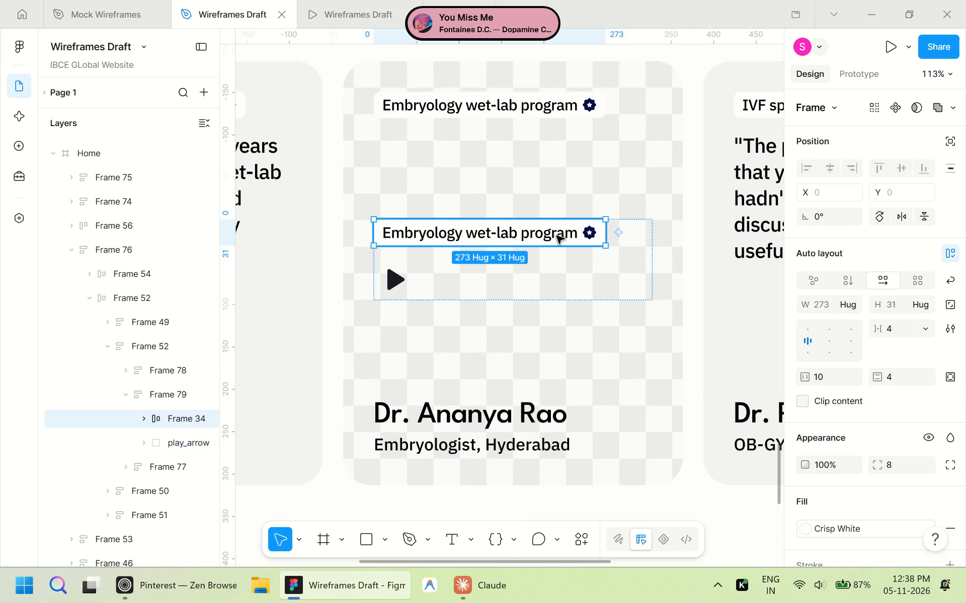
pyautogui.press('Delete')
# Duplicate the play-arrow row in the second story card and cut the copy for pasting.
pyautogui.tripleClick(403, 255)
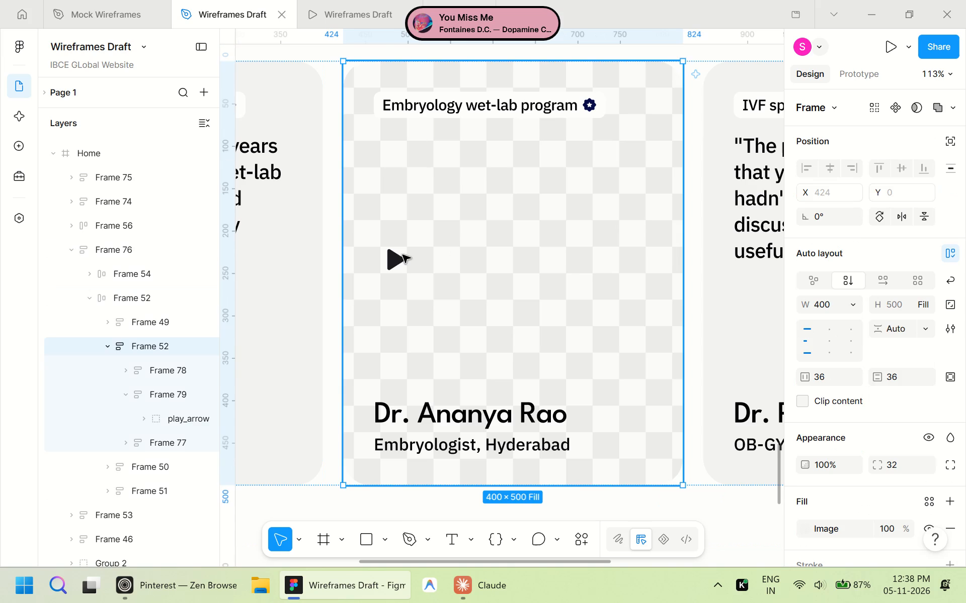
pyautogui.doubleClick(398, 255)
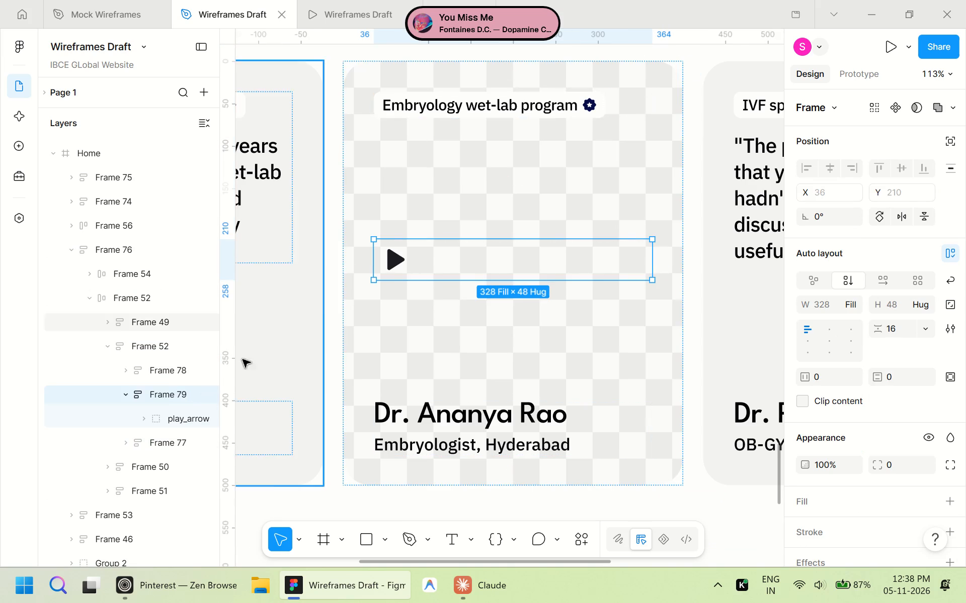
pyautogui.hotkey('ctrl', 'd')
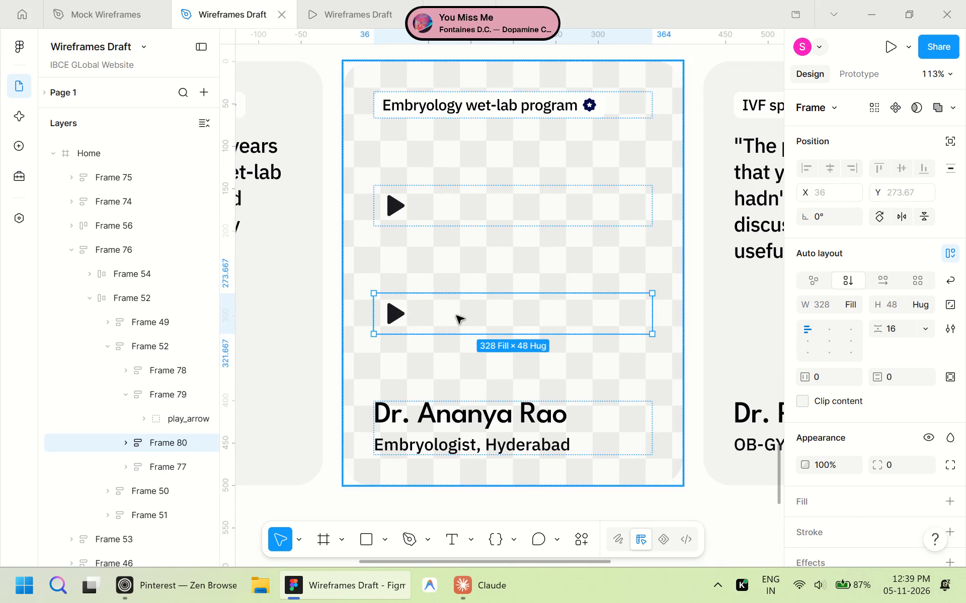
pyautogui.hotkey('ctrl', 'x')
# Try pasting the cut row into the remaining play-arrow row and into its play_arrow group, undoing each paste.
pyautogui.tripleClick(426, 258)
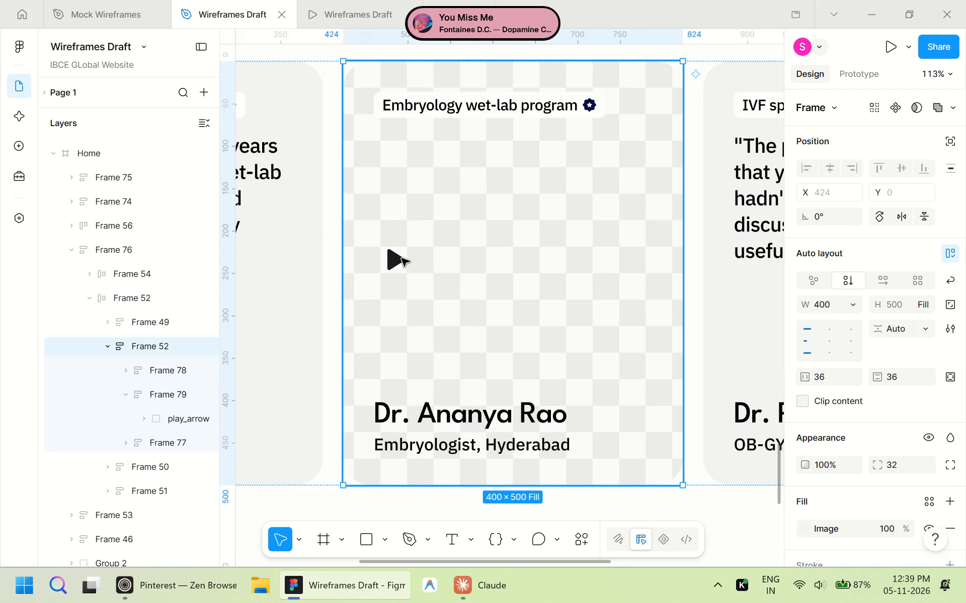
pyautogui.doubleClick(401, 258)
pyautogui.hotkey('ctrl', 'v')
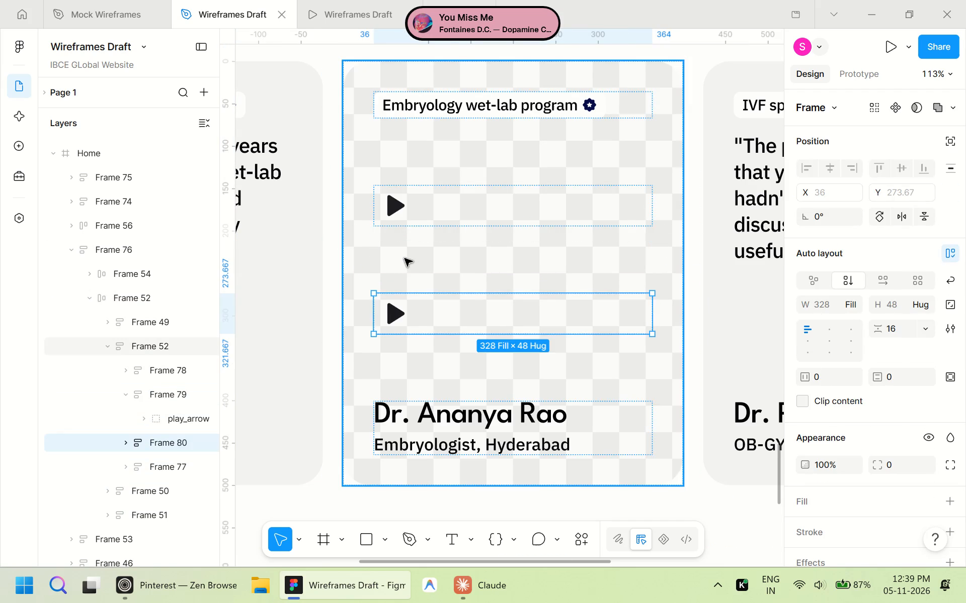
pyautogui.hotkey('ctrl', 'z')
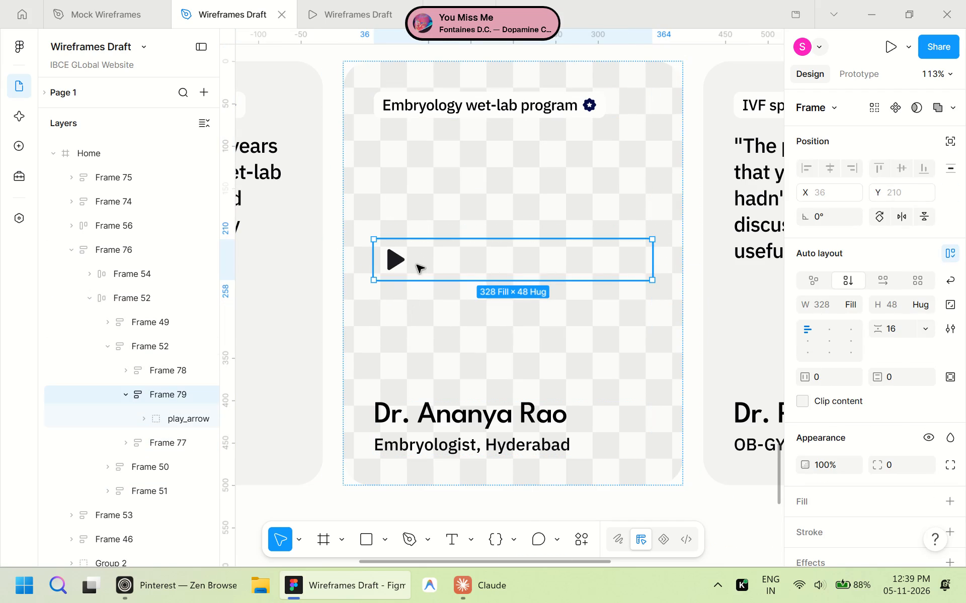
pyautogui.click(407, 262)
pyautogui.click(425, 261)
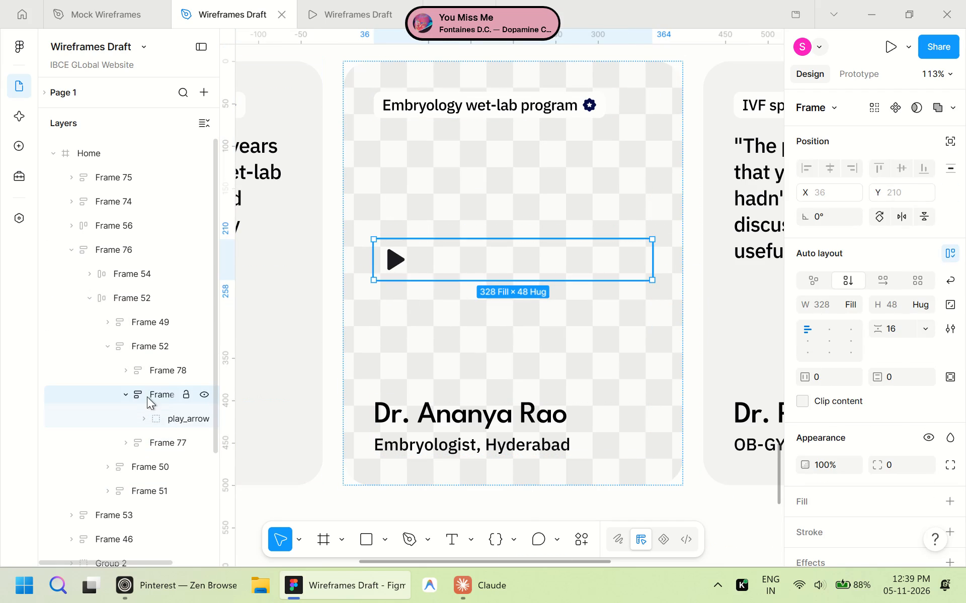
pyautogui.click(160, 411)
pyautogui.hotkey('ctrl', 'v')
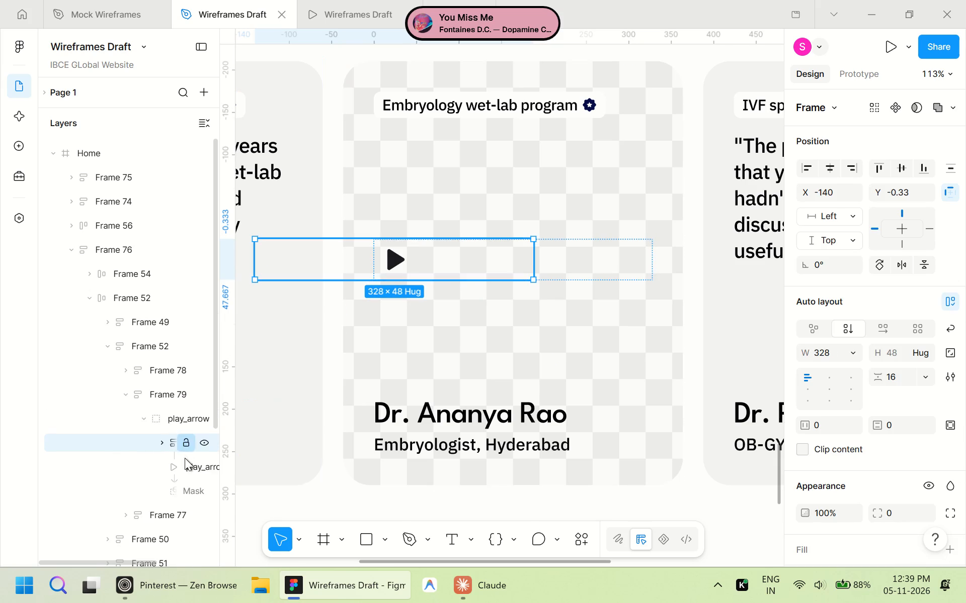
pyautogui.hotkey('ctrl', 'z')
# Paste the cut play-arrow row into the second story card and nest it inside Frame 79, above play_arrow.
pyautogui.click(159, 404)
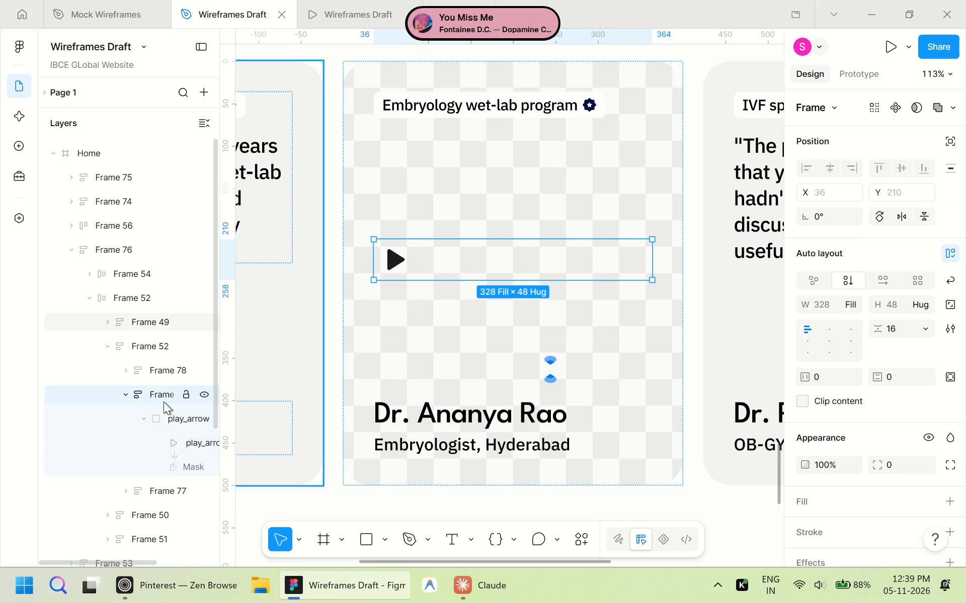
pyautogui.hotkey('ctrl', 'v')
pyautogui.click(143, 416)
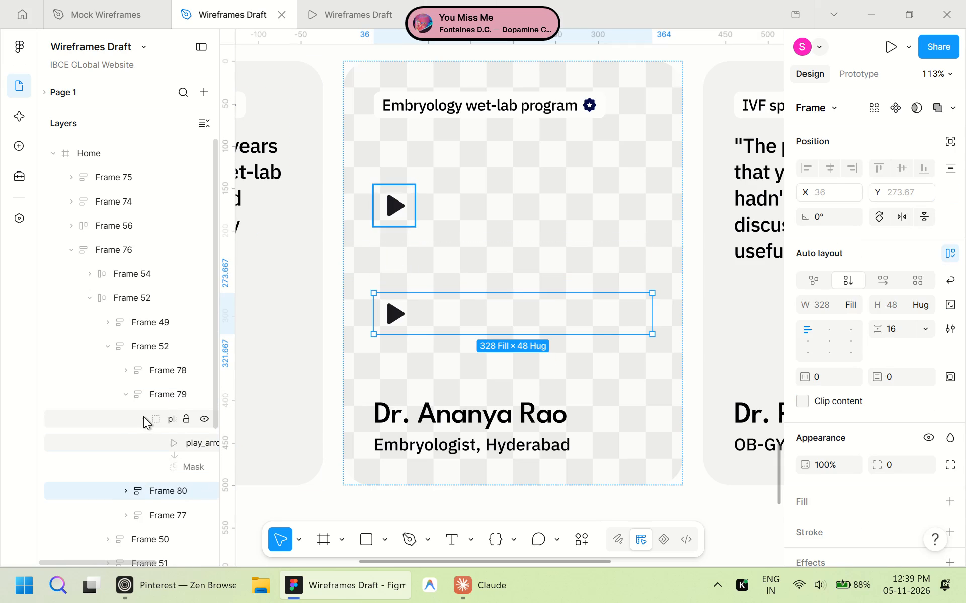
pyautogui.moveTo(141, 445); pyautogui.dragTo(156, 408)
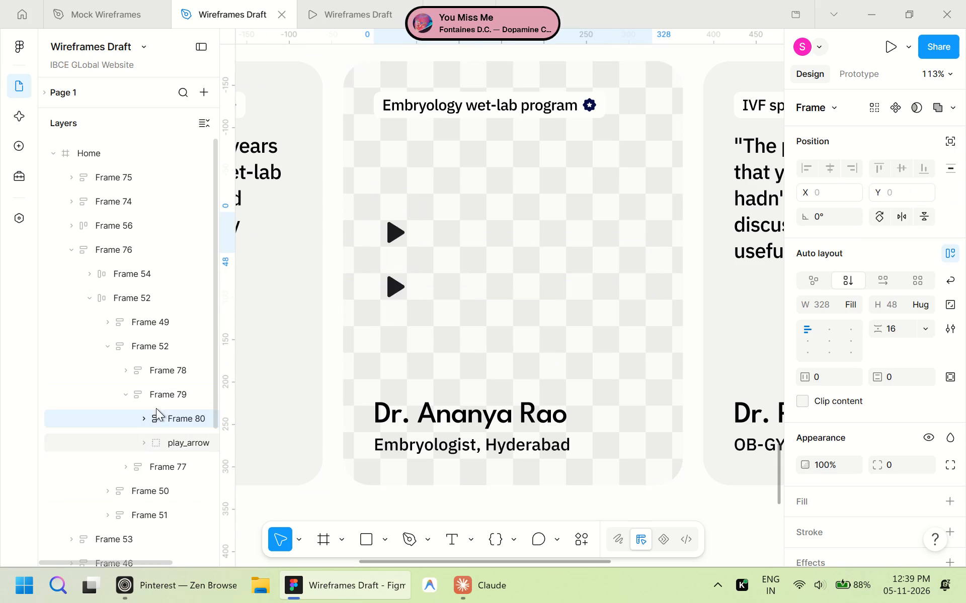
# Delete the original lower play arrow from Frame 79, keeping only the nested play-arrow row.
pyautogui.click(443, 284)
pyautogui.doubleClick(399, 290)
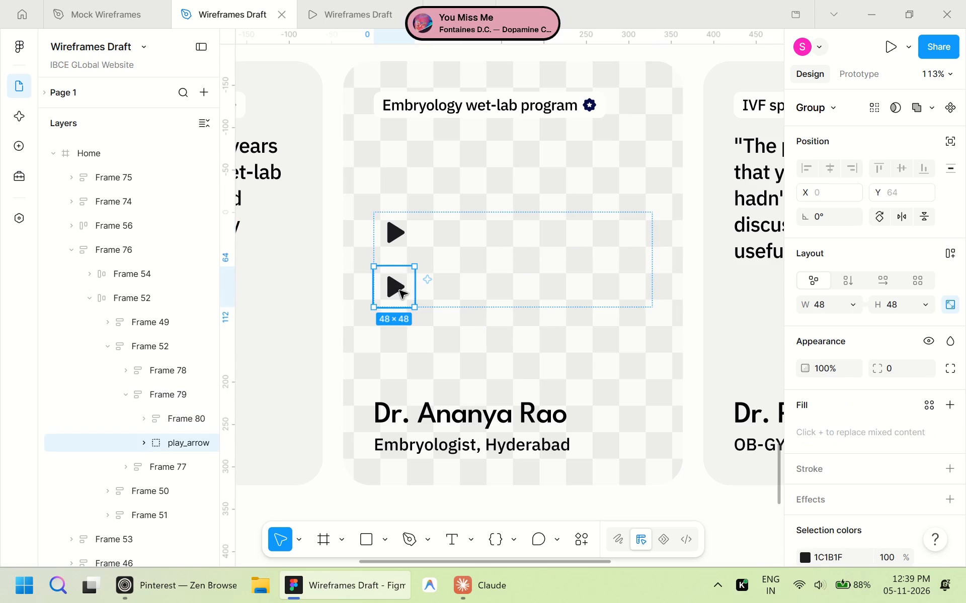
pyautogui.click(405, 228)
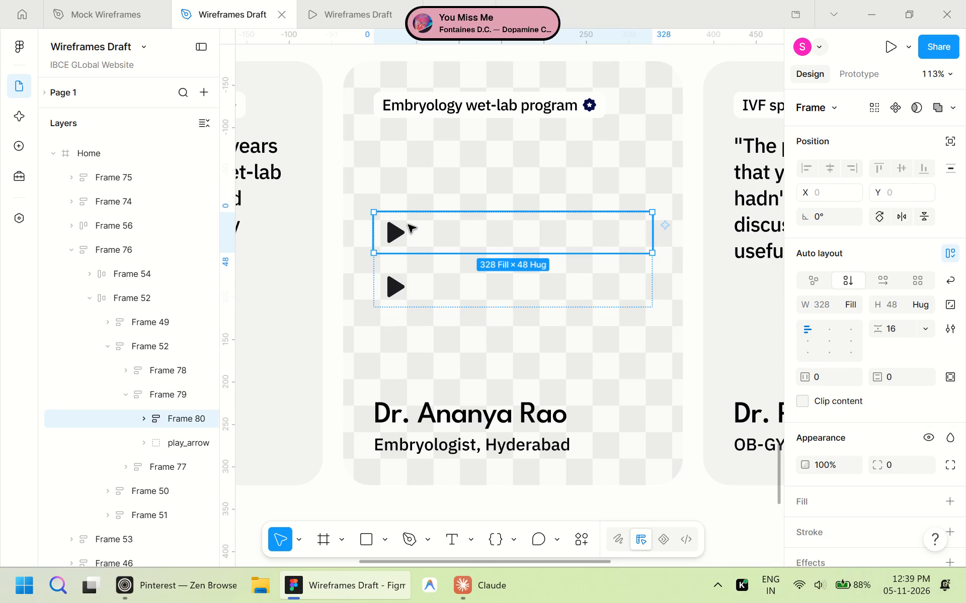
pyautogui.click(407, 280)
pyautogui.press('Delete')
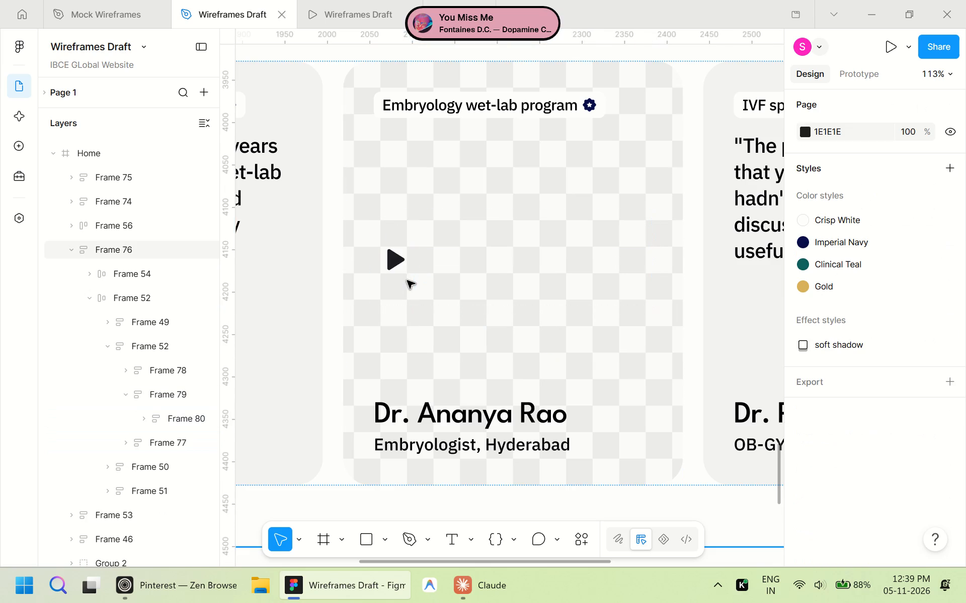
# Select the play arrow group inside the row nested in Frame 79.
pyautogui.tripleClick(403, 256)
pyautogui.click(403, 256)
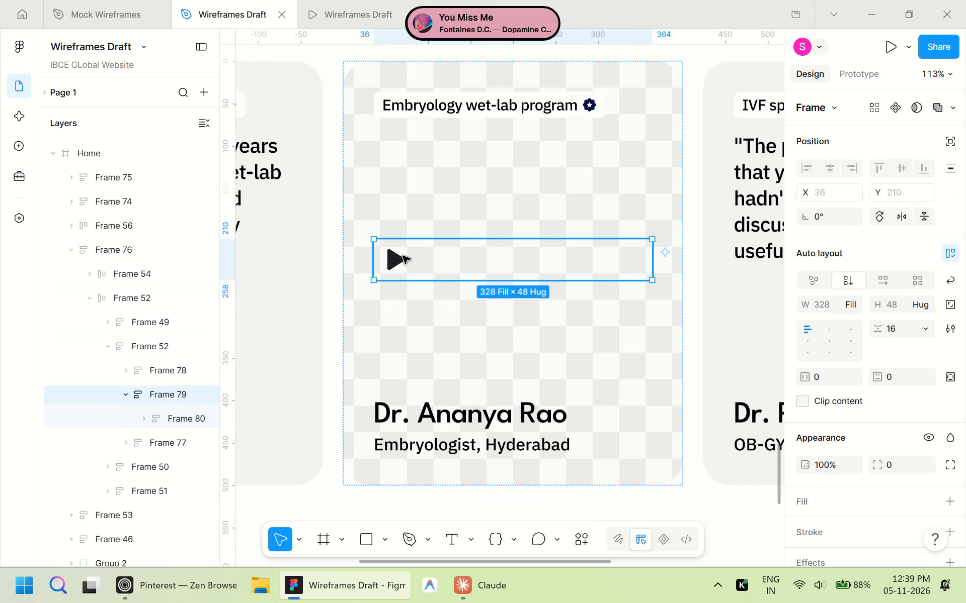
pyautogui.doubleClick(403, 256)
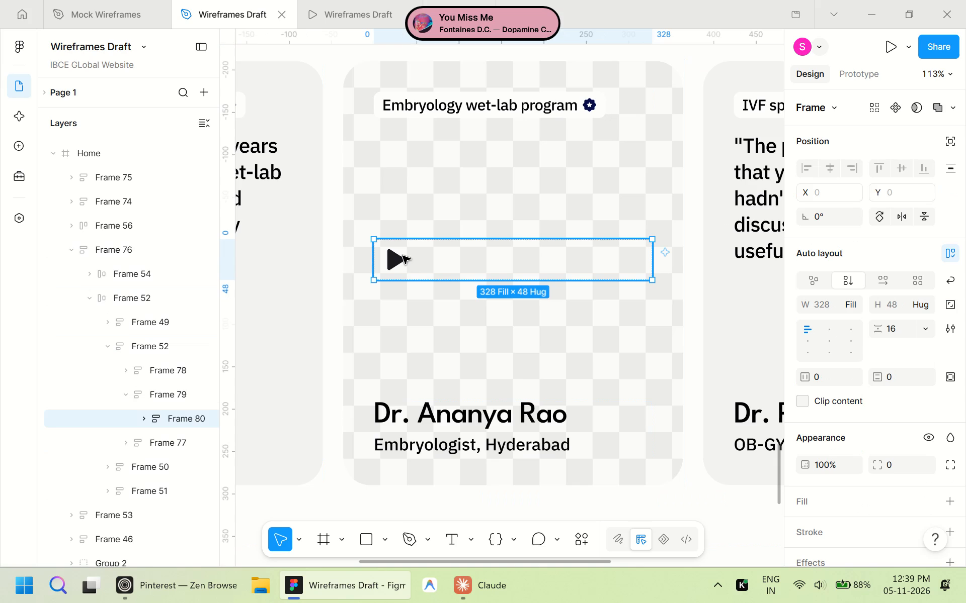
pyautogui.doubleClick(403, 256)
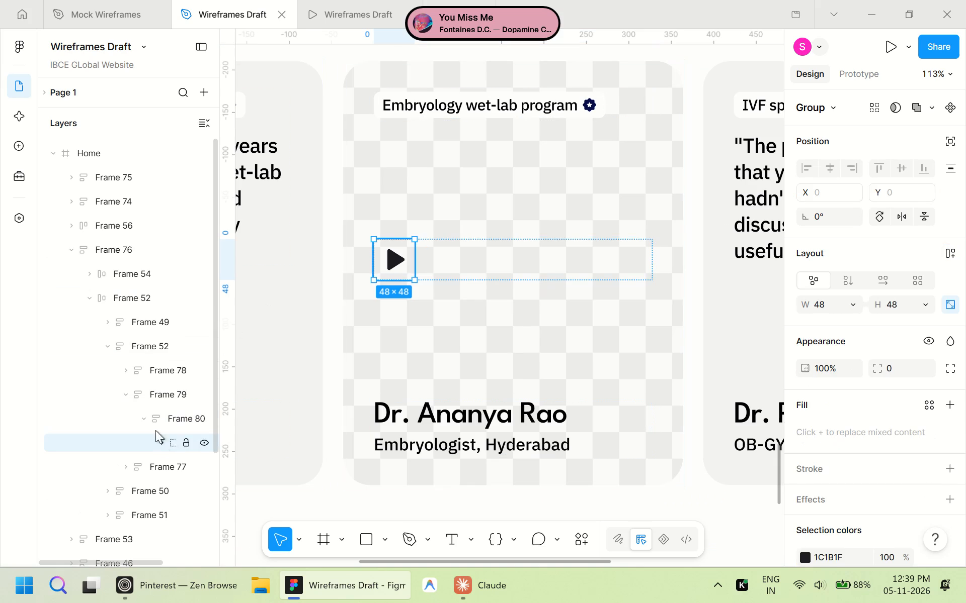
# Set the width of Frame 80, the frame around the play arrow, to hug its contents.
pyautogui.click(153, 423)
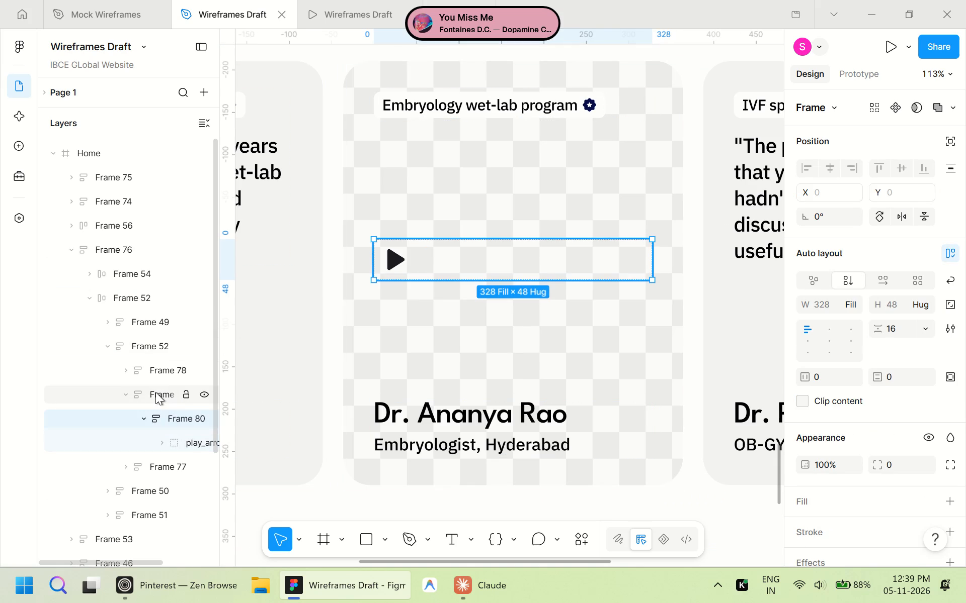
pyautogui.click(155, 392)
pyautogui.click(153, 416)
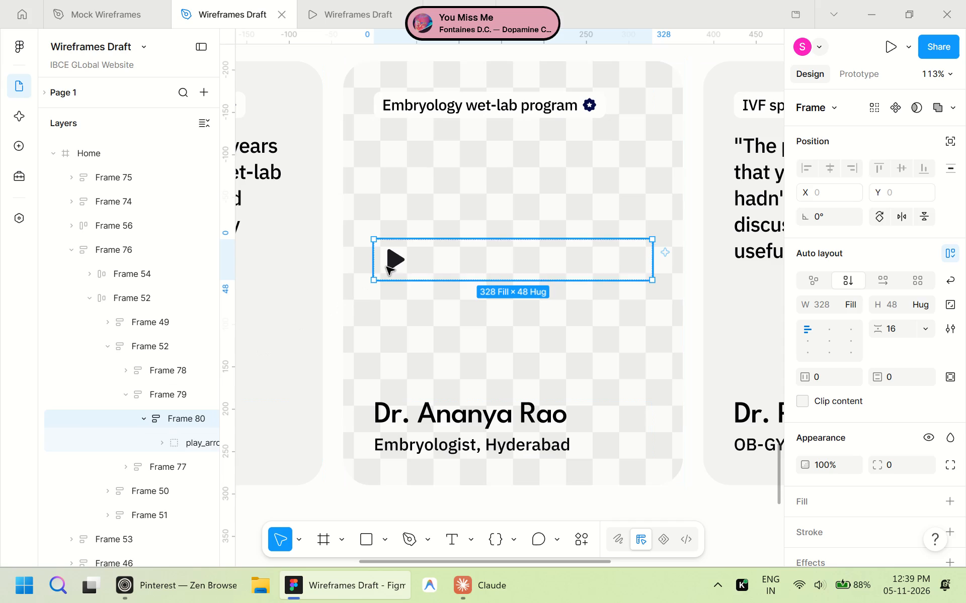
pyautogui.click(851, 310)
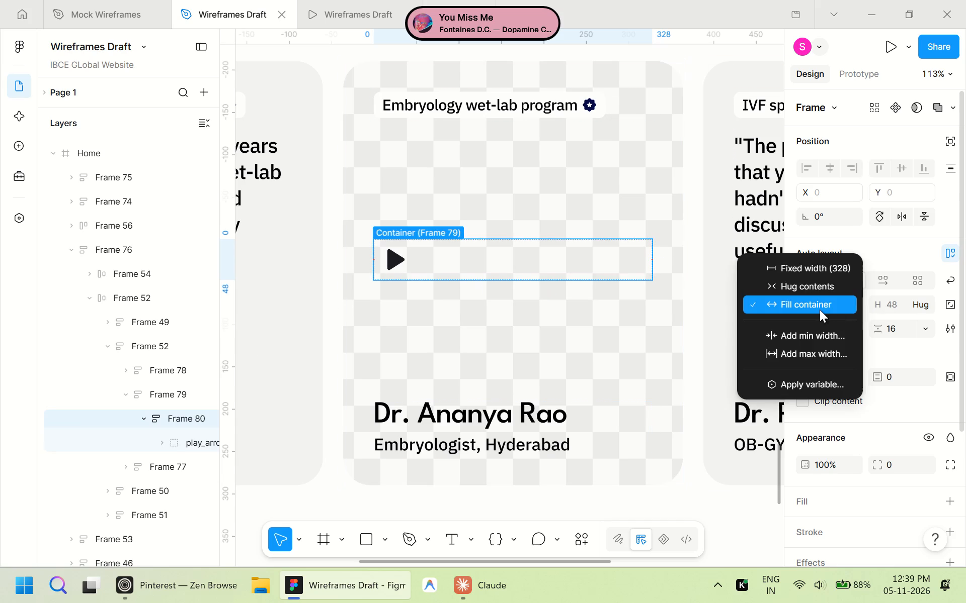
pyautogui.click(826, 285)
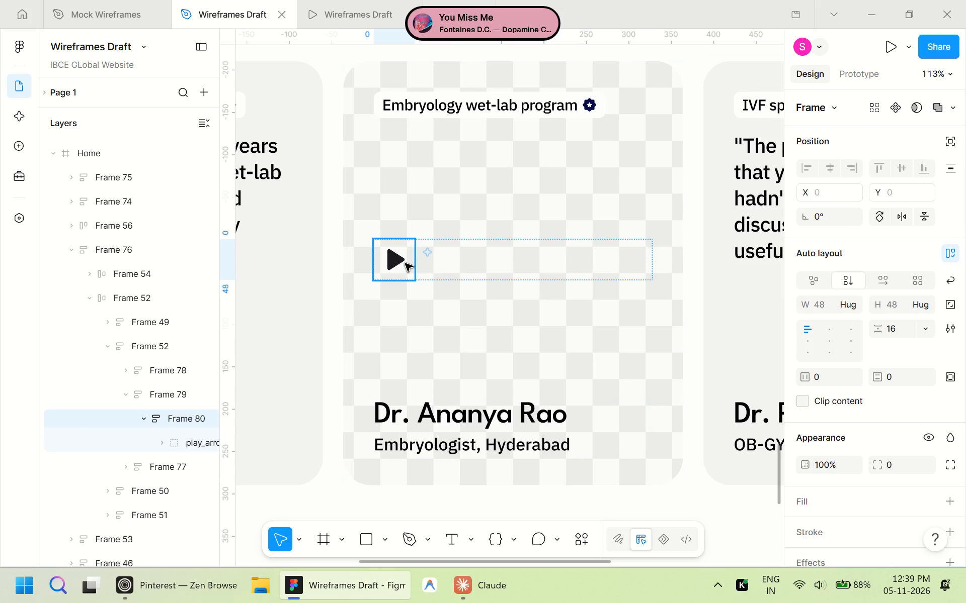
# Give the play arrow's frame a Crisp White fill and a corner radius of 32.
pyautogui.scroll(-3, 923, 344)
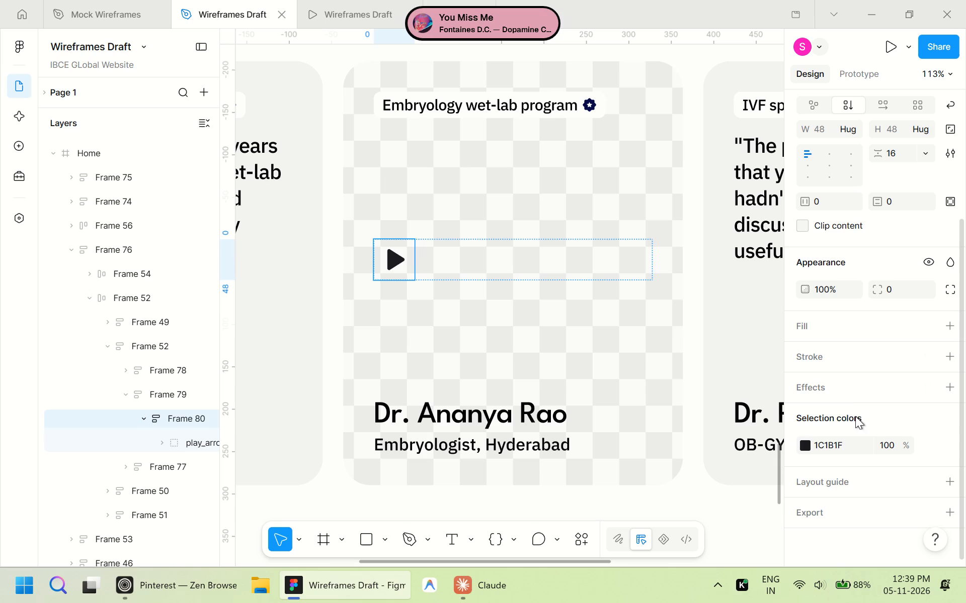
pyautogui.click(930, 325)
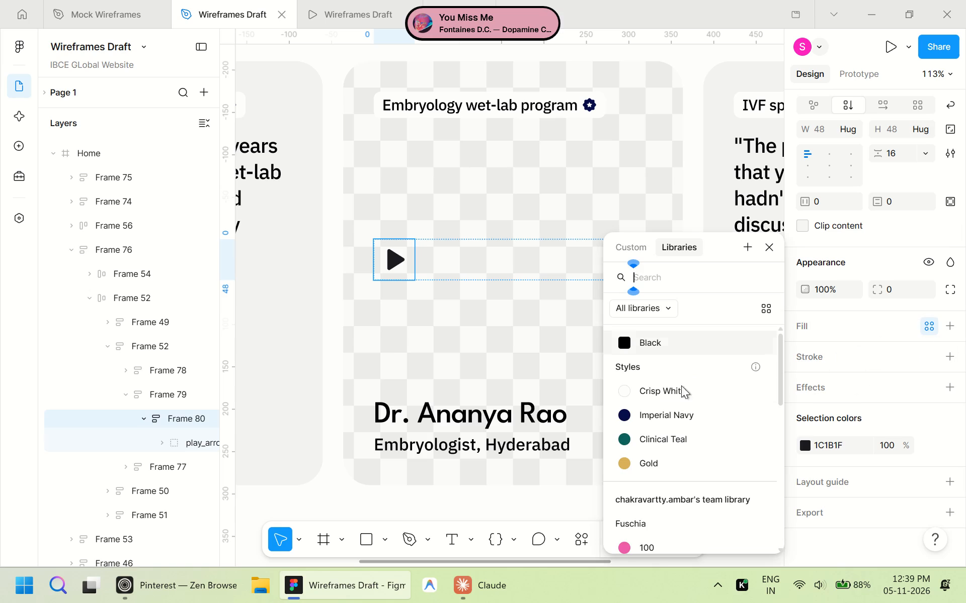
pyautogui.click(675, 396)
pyautogui.click(770, 250)
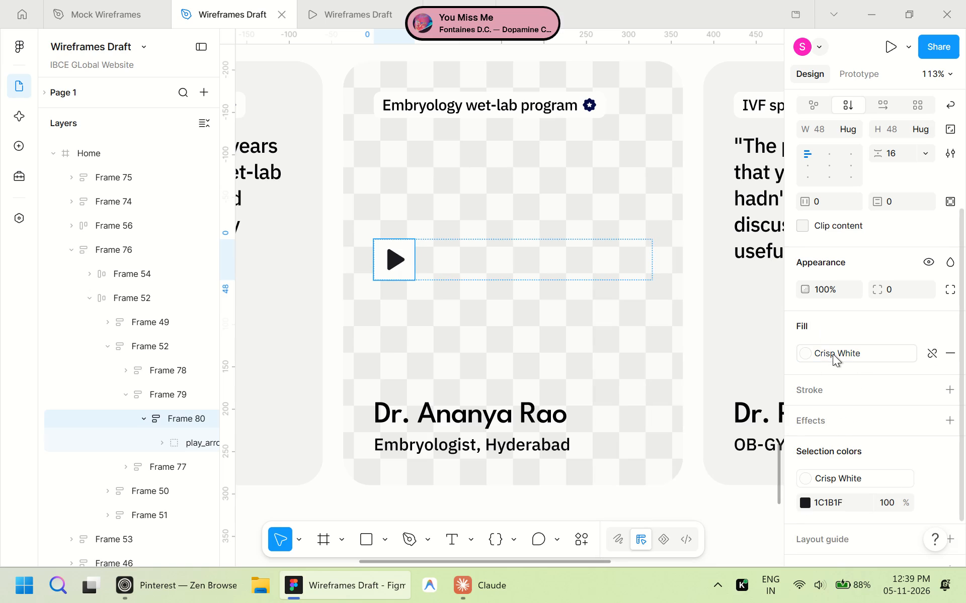
pyautogui.click(904, 288)
pyautogui.press('2')
pyautogui.press('BackSpace')
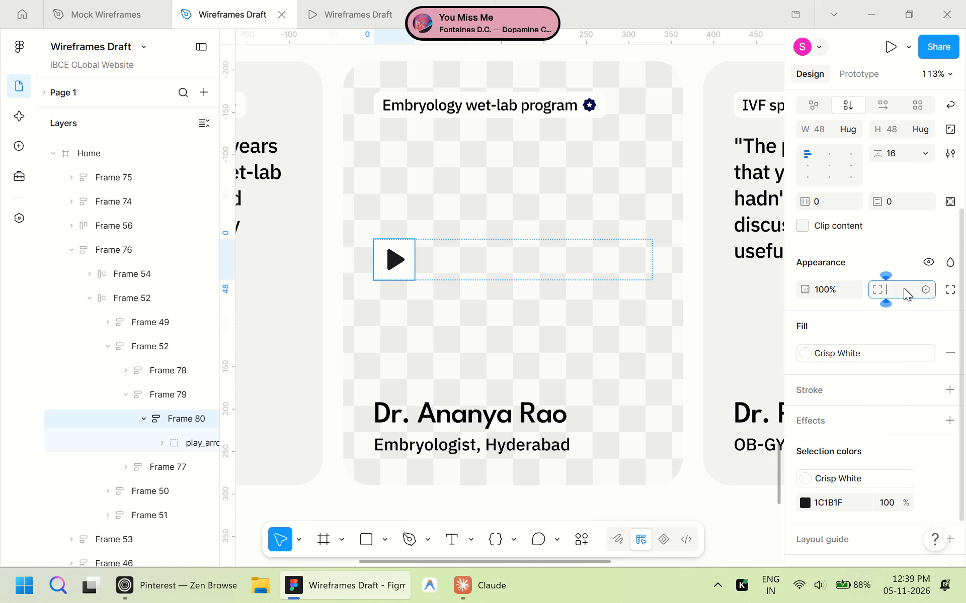
pyautogui.write('32')
pyautogui.press('Return')
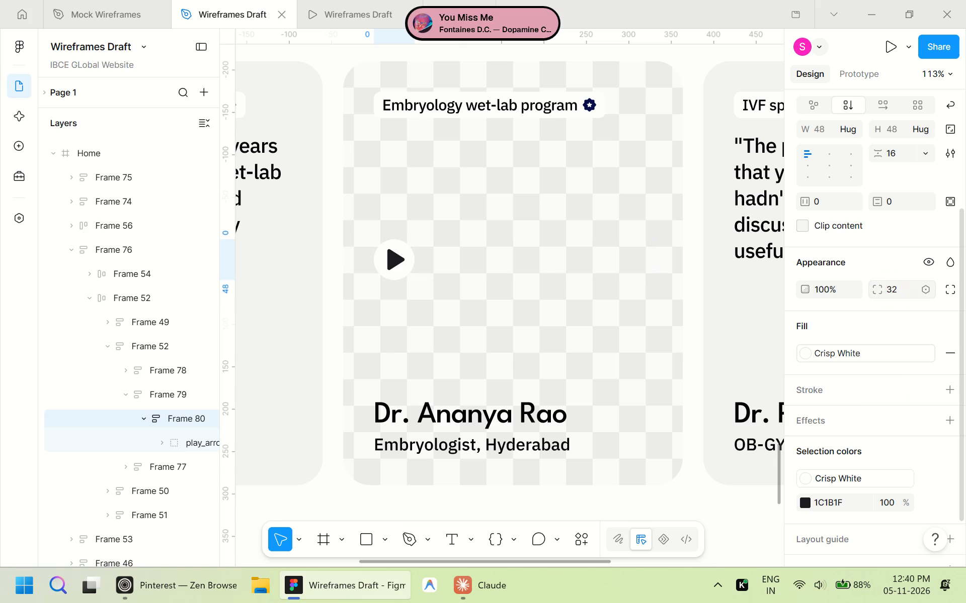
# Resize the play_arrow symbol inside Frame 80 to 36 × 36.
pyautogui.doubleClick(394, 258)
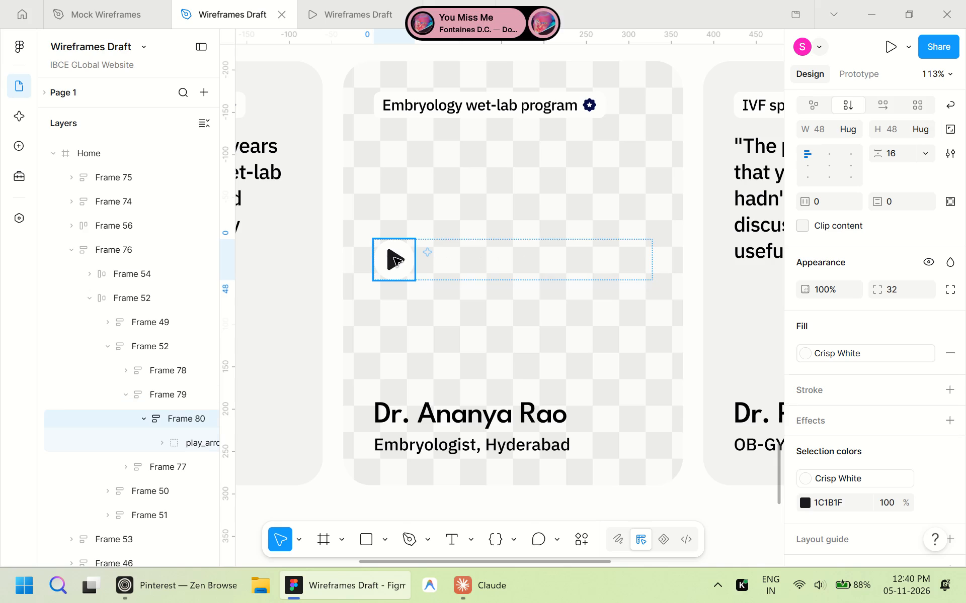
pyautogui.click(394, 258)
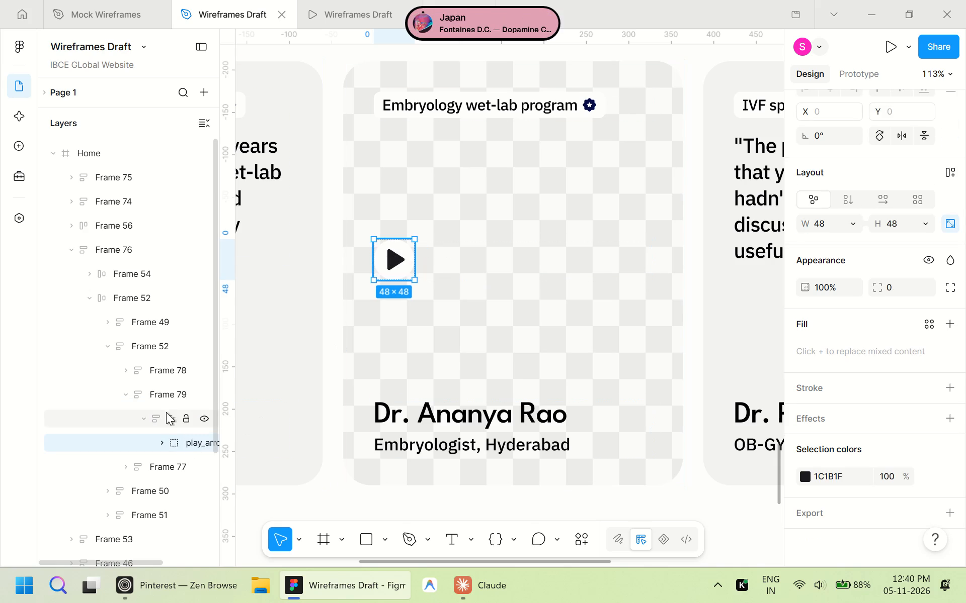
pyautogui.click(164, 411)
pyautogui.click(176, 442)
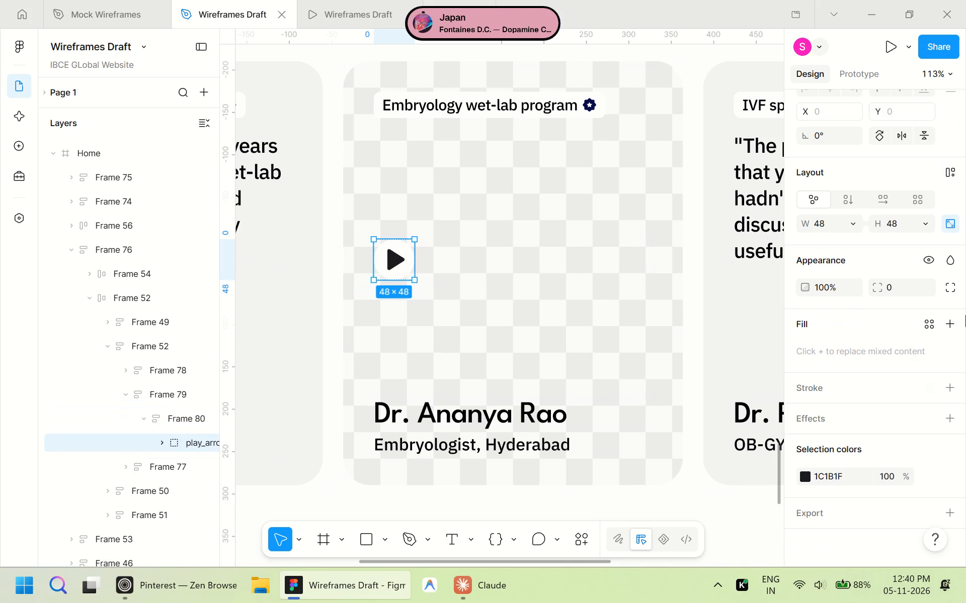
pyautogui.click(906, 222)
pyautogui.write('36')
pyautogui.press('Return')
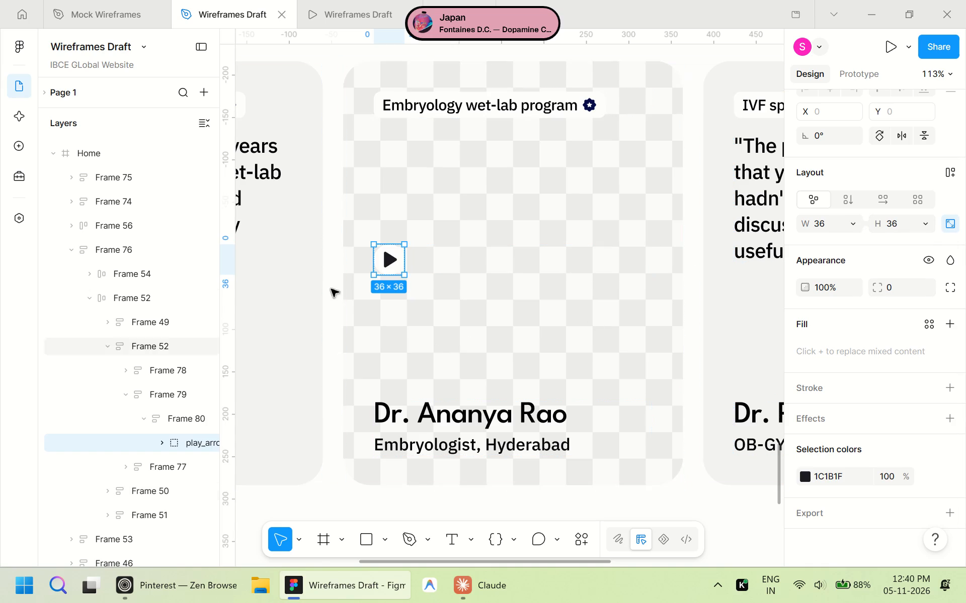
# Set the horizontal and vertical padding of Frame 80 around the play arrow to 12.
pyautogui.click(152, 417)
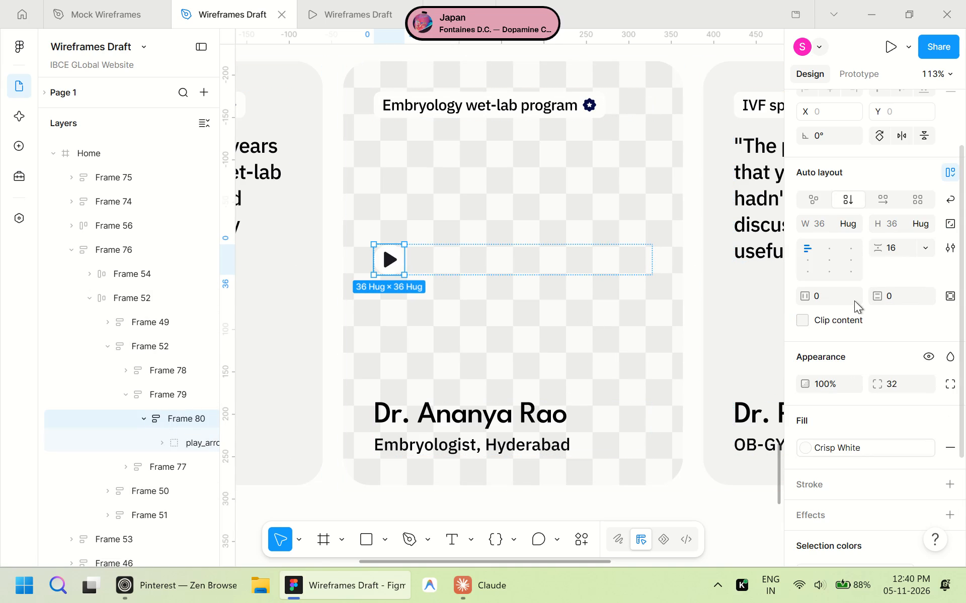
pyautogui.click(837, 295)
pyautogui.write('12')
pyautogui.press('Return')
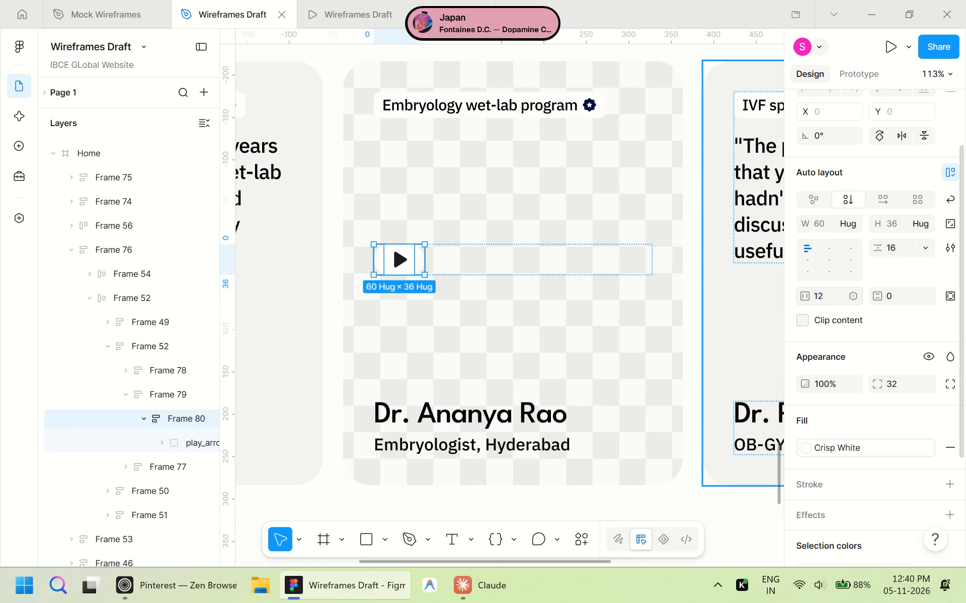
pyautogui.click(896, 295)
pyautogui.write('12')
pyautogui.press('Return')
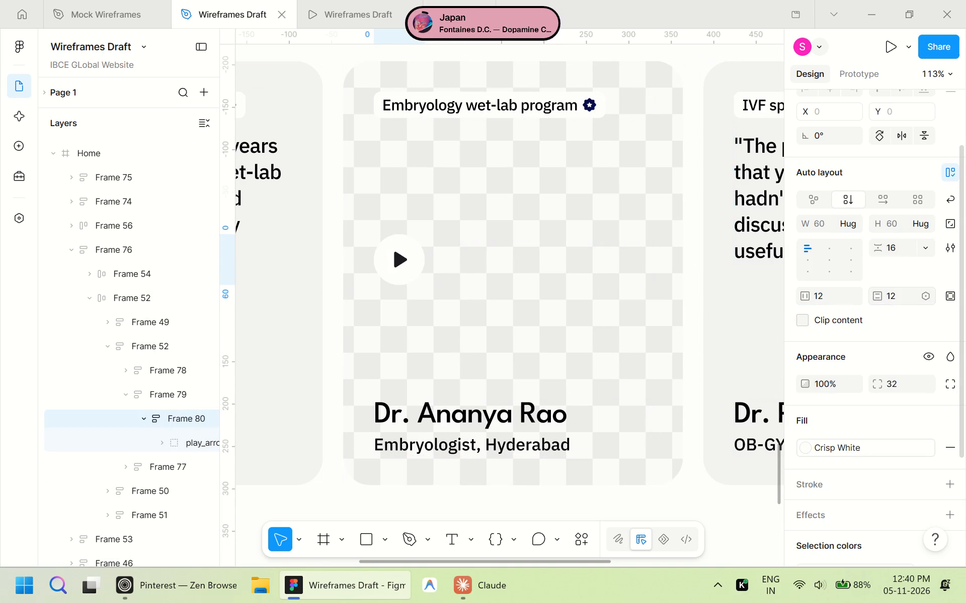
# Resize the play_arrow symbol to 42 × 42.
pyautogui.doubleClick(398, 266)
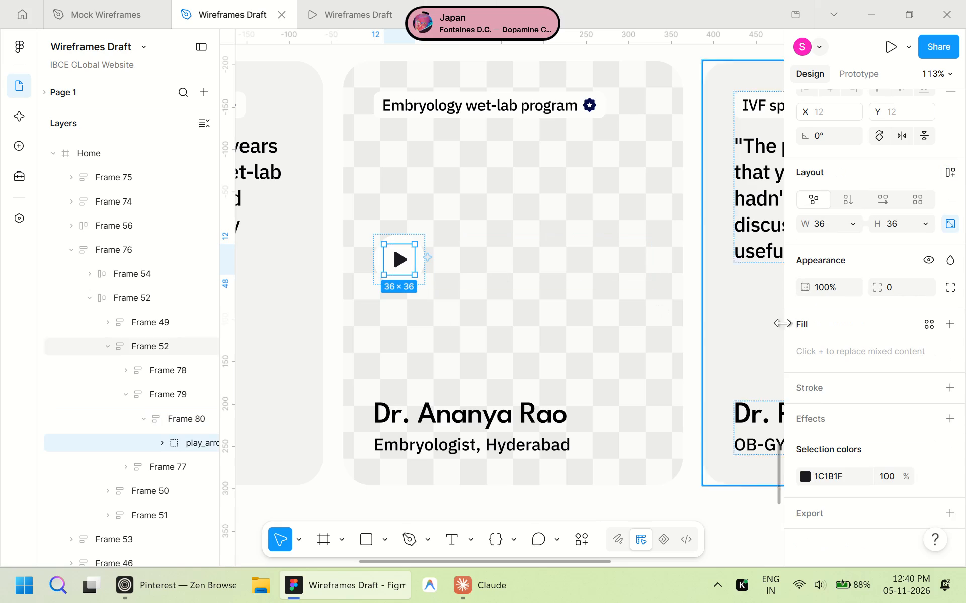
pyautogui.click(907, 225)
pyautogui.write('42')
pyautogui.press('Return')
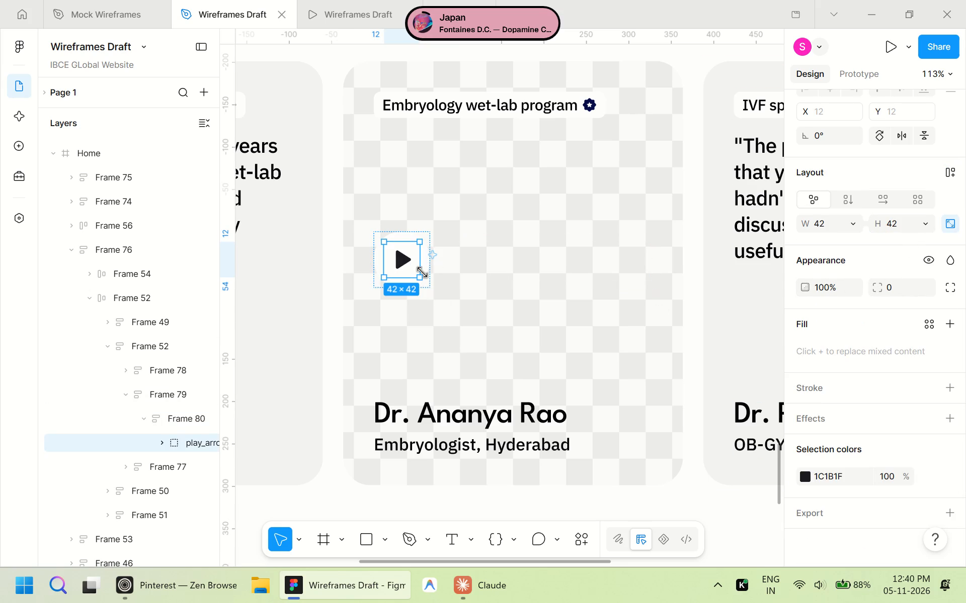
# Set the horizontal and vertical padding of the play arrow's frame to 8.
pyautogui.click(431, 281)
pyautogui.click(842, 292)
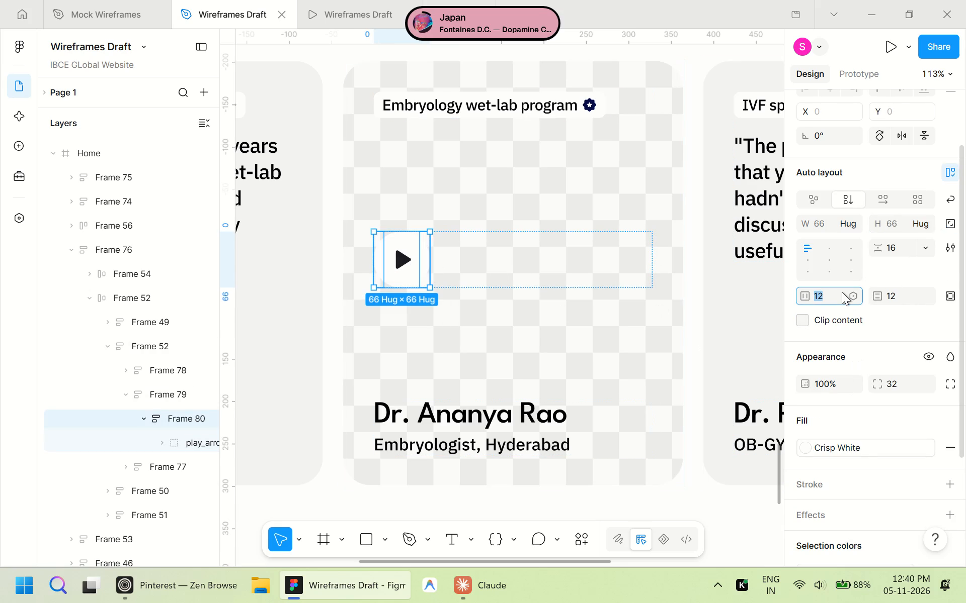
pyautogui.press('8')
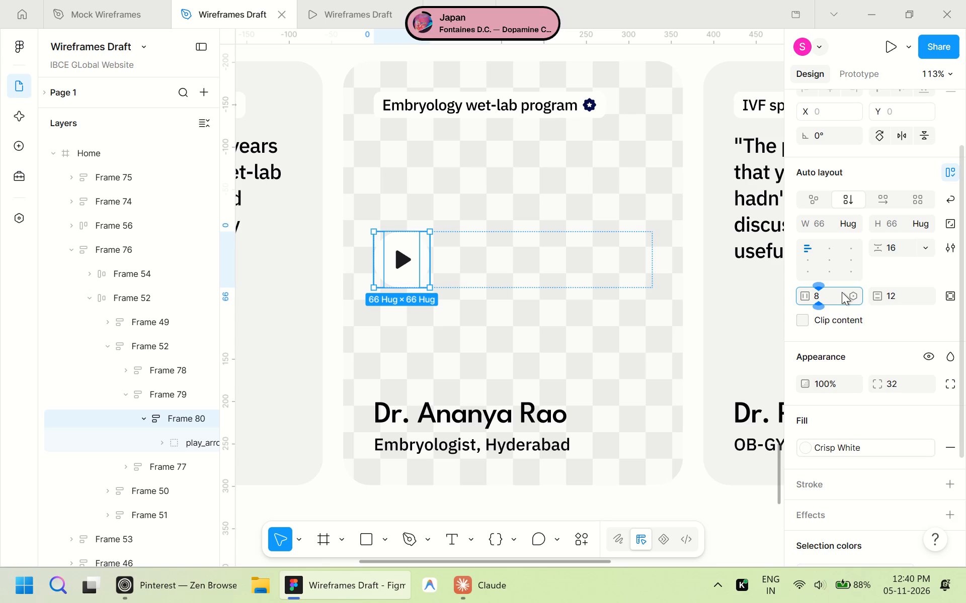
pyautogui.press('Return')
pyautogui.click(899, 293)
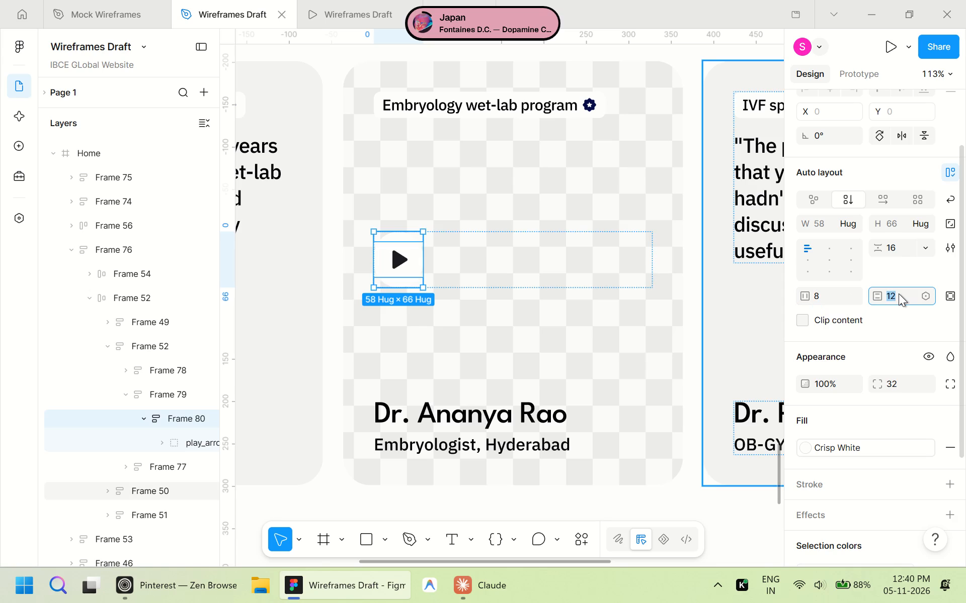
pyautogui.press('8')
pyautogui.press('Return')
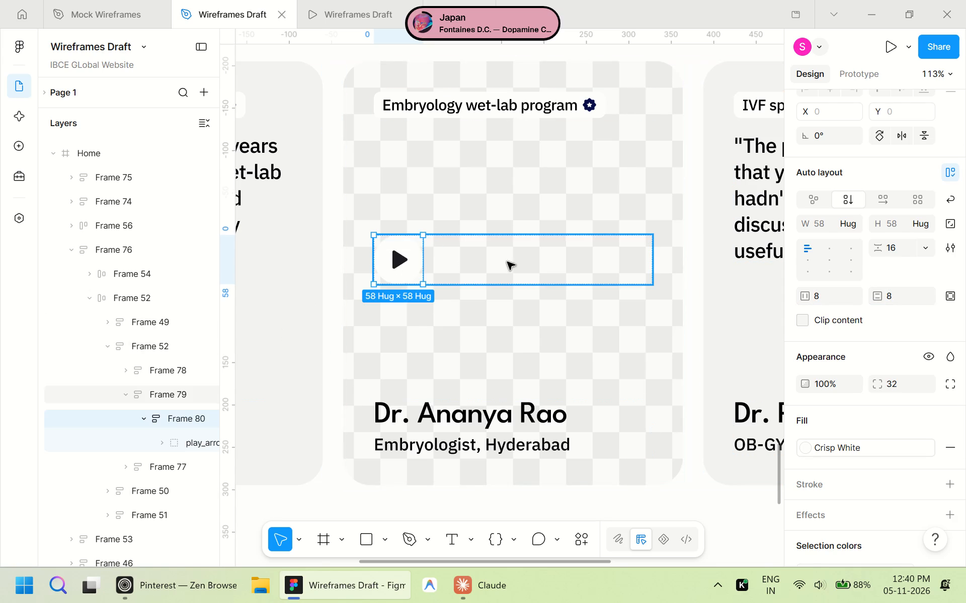
# Centre the contents of Frame 79 so the play button sits in the middle of the second story card.
pyautogui.click(507, 262)
pyautogui.click(831, 260)
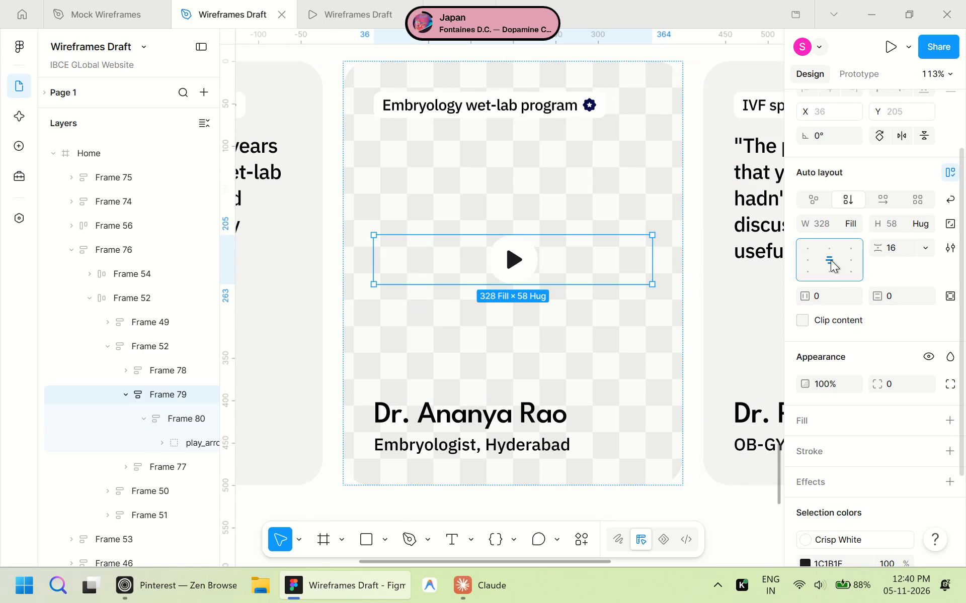
# Apply the soft shadow effect style to the round play button, Frame 80.
pyautogui.doubleClick(517, 260)
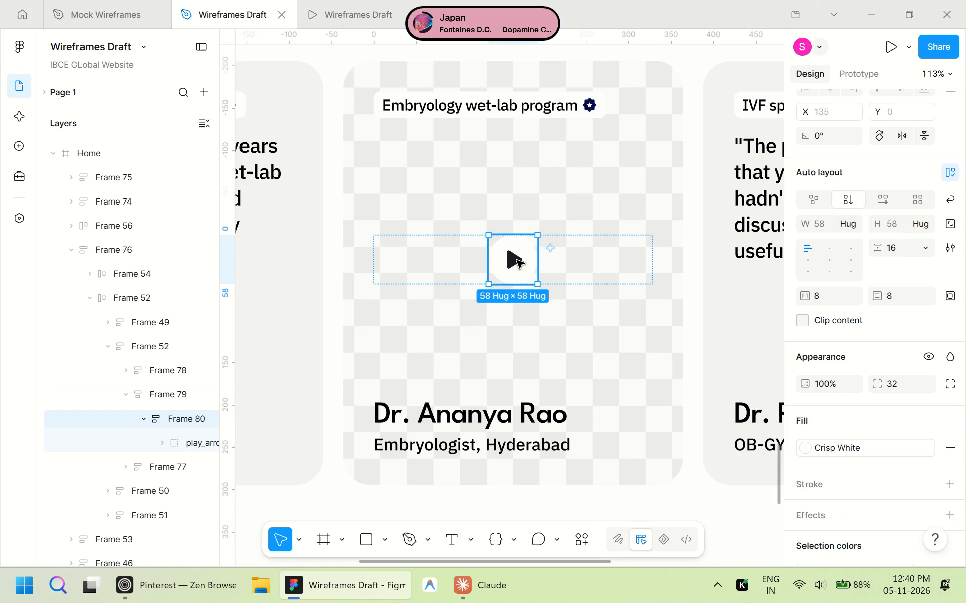
pyautogui.keyDown('ctrl'); pyautogui.scroll(-4, 517, 260); pyautogui.keyUp('ctrl')
pyautogui.click(573, 463)
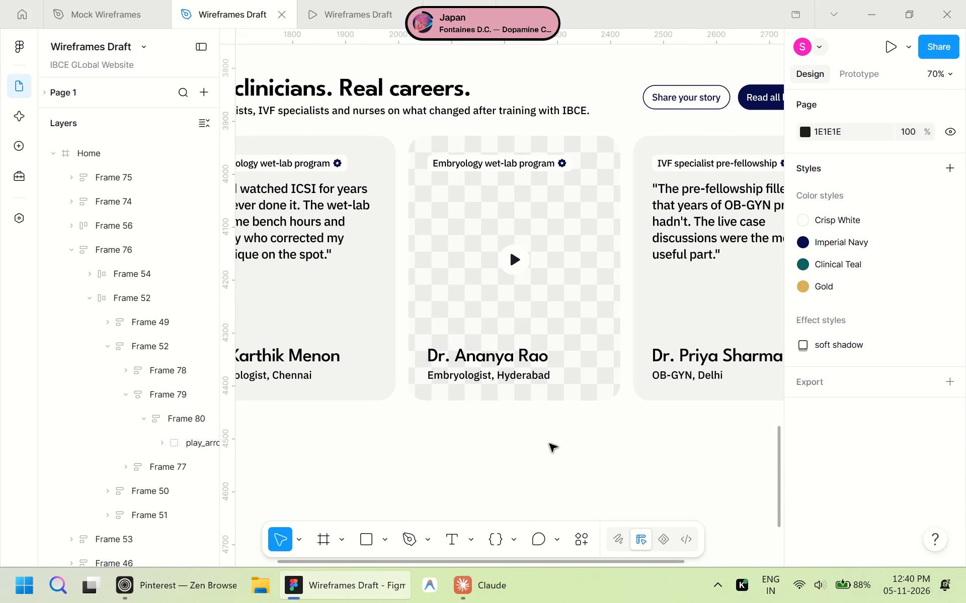
pyautogui.tripleClick(517, 255)
pyautogui.click(517, 255)
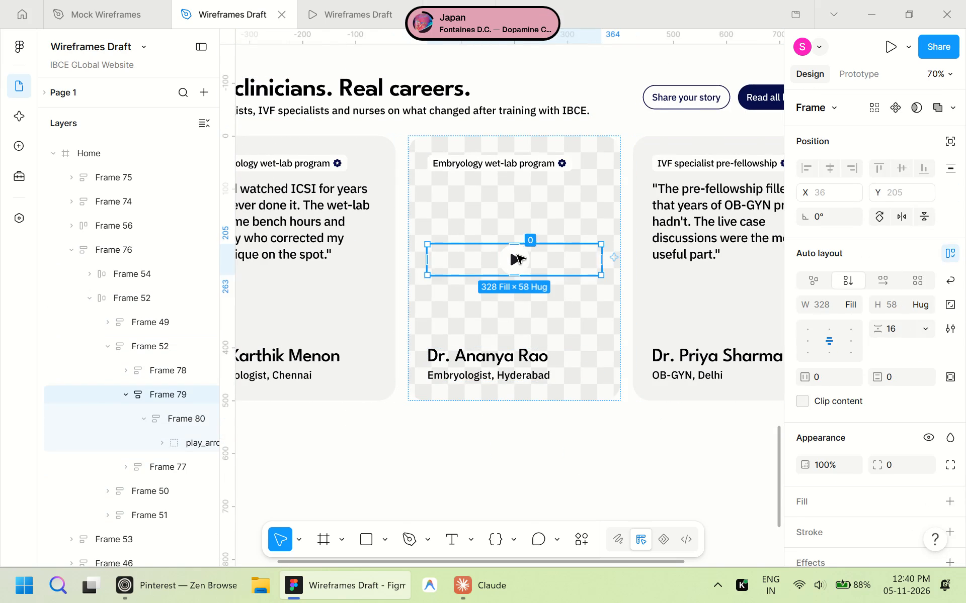
pyautogui.click(517, 255)
pyautogui.scroll(-3, 859, 413)
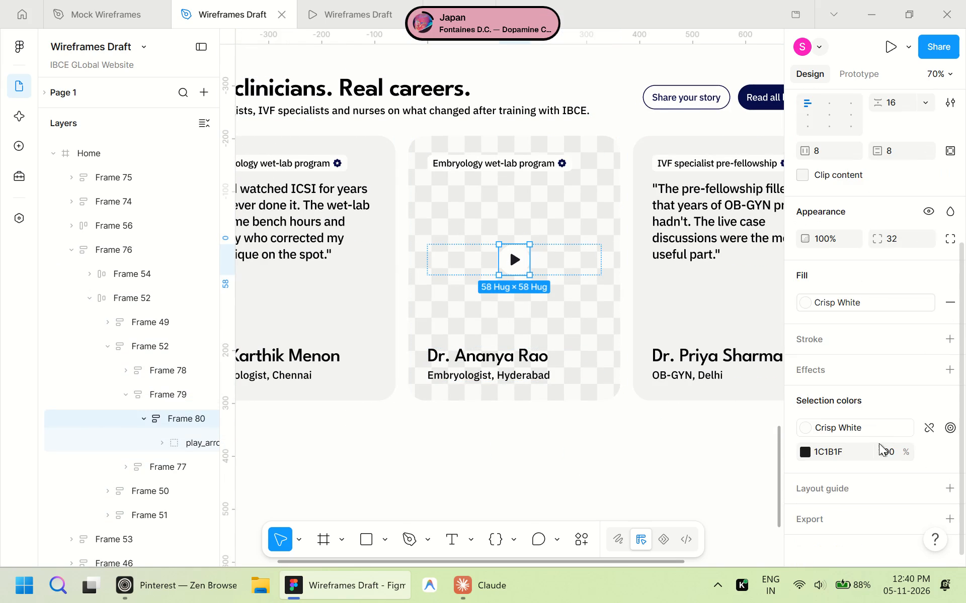
pyautogui.click(928, 367)
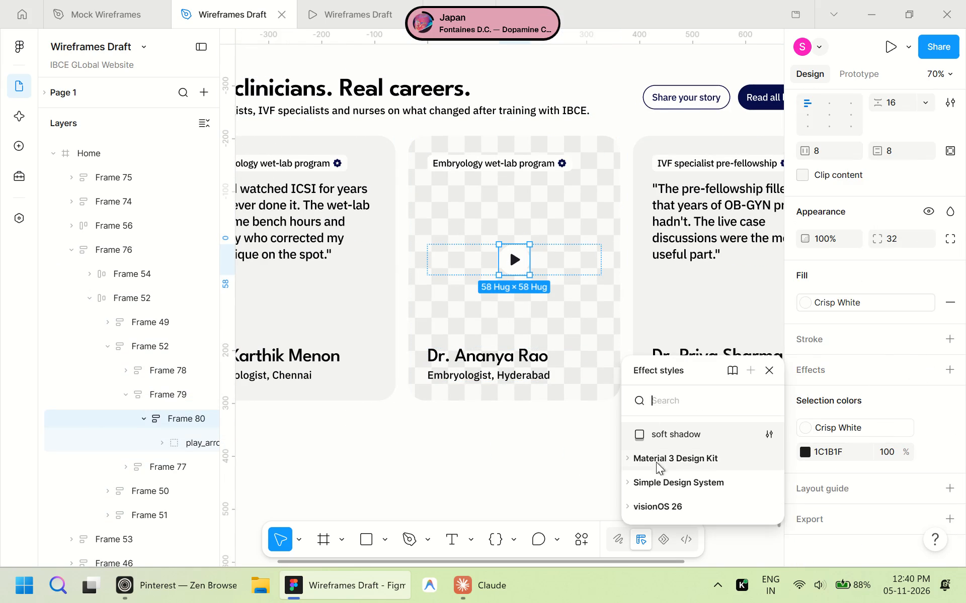
pyautogui.click(693, 427)
pyautogui.click(559, 465)
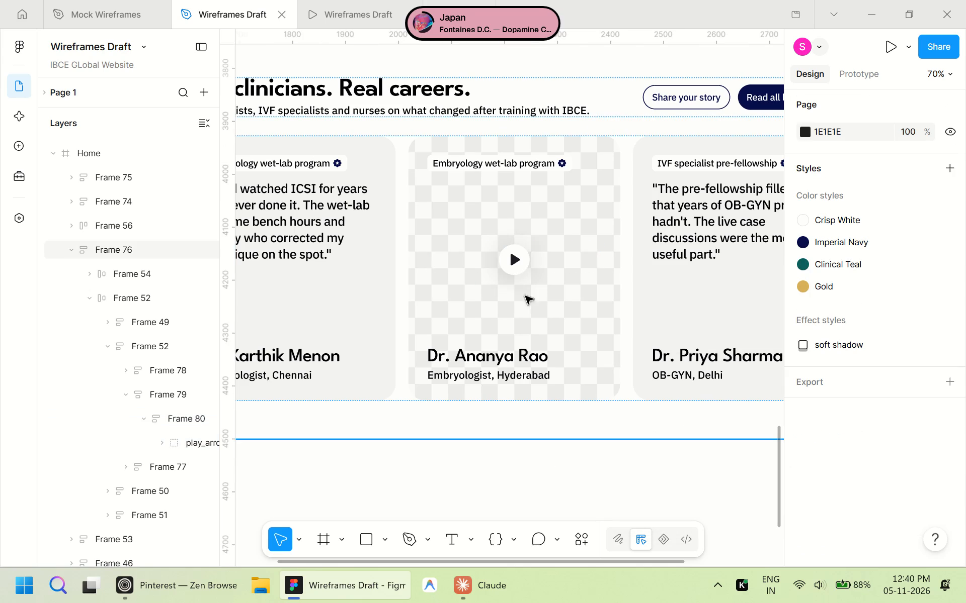
# Set the play button frame's horizontal and vertical padding to 12.
pyautogui.tripleClick(522, 263)
pyautogui.doubleClick(522, 263)
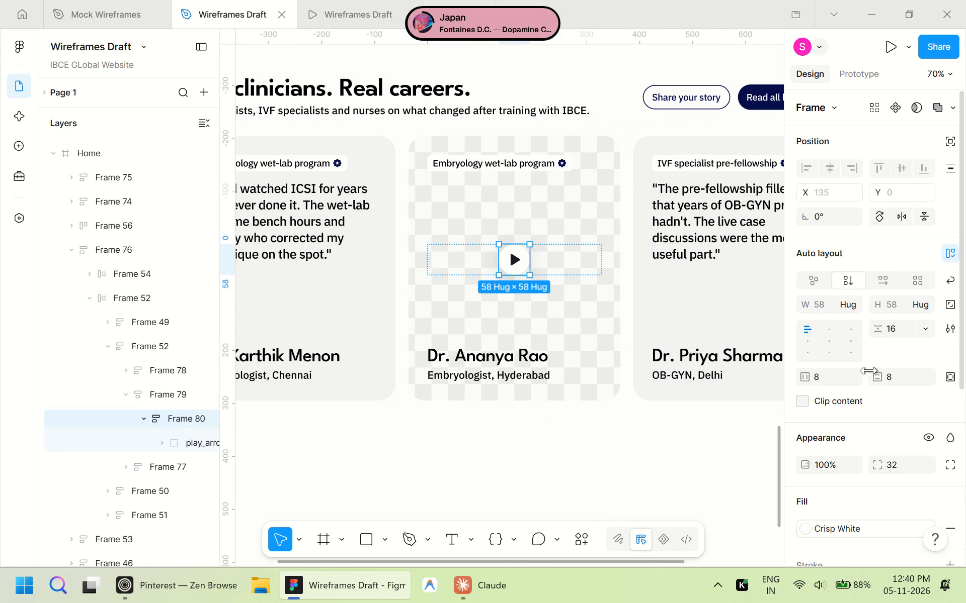
pyautogui.click(826, 376)
pyautogui.write('12')
pyautogui.press('Return')
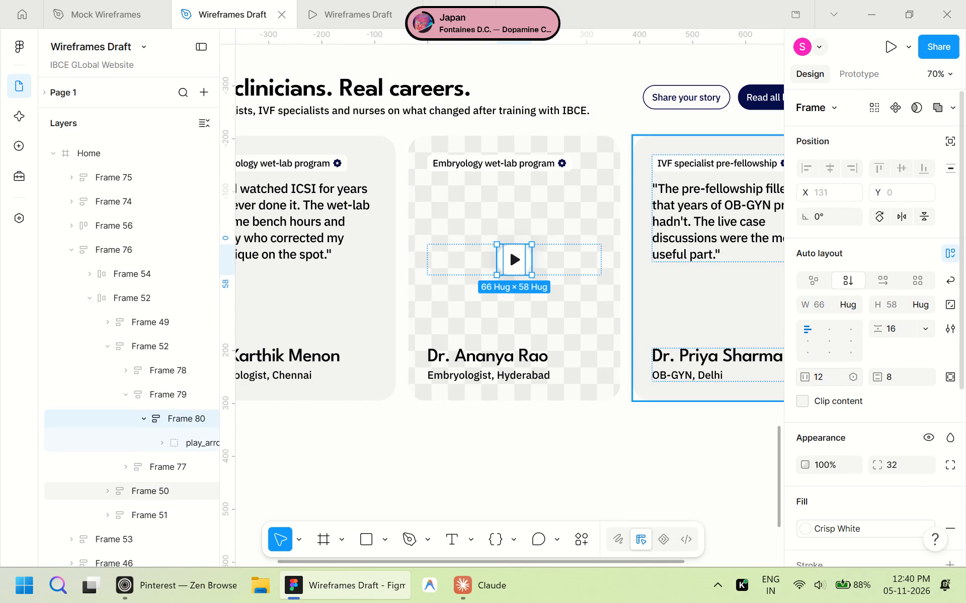
pyautogui.click(899, 375)
pyautogui.write('12')
pyautogui.press('Return')
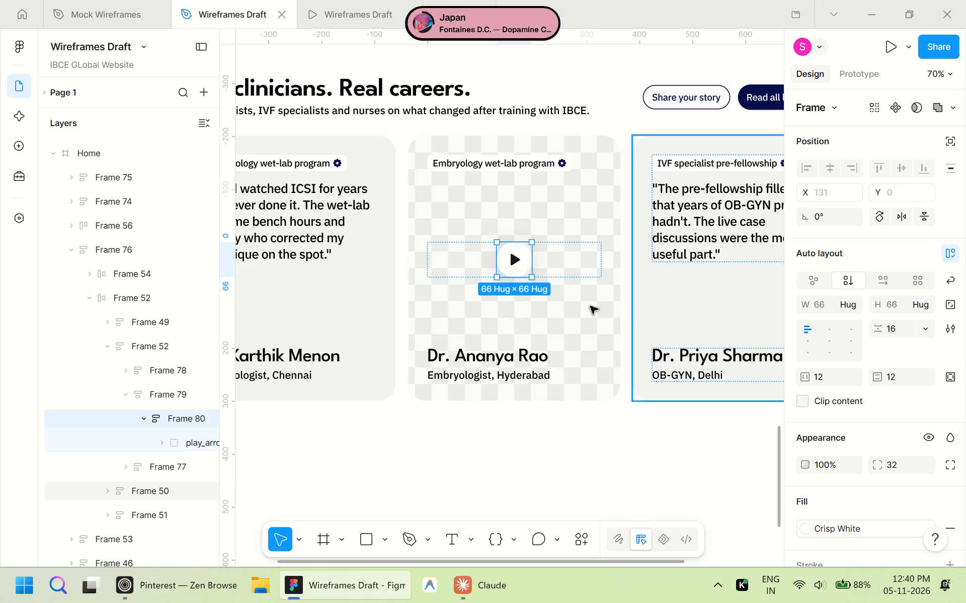
# Resize the play_arrow symbol inside the play button to 48 × 48.
pyautogui.doubleClick(509, 260)
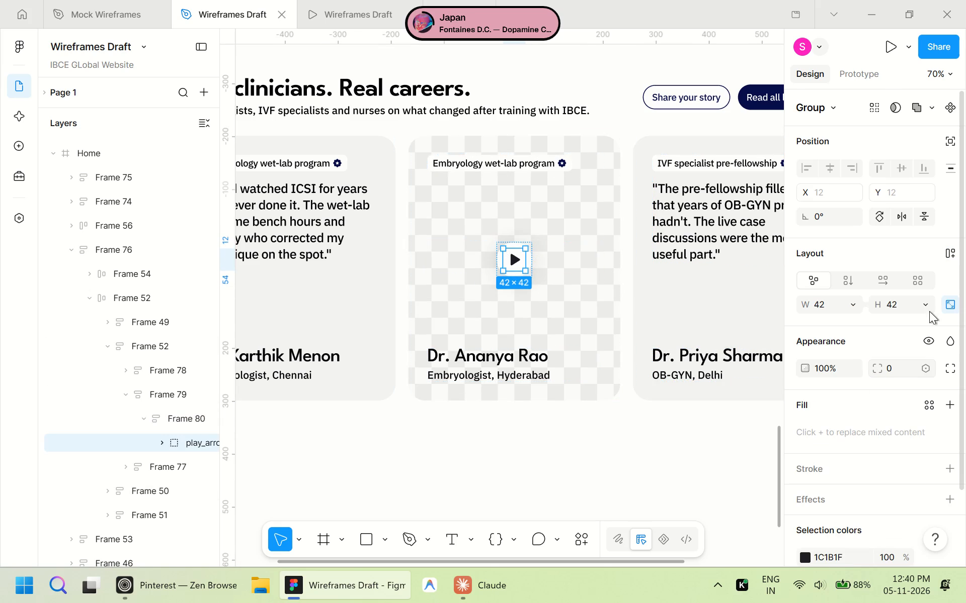
pyautogui.click(904, 308)
pyautogui.write('48')
pyautogui.press('Return')
pyautogui.click(557, 483)
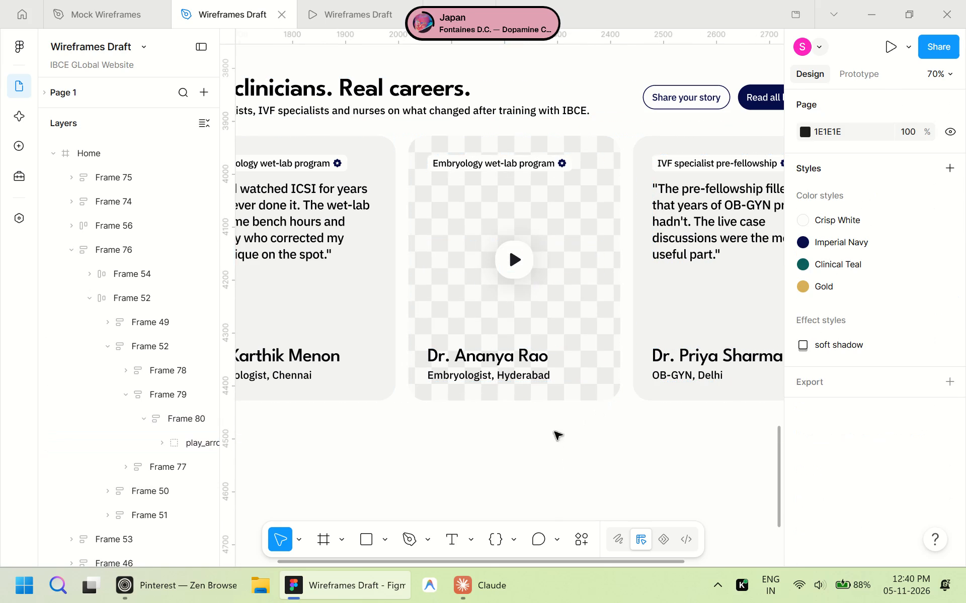
# Set the corner radius of the play button frame, Frame 80, to 36.
pyautogui.tripleClick(519, 264)
pyautogui.click(519, 264)
pyautogui.click(519, 264)
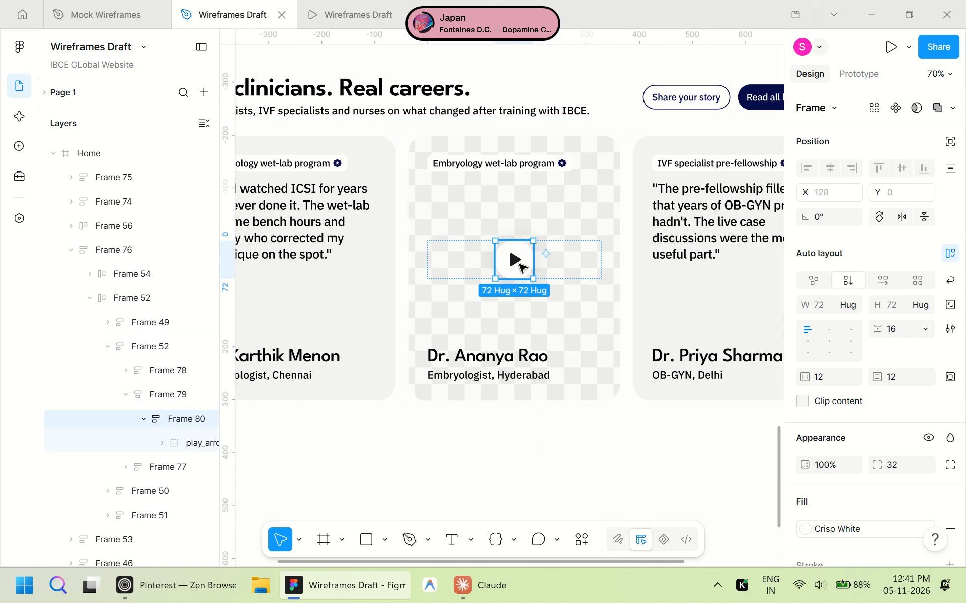
pyautogui.click(897, 465)
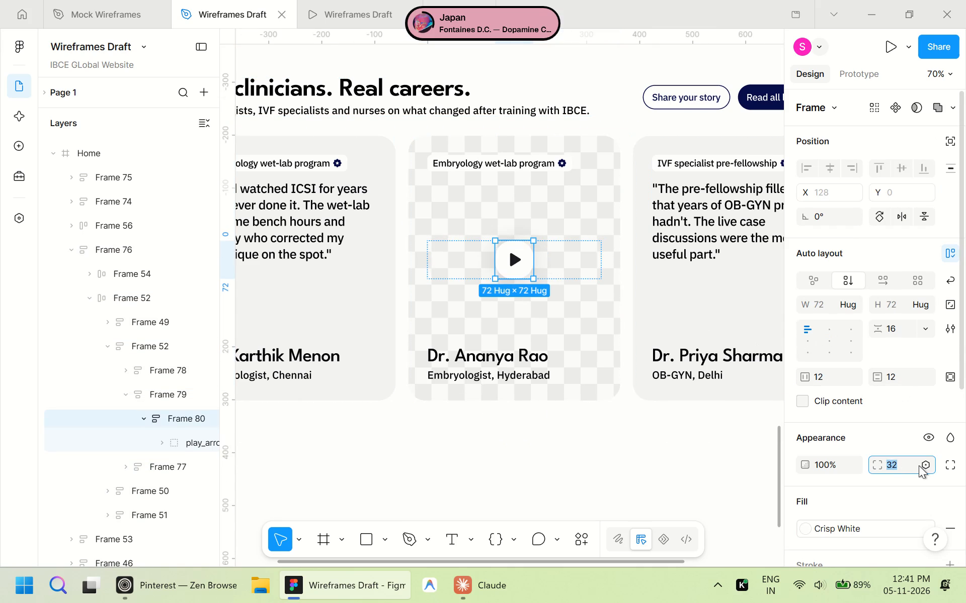
pyautogui.write('36')
pyautogui.press('Return')
pyautogui.click(602, 487)
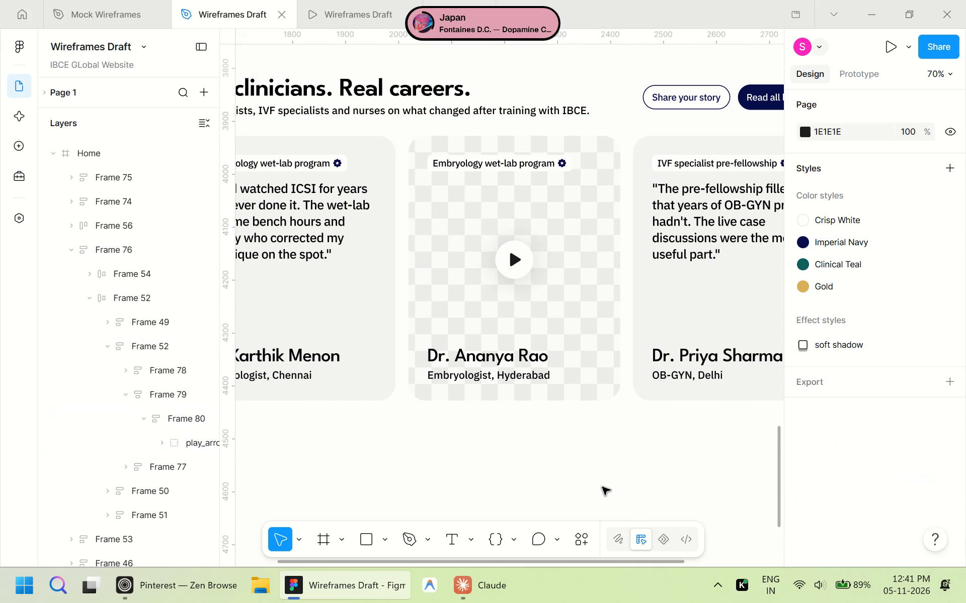
pyautogui.keyDown('ctrl'); pyautogui.scroll(-5, 602, 487); pyautogui.keyUp('ctrl')
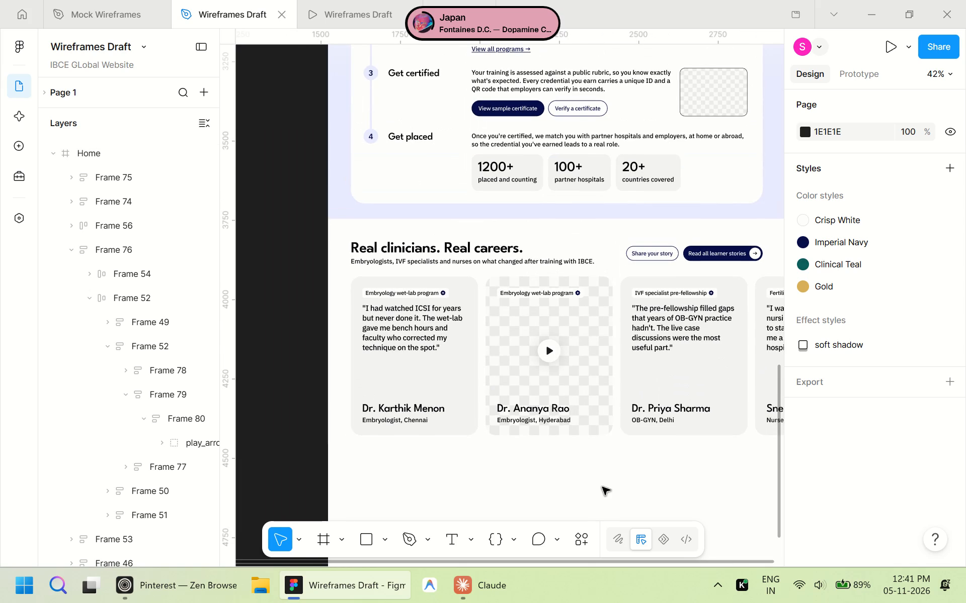
pyautogui.keyDown('ctrl'); pyautogui.scroll(-1, 602, 487); pyautogui.keyUp('ctrl')
pyautogui.keyDown('shift'); pyautogui.scroll(-3, 602, 487); pyautogui.keyUp('shift')
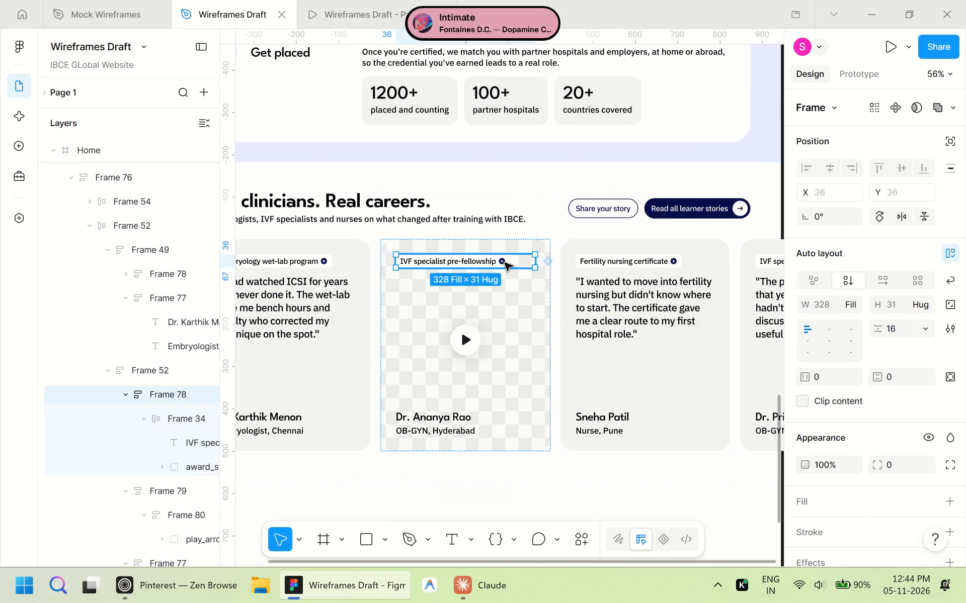
pyautogui.doubleClick(505, 263)
pyautogui.doubleClick(505, 263)
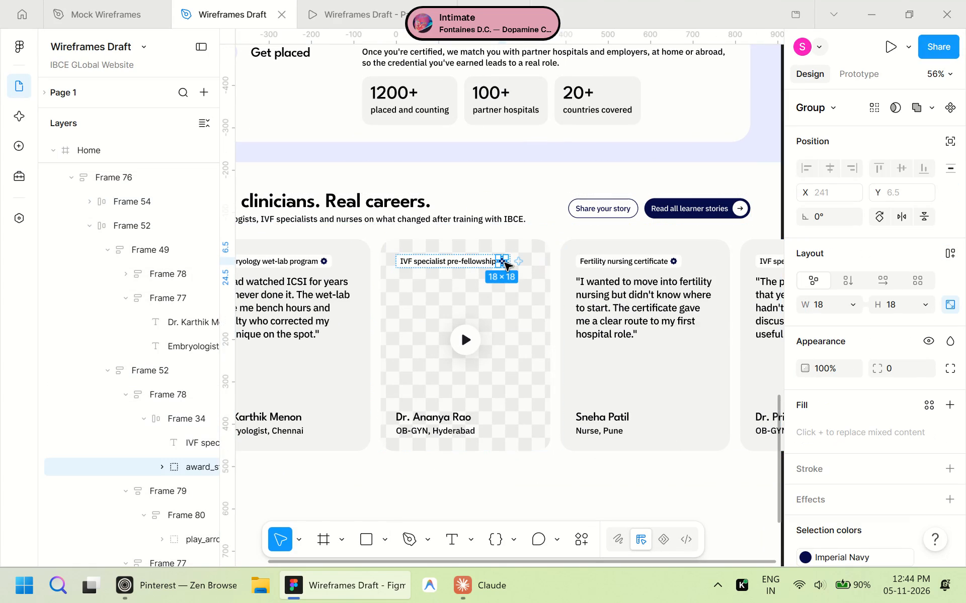
pyautogui.click(583, 541)
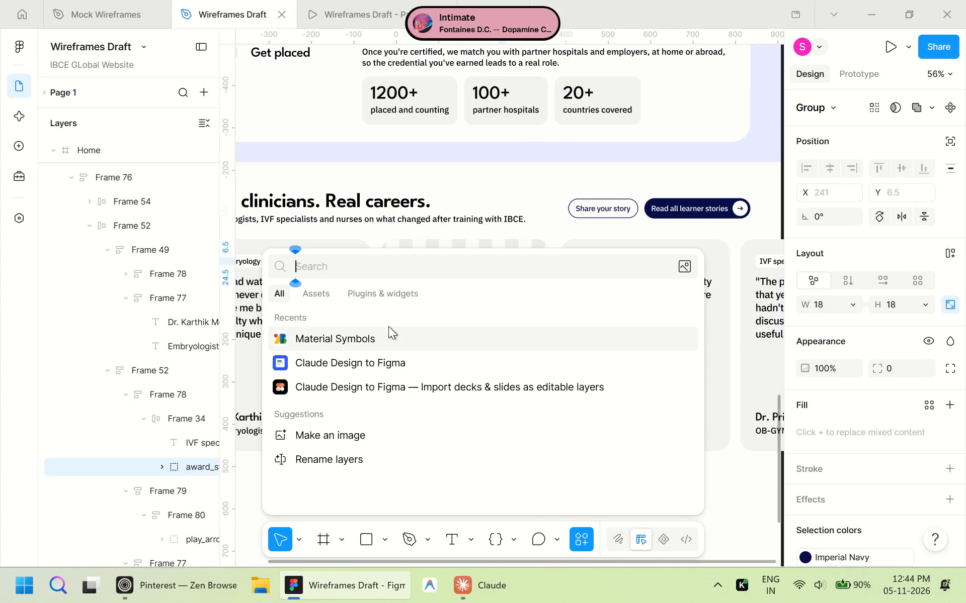
pyautogui.click(391, 342)
pyautogui.click(183, 108)
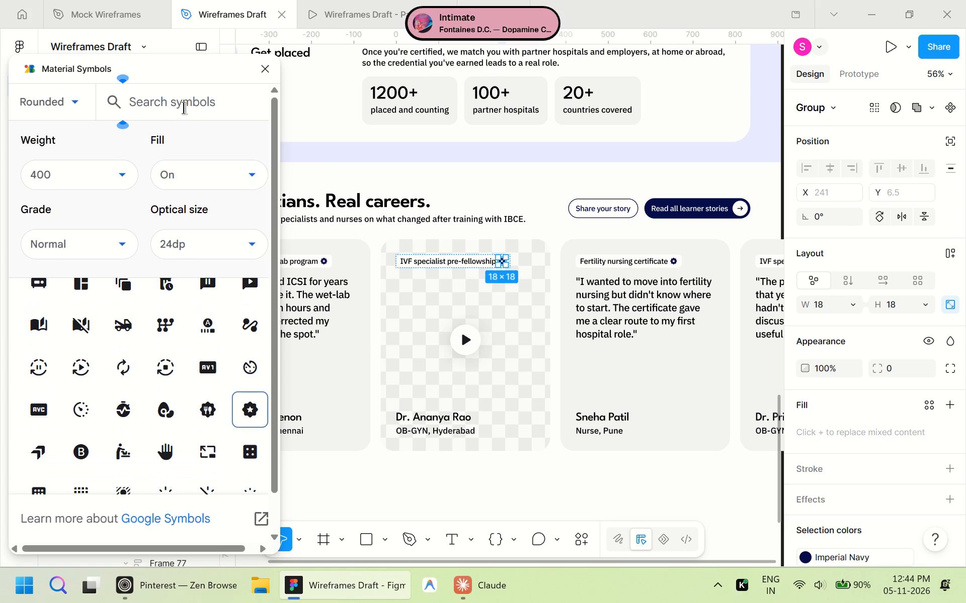
pyautogui.write('check')
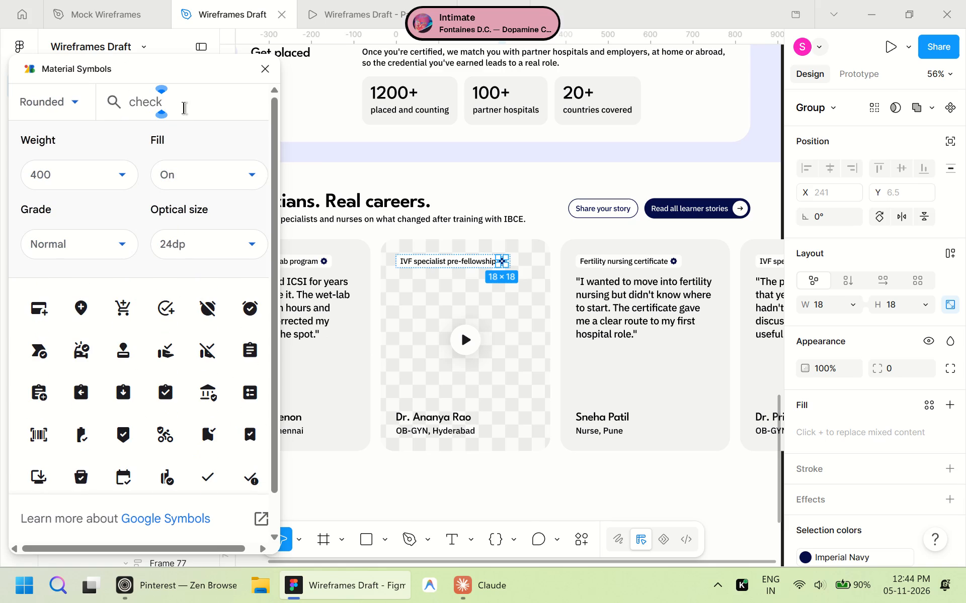
pyautogui.scroll(-2, 207, 371)
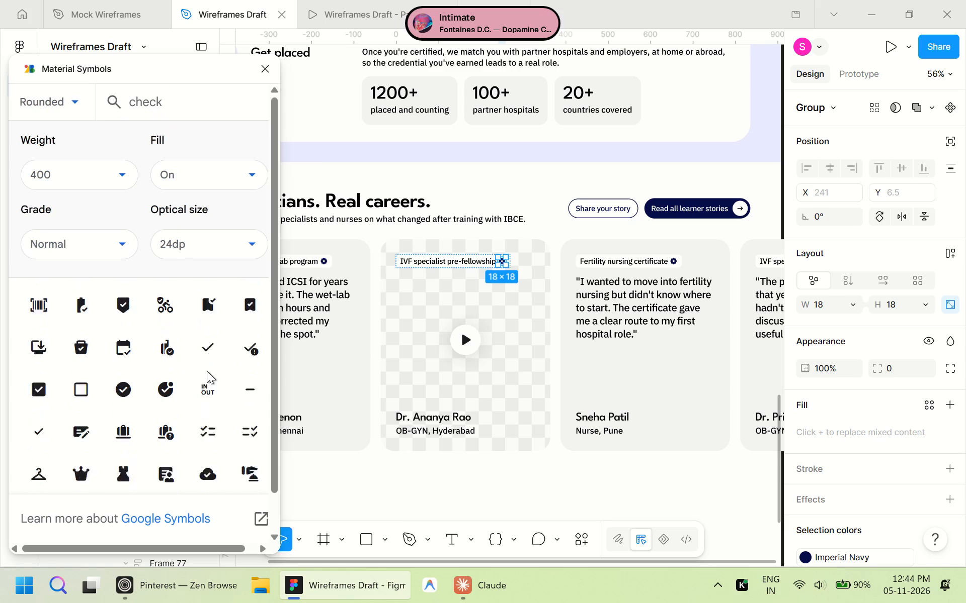
pyautogui.scroll(-1, 207, 371)
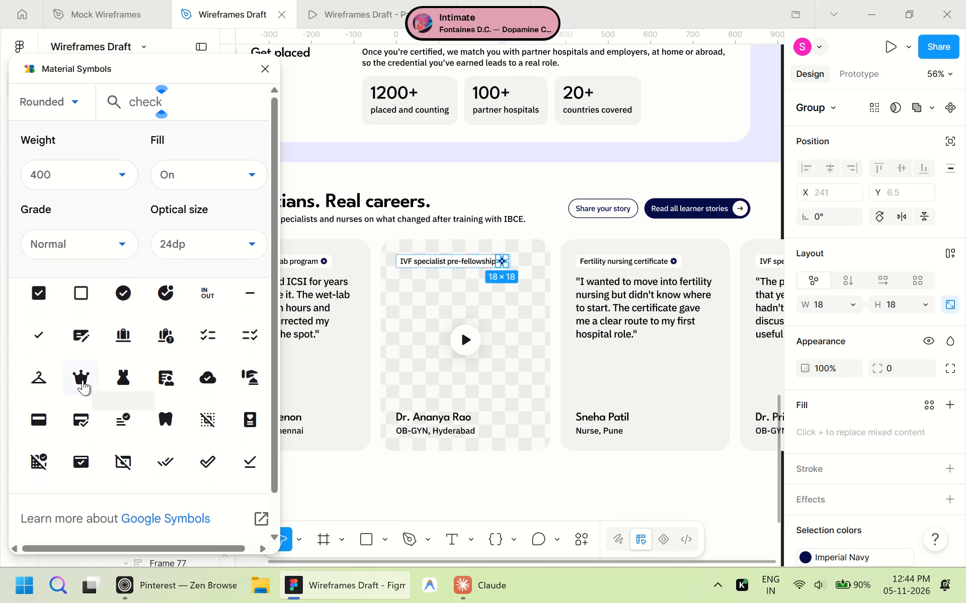
pyautogui.click(83, 380)
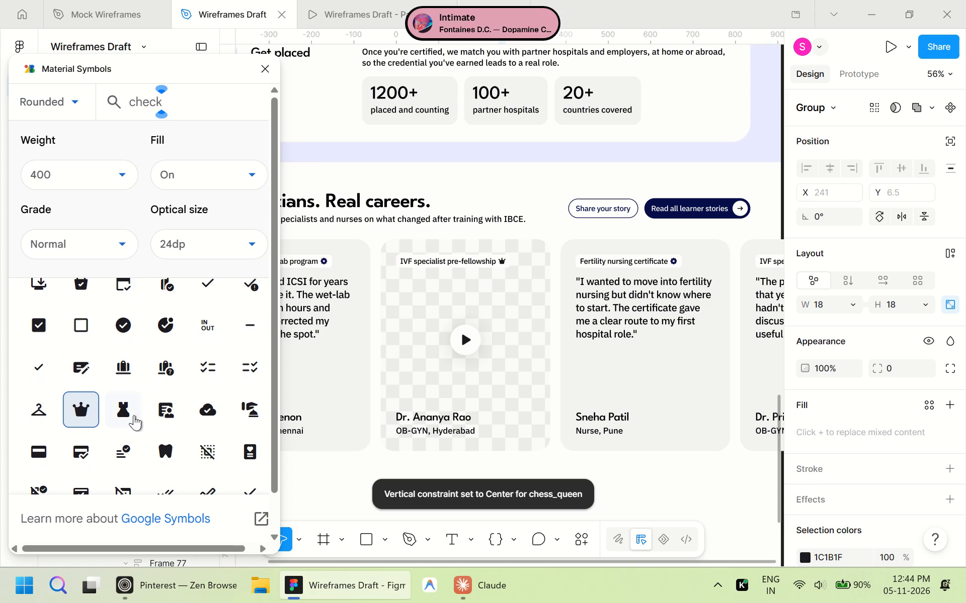
pyautogui.scroll(-1, 160, 413)
pyautogui.scroll(-2, 196, 362)
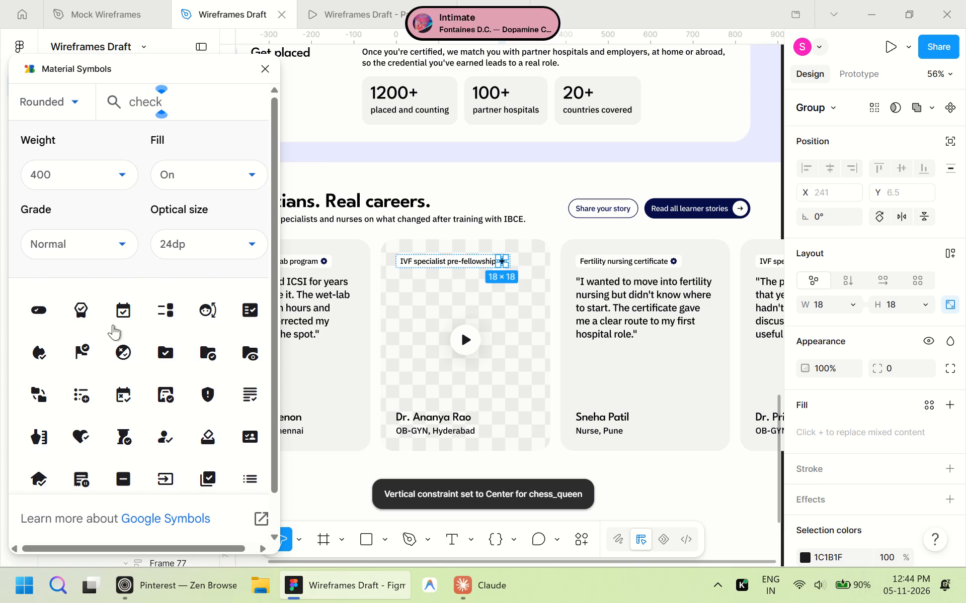
pyautogui.click(92, 315)
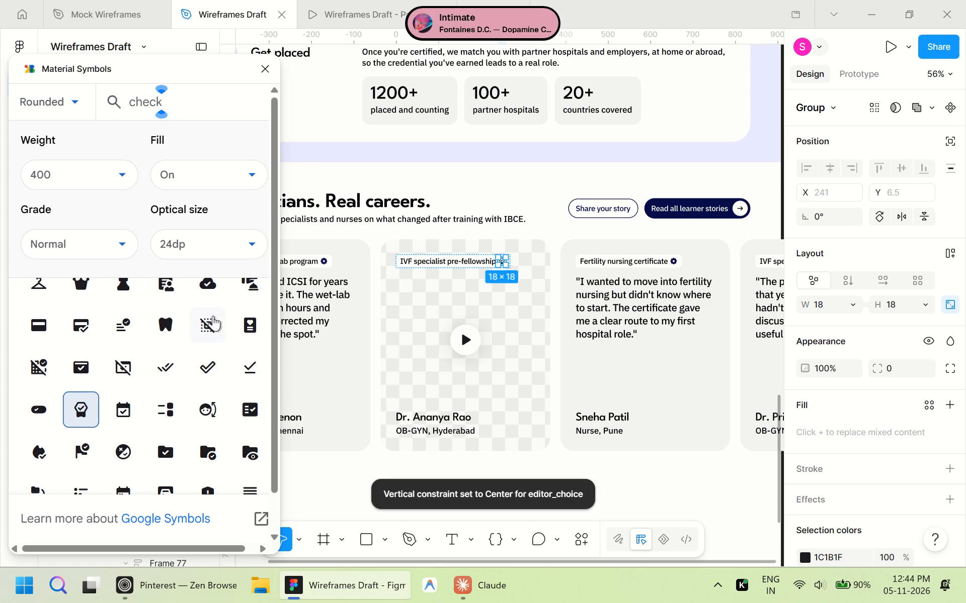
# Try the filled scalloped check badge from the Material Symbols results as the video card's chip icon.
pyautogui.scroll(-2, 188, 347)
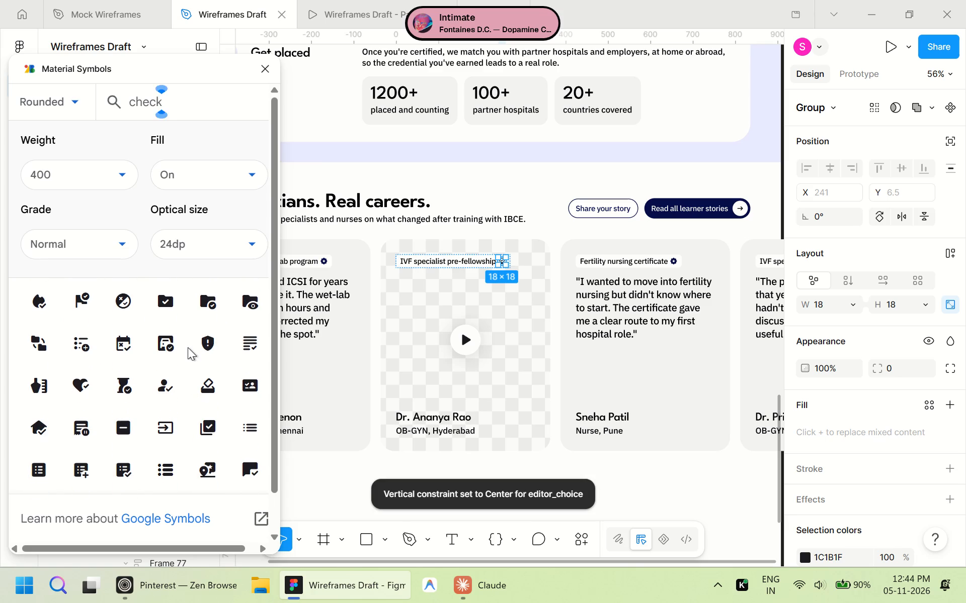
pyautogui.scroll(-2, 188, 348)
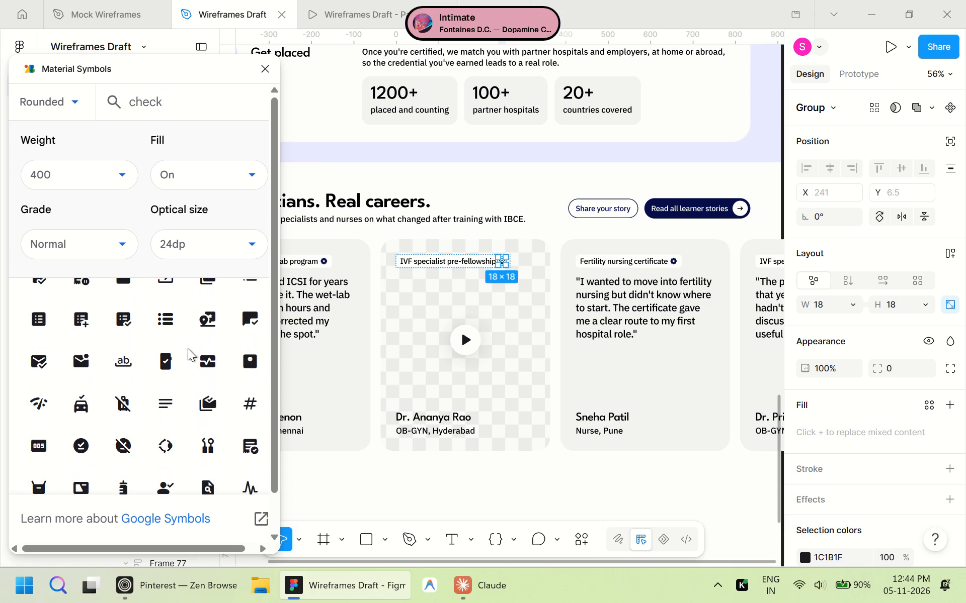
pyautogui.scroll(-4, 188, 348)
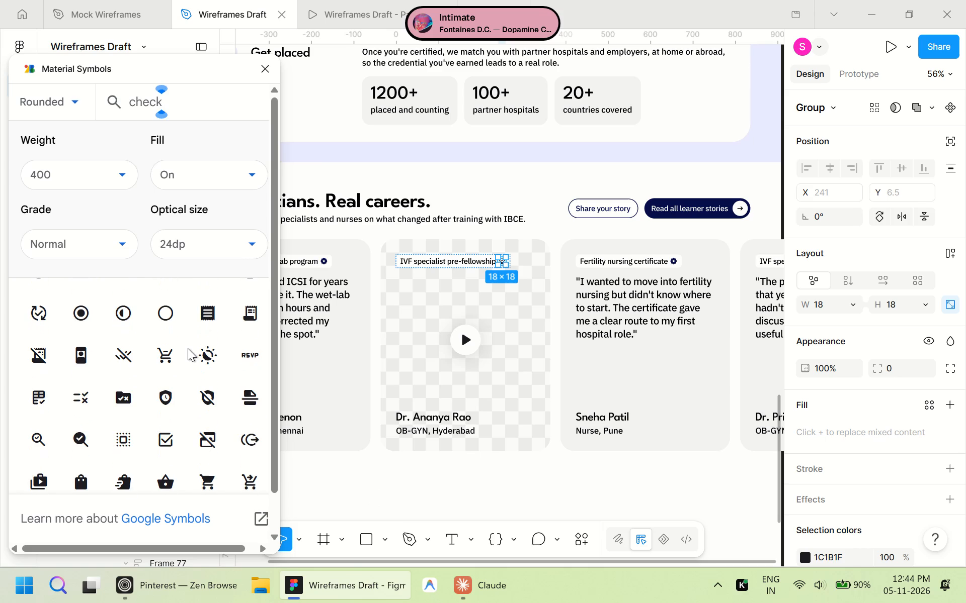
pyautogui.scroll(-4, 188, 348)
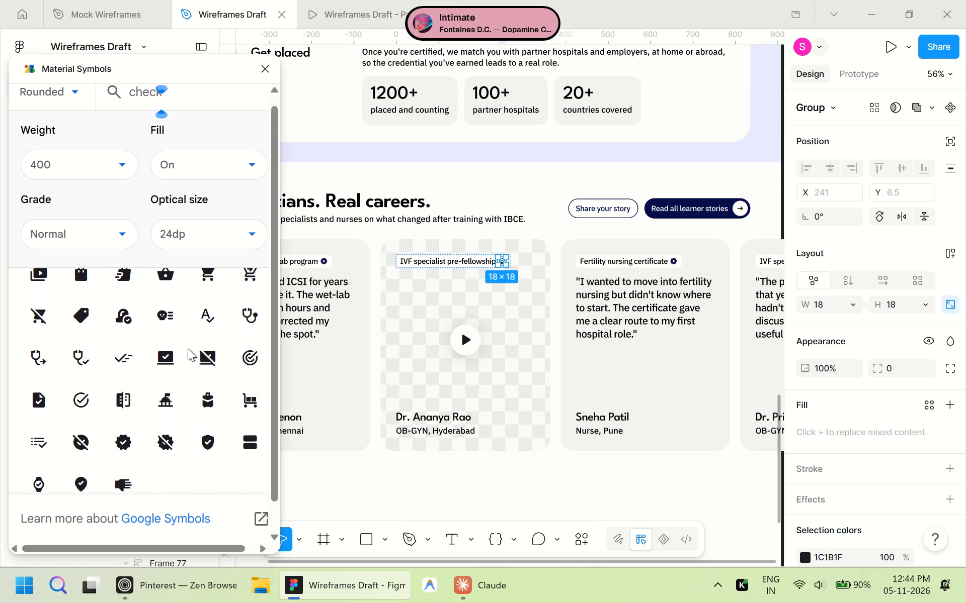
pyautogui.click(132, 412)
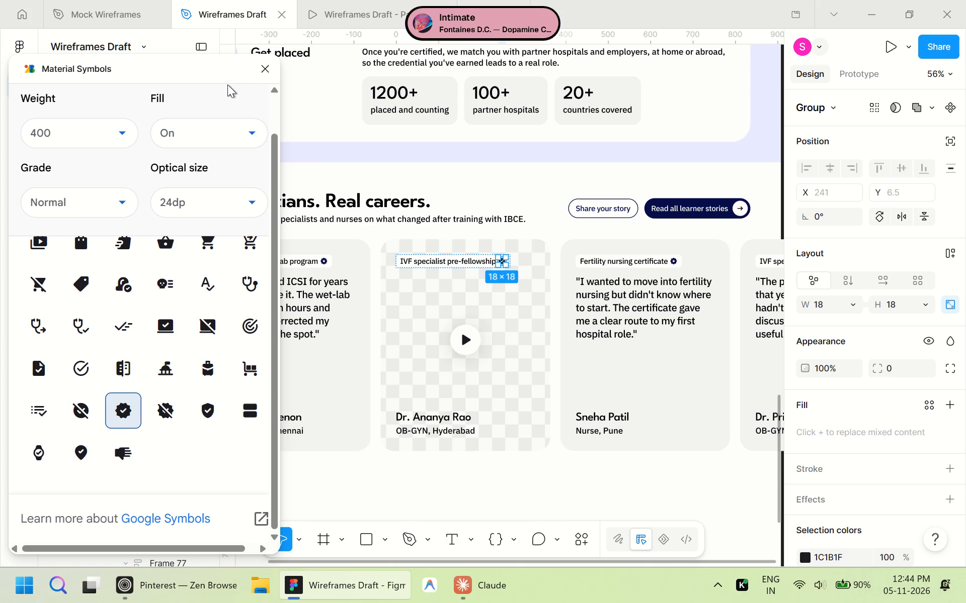
# Set the video card's chip icon back to editor_choice and move the Material Symbols window clear of the canvas.
pyautogui.scroll(4, 148, 338)
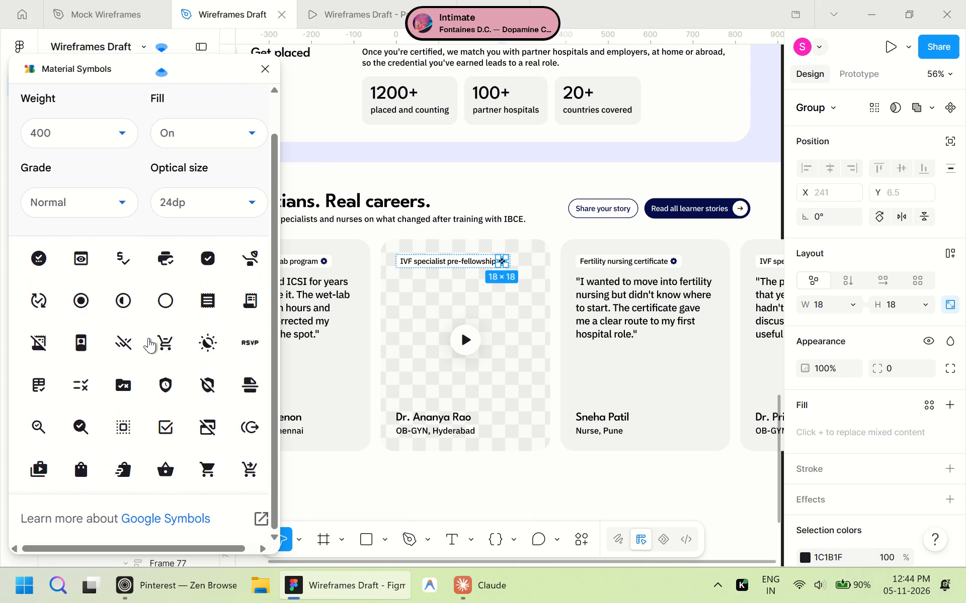
pyautogui.scroll(7, 148, 338)
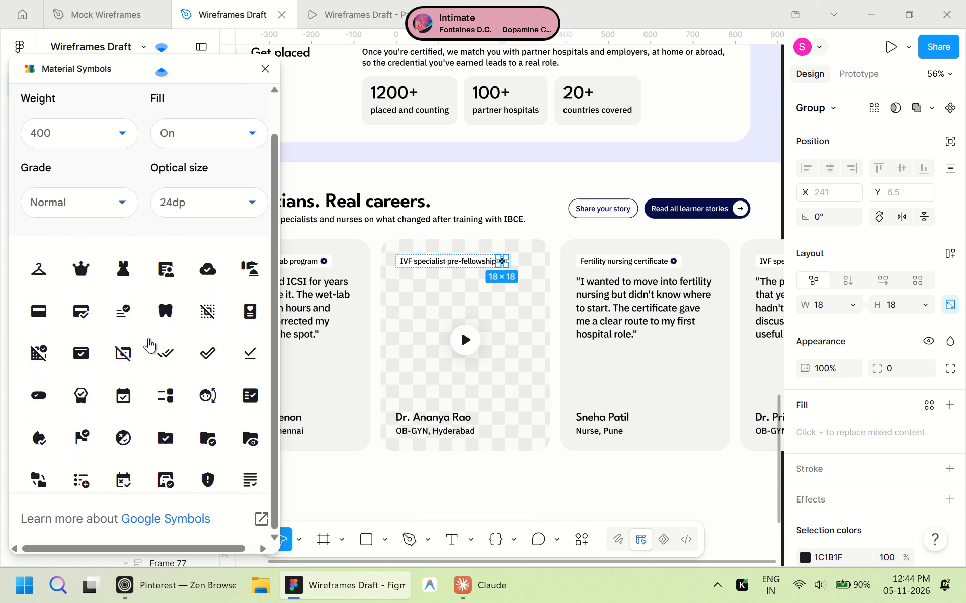
pyautogui.scroll(2, 148, 338)
pyautogui.scroll(-1, 58, 456)
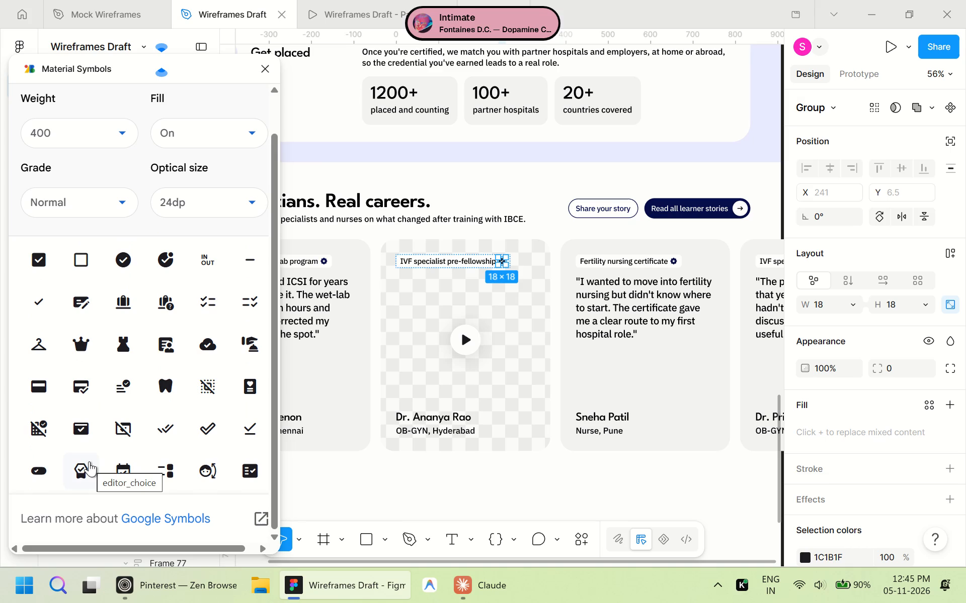
pyautogui.click(89, 461)
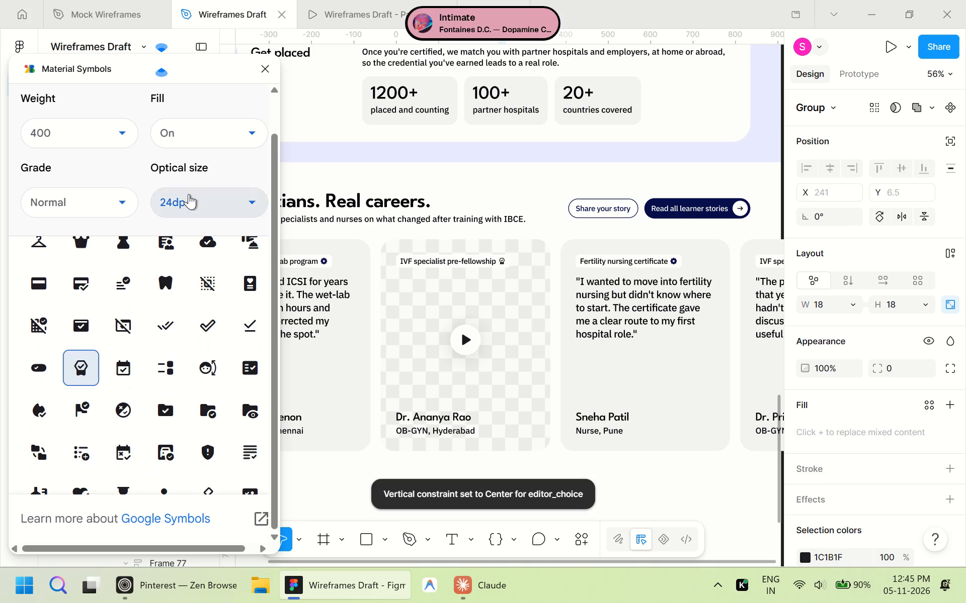
pyautogui.moveTo(223, 69); pyautogui.dragTo(218, 551)
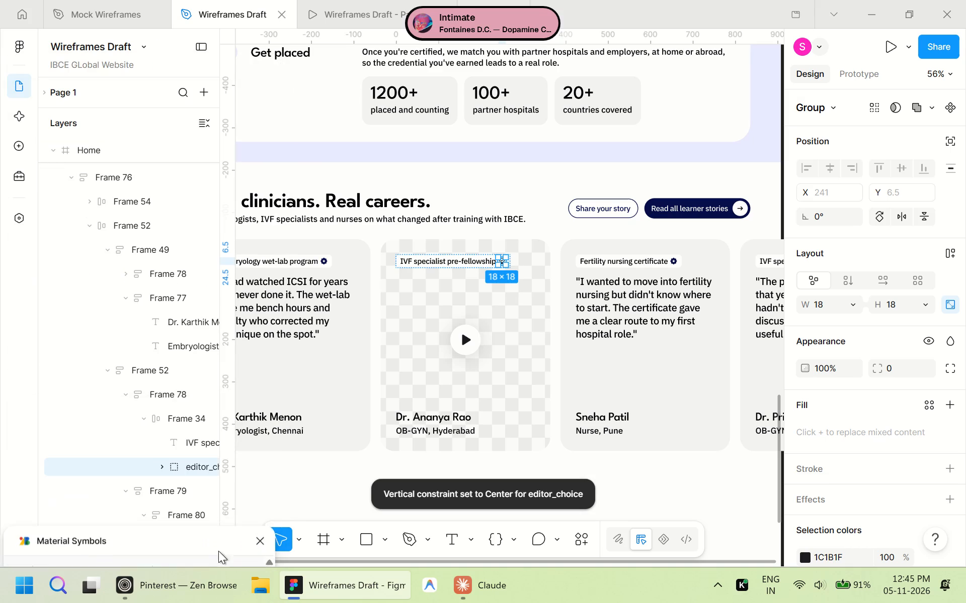
pyautogui.moveTo(218, 551); pyautogui.dragTo(196, 545)
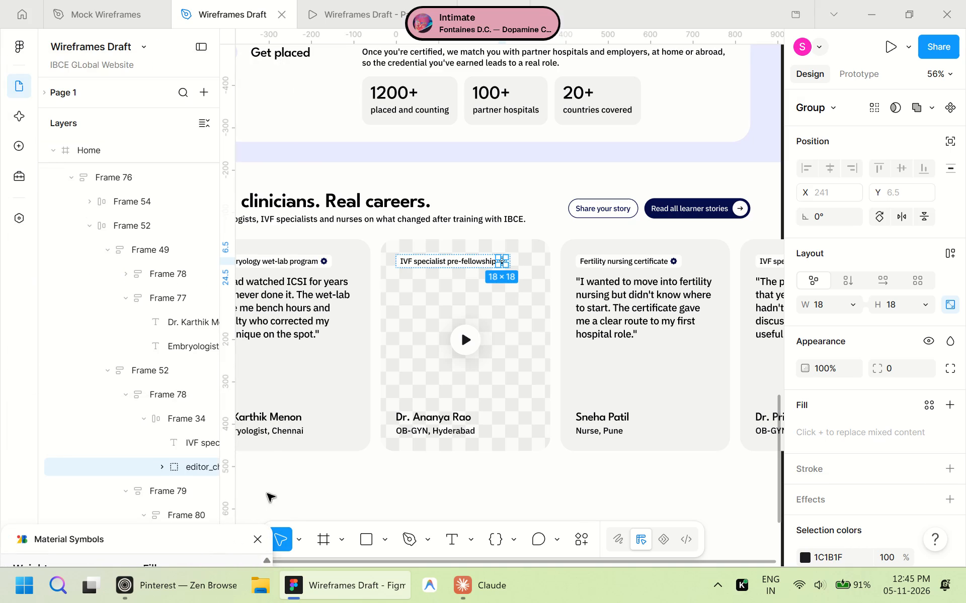
# Copy the editor_choice icon into the "Embryology wet-lab program" chip and delete that chip's old star badge.
pyautogui.click(293, 478)
pyautogui.keyDown('ctrl'); pyautogui.scroll(6, 497, 259); pyautogui.keyUp('ctrl')
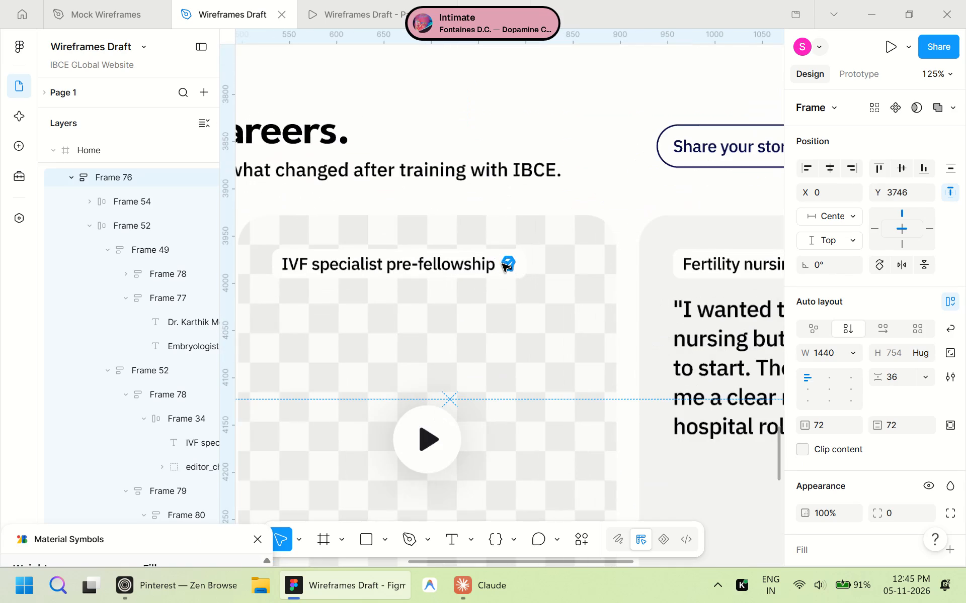
pyautogui.tripleClick(509, 262)
pyautogui.tripleClick(509, 262)
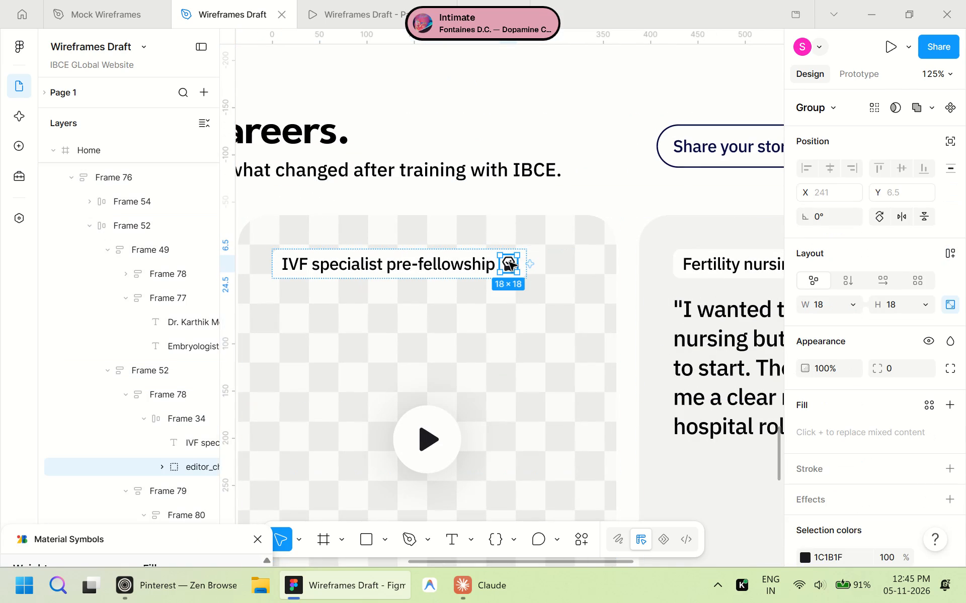
pyautogui.hotkey('ctrl', 'c')
pyautogui.keyDown('ctrl'); pyautogui.scroll(-6, 524, 303); pyautogui.keyUp('ctrl')
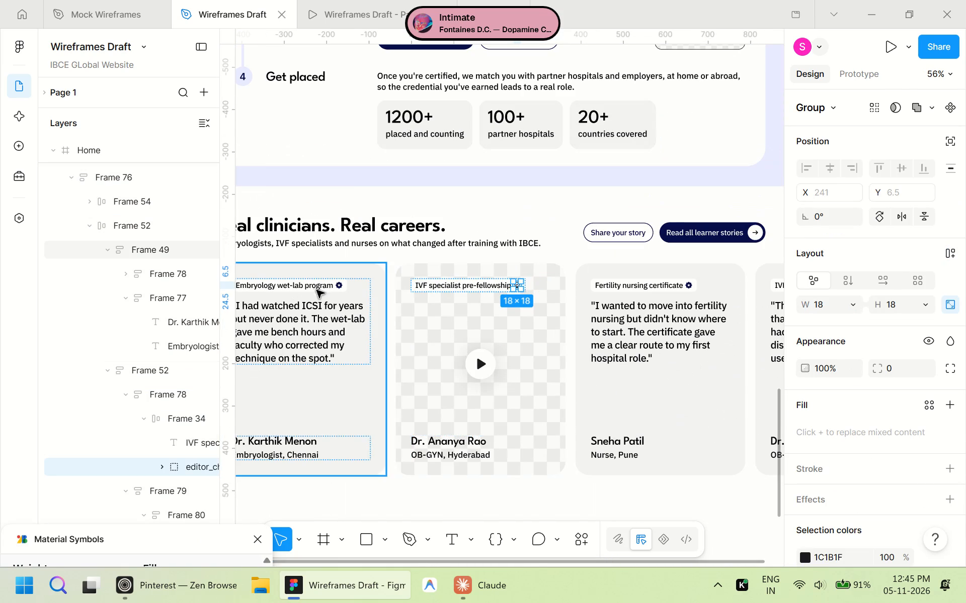
pyautogui.tripleClick(330, 286)
pyautogui.hotkey('ctrl', 'v')
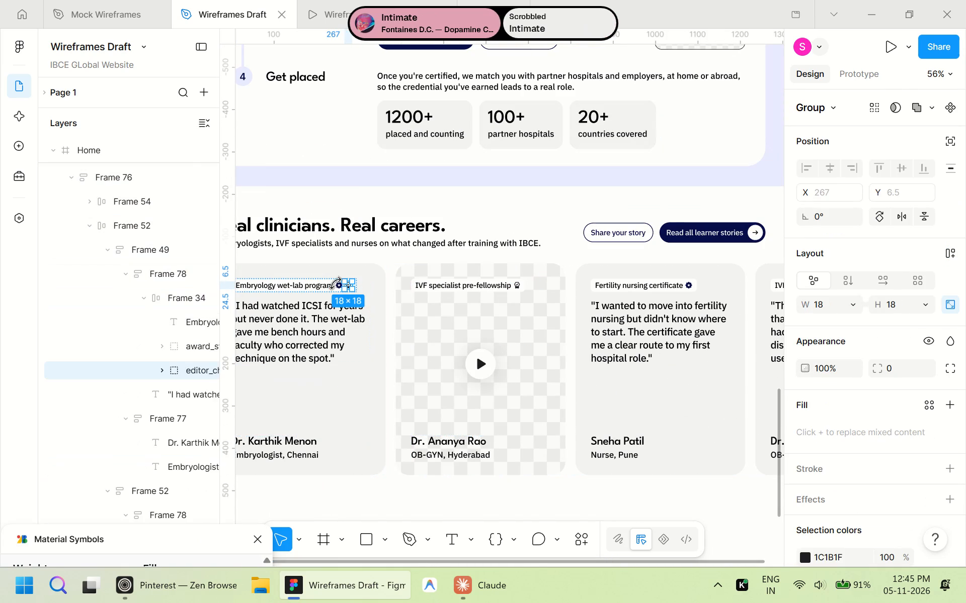
pyautogui.keyDown('ctrl'); pyautogui.scroll(7, 341, 286); pyautogui.keyUp('ctrl')
pyautogui.click(334, 280)
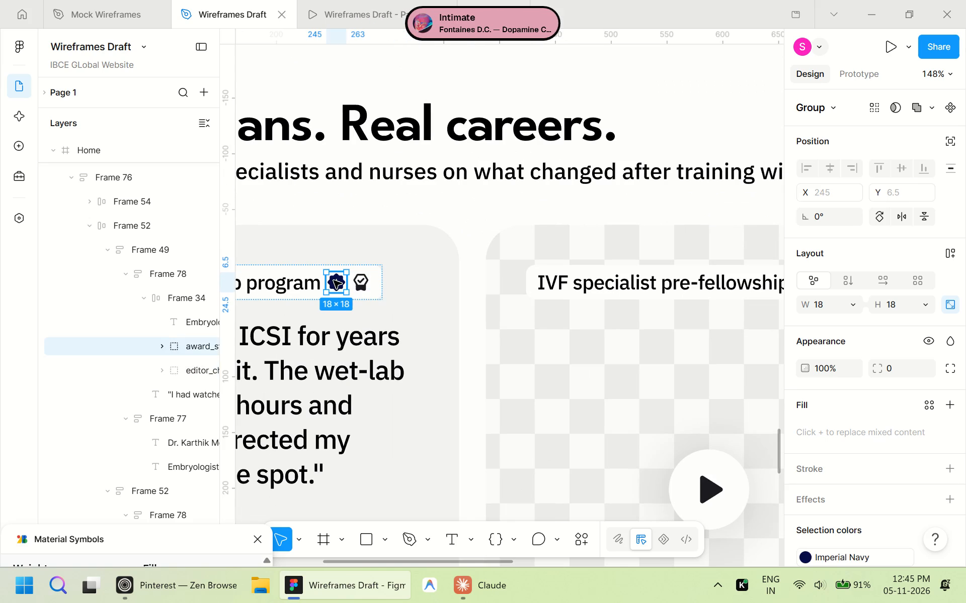
pyautogui.press('Delete')
pyautogui.keyDown('ctrl'); pyautogui.scroll(-7, 456, 283); pyautogui.keyUp('ctrl')
pyautogui.keyDown('shift'); pyautogui.scroll(-6, 474, 308); pyautogui.keyUp('shift')
pyautogui.tripleClick(385, 281)
pyautogui.click(385, 281)
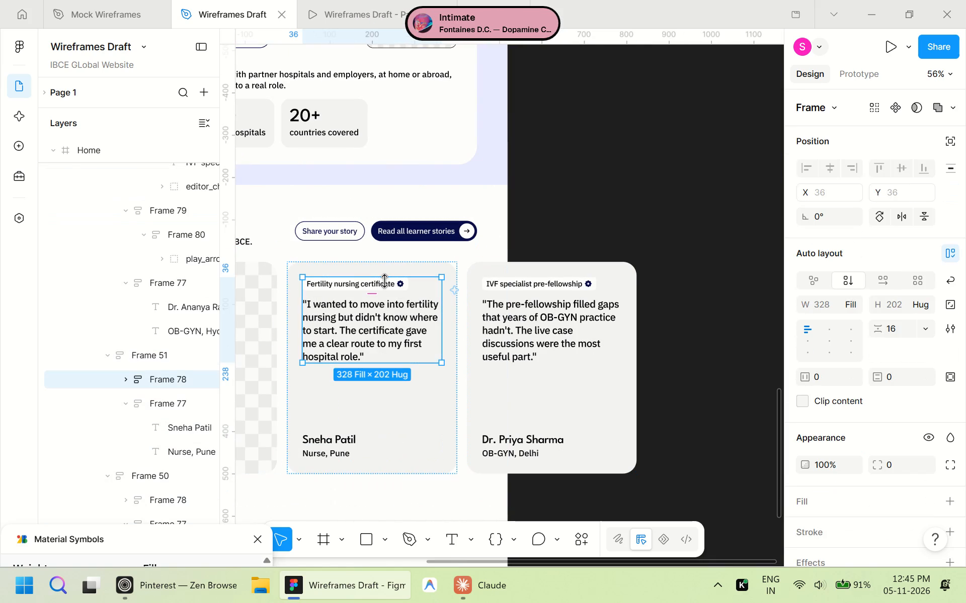
pyautogui.doubleClick(389, 286)
pyautogui.hotkey('ctrl', 'v')
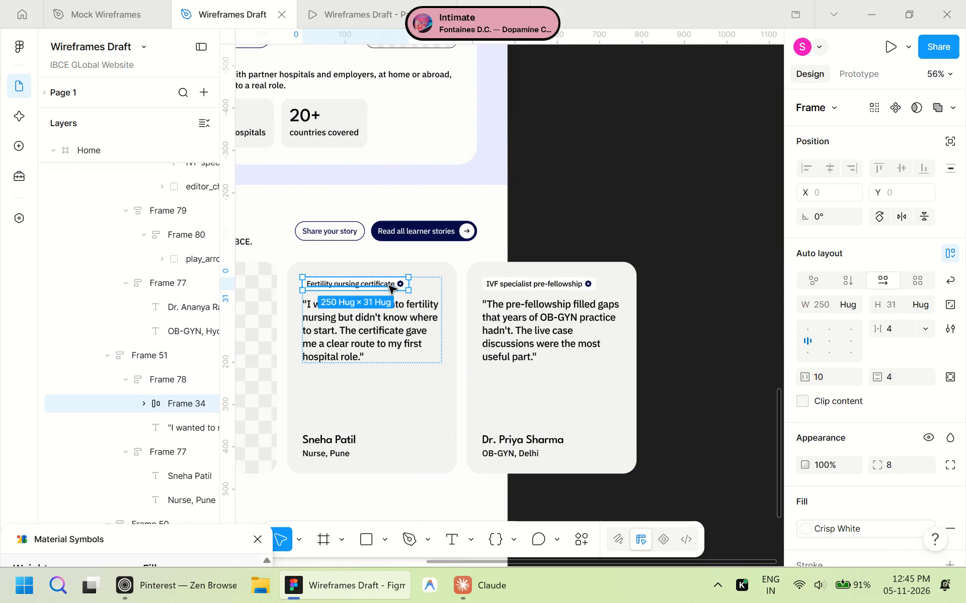
pyautogui.press('Left')
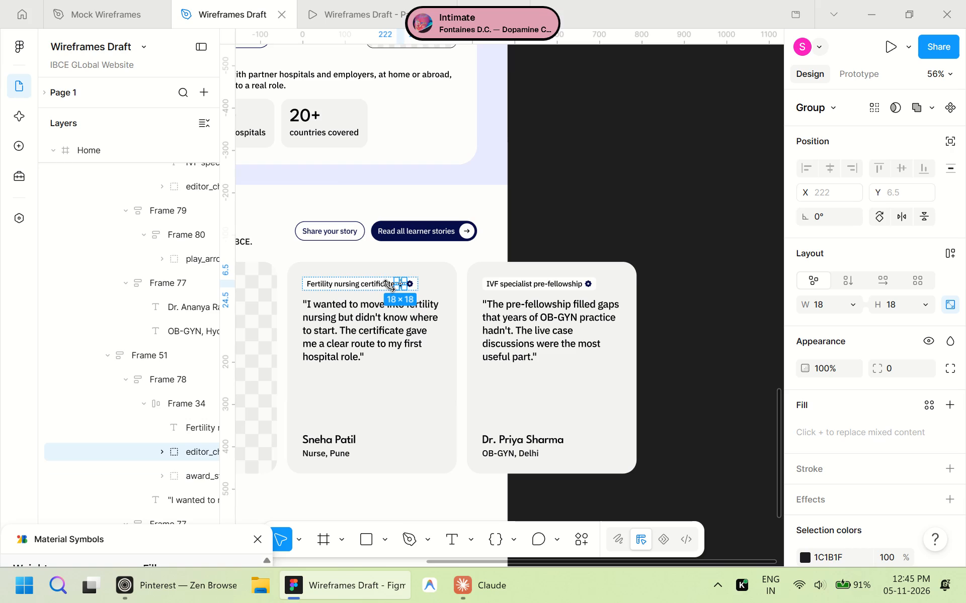
pyautogui.keyDown('ctrl'); pyautogui.scroll(5, 411, 281); pyautogui.keyUp('ctrl')
pyautogui.click(410, 286)
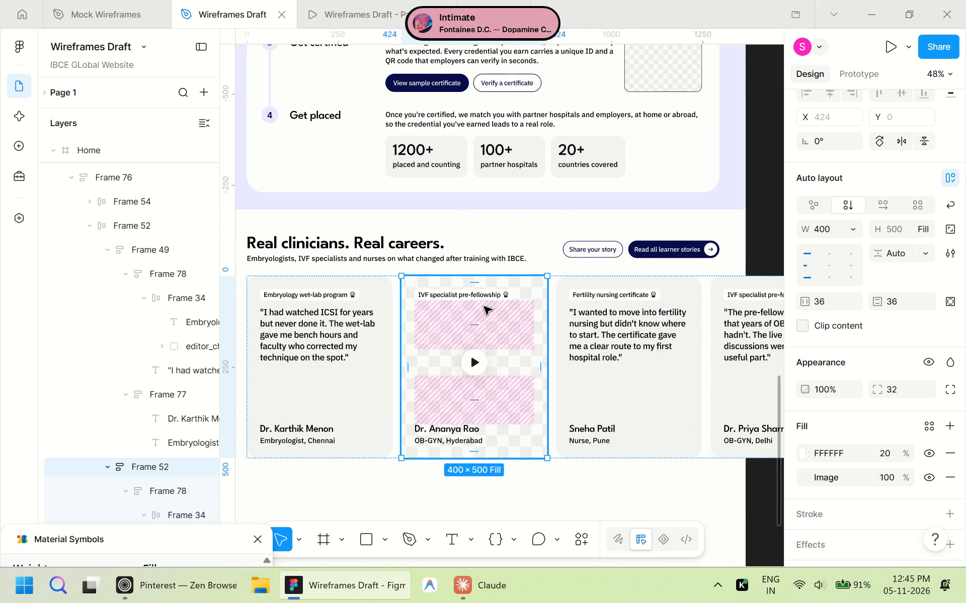
pyautogui.scroll(-4, 516, 377)
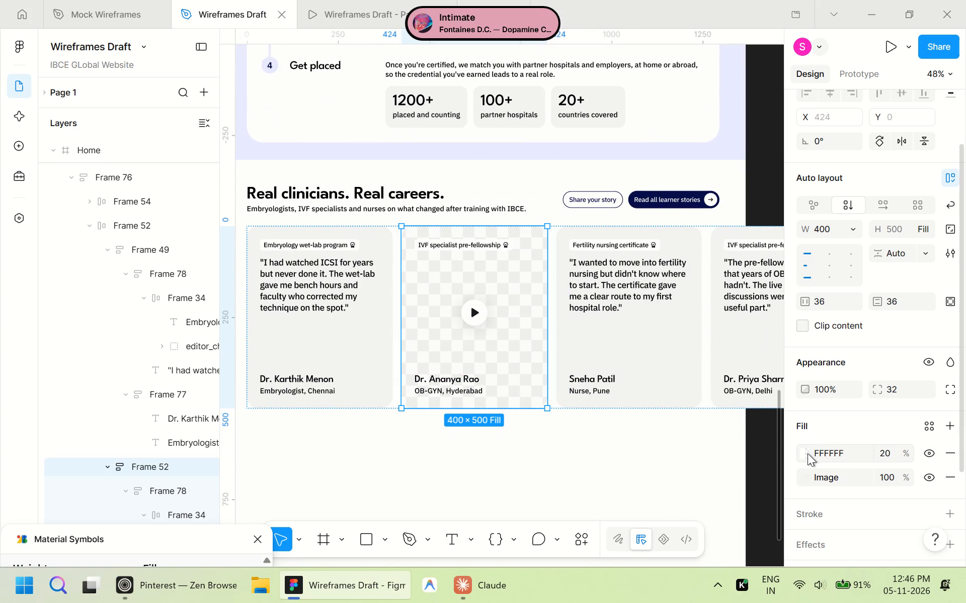
pyautogui.doubleClick(856, 448)
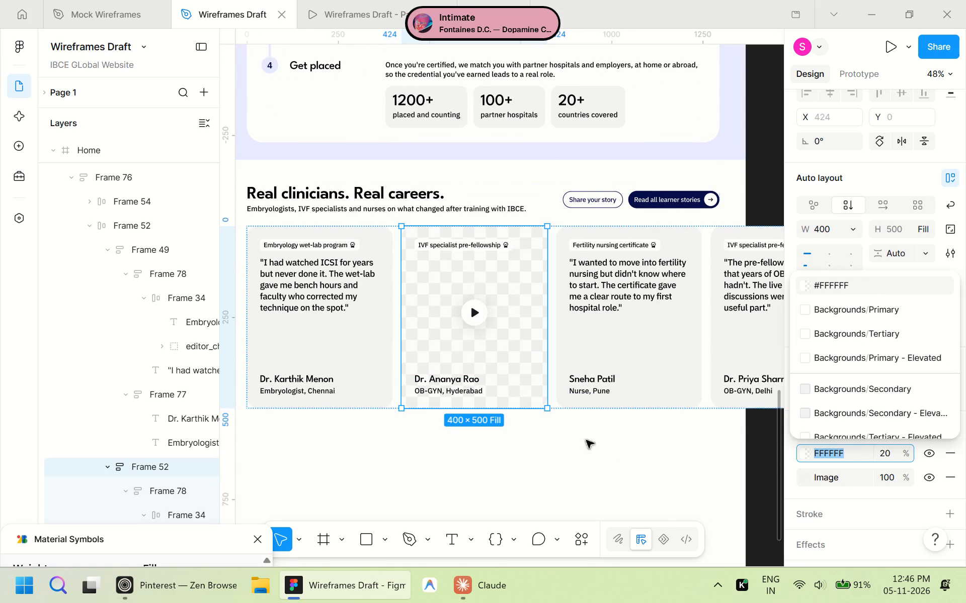
pyautogui.tripleClick(440, 384)
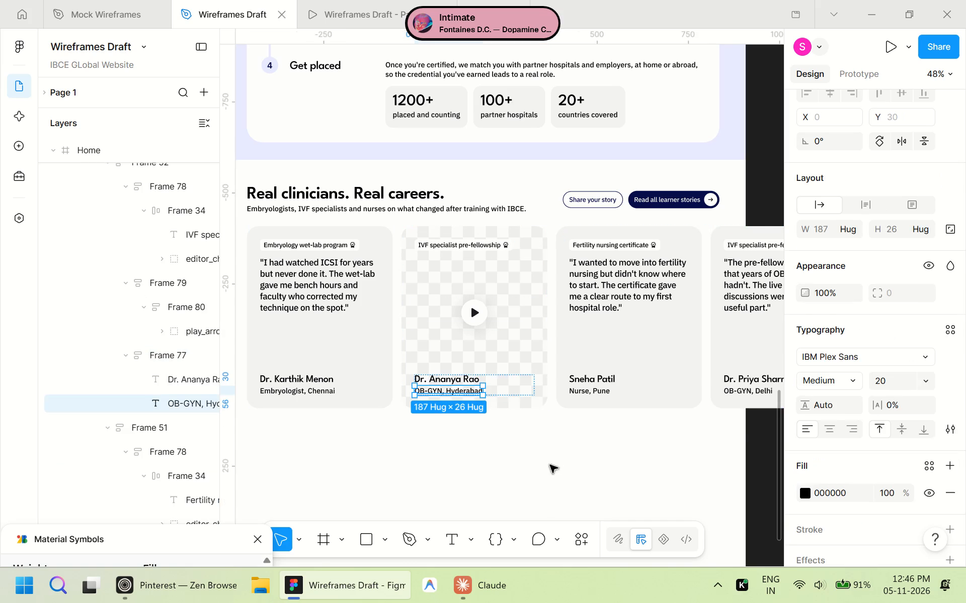
pyautogui.click(550, 465)
pyautogui.tripleClick(499, 332)
pyautogui.scroll(-3, 865, 359)
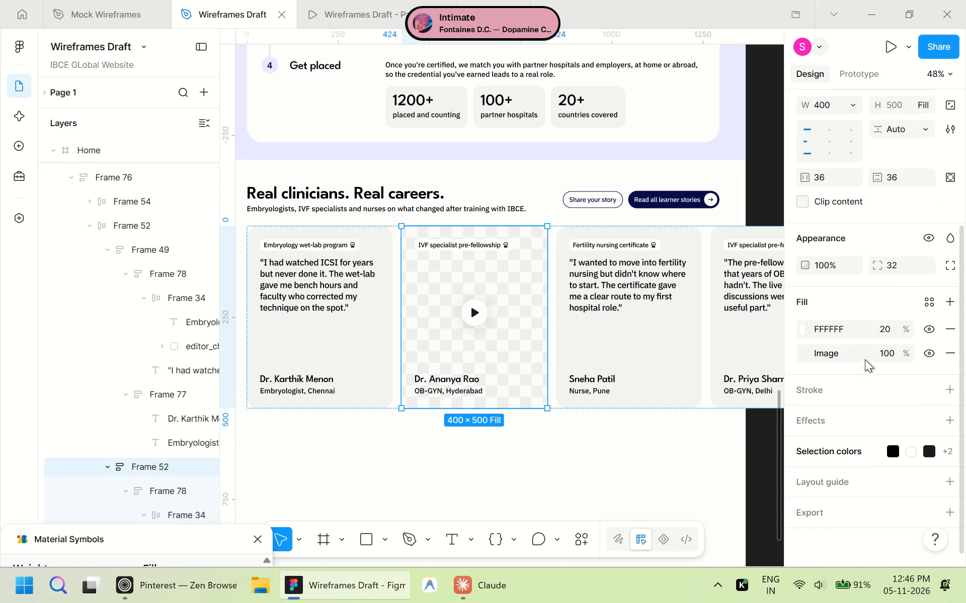
pyautogui.click(850, 452)
pyautogui.scroll(-3, 848, 452)
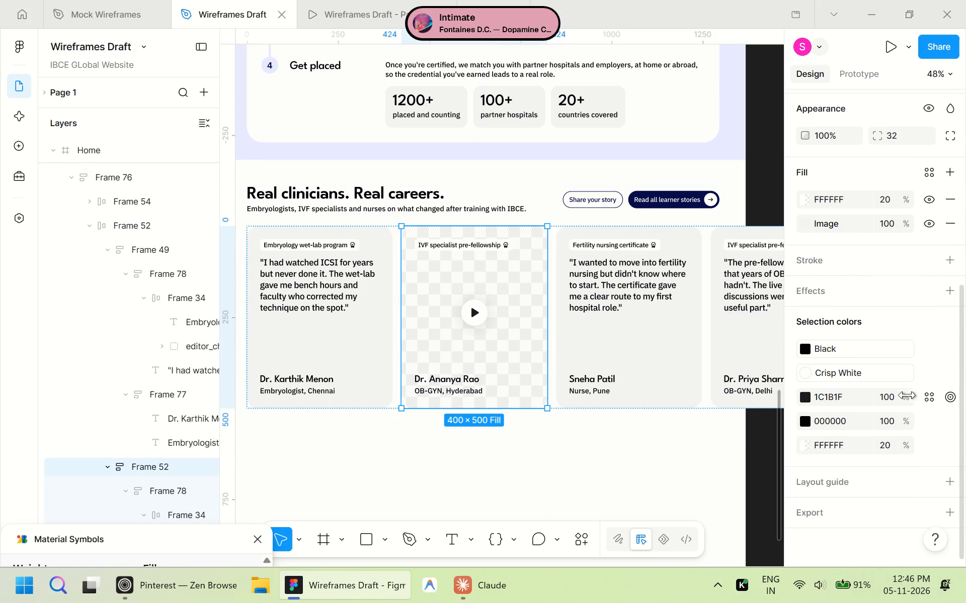
pyautogui.click(896, 347)
pyautogui.click(659, 394)
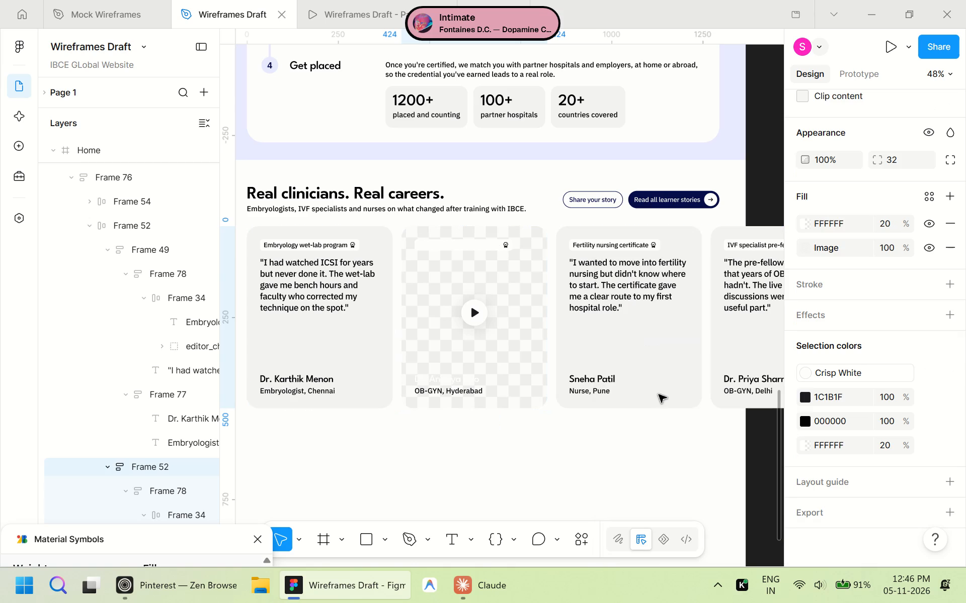
# Apply the Crisp White style to the black "OB-GYN, Hyderabad" role text at the bottom of the video card.
pyautogui.doubleClick(471, 390)
pyautogui.click(471, 390)
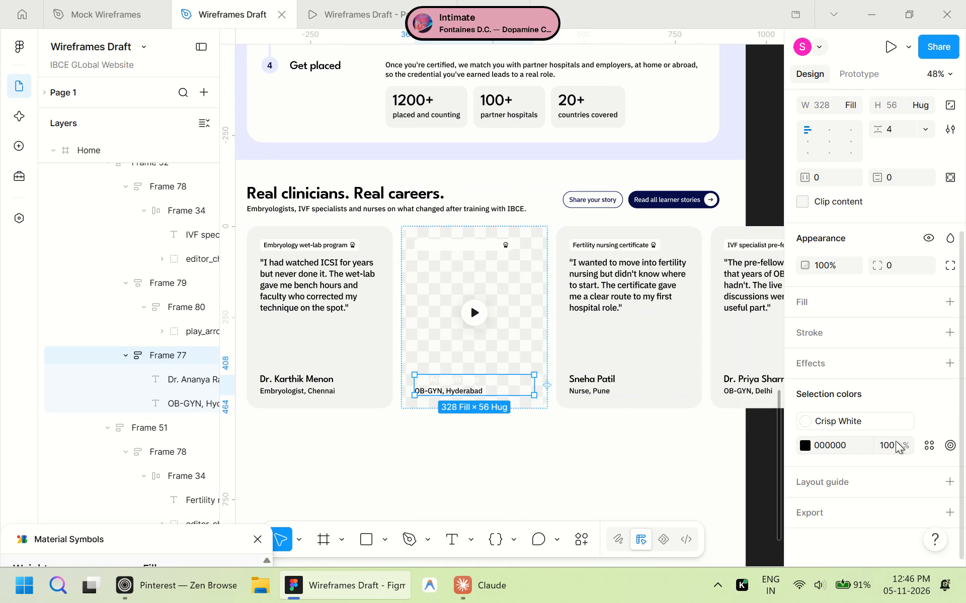
pyautogui.click(924, 441)
pyautogui.click(669, 394)
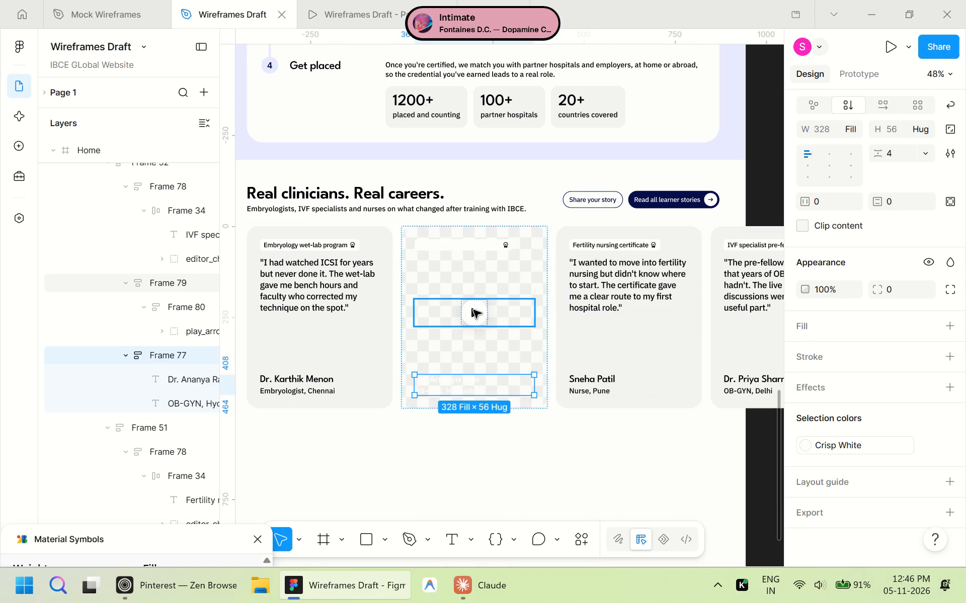
# Reselect the whole video card and open its FFFFFF 20% overlay fill for color editing.
pyautogui.click(473, 310)
pyautogui.doubleClick(473, 310)
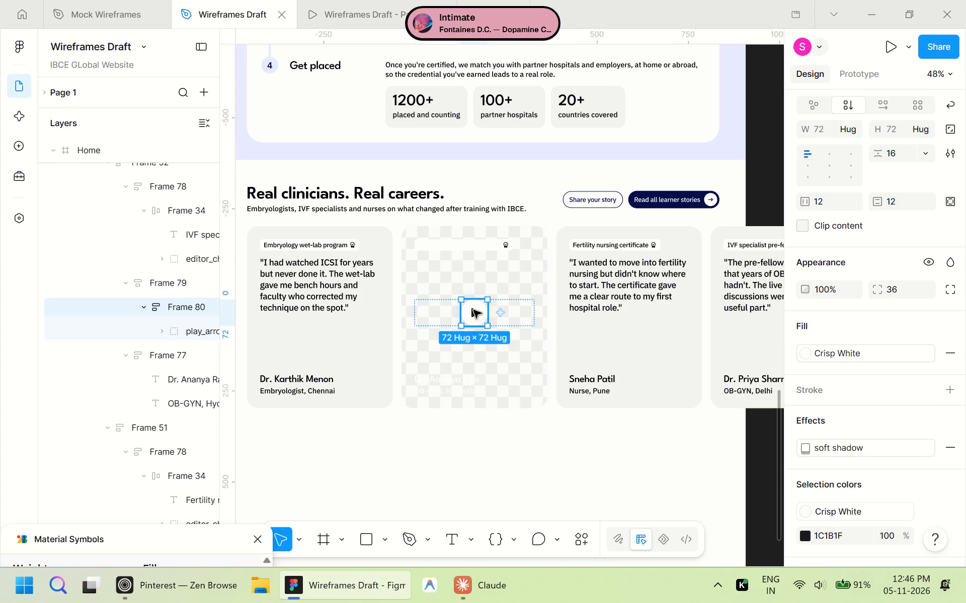
pyautogui.click(531, 285)
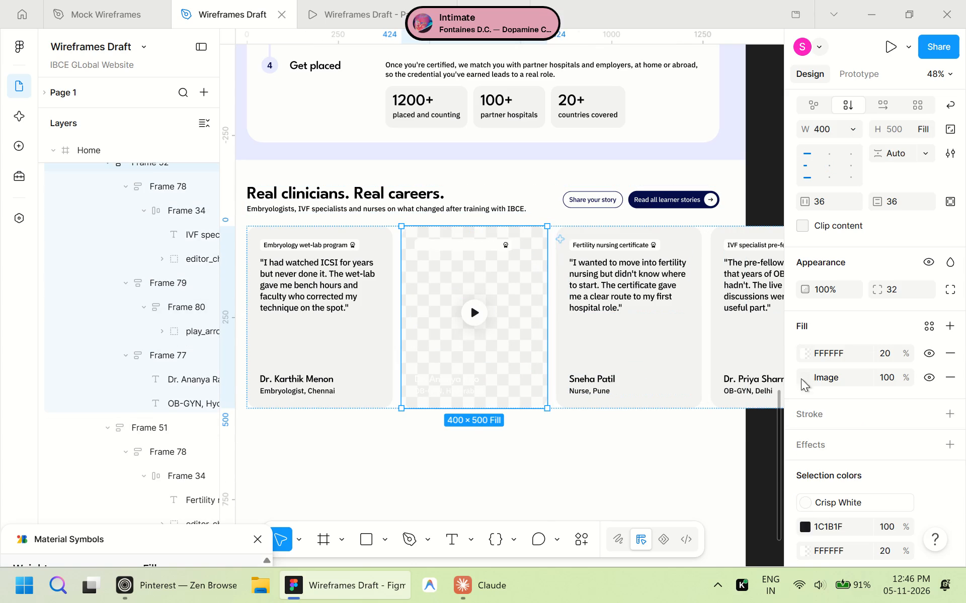
pyautogui.click(803, 352)
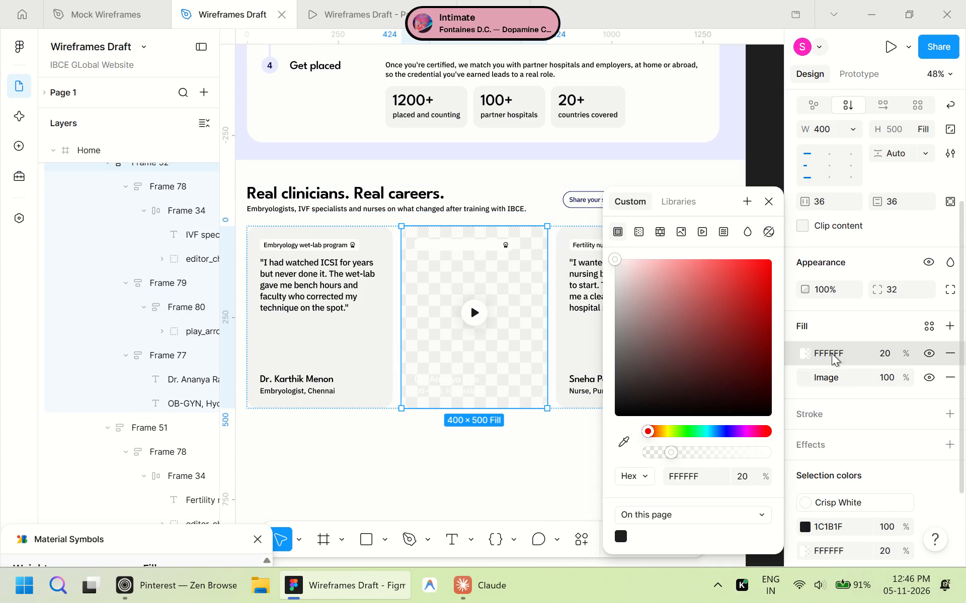
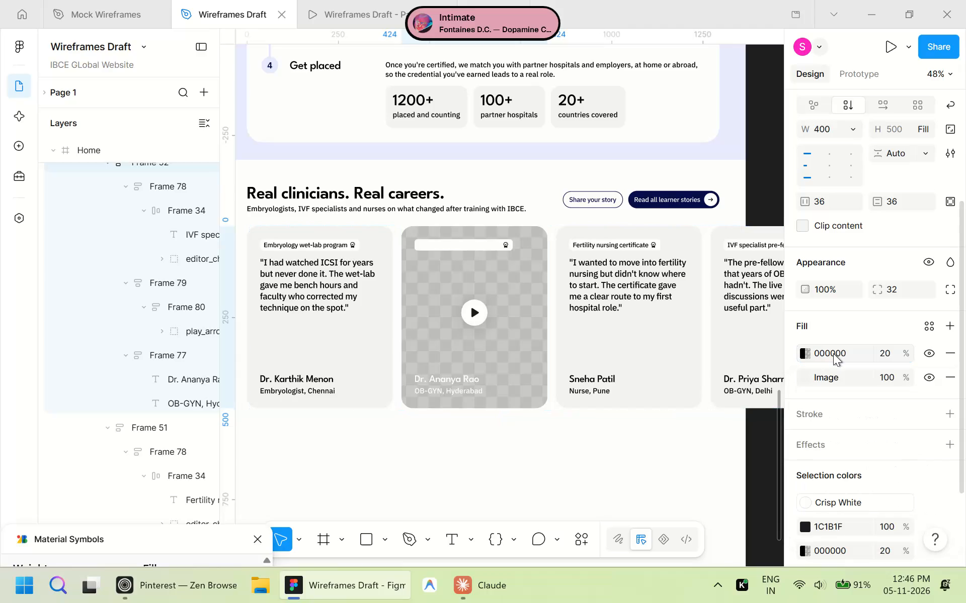
# Apply the Black color style to the "IVF specialist pre-fellowship" chip text on the video card.
pyautogui.tripleClick(450, 248)
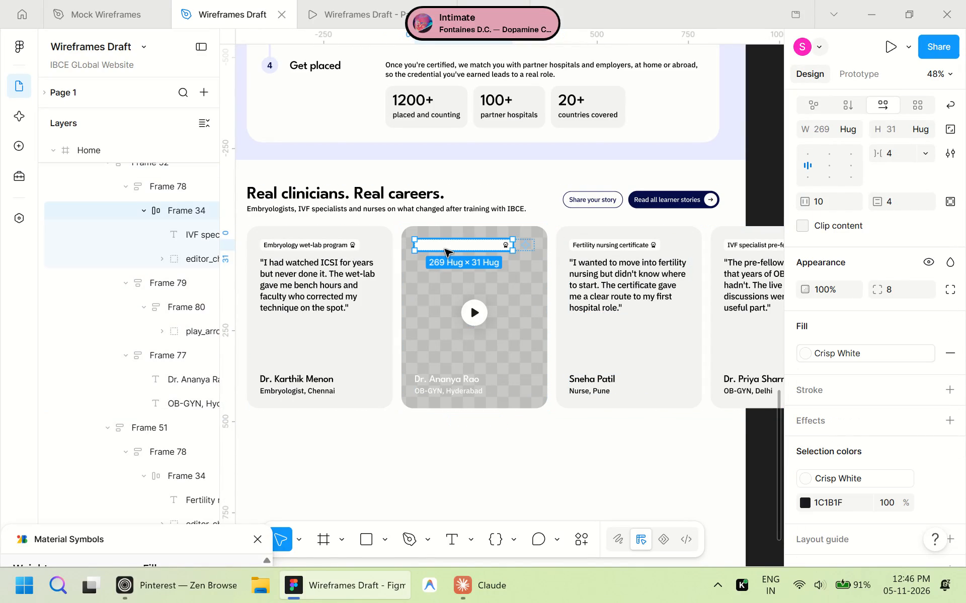
pyautogui.doubleClick(460, 249)
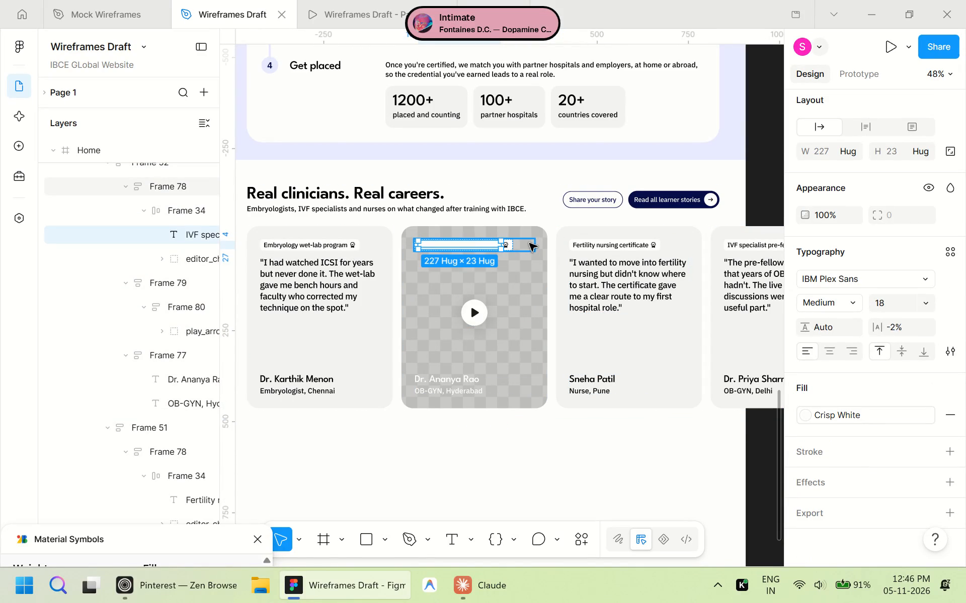
pyautogui.click(854, 416)
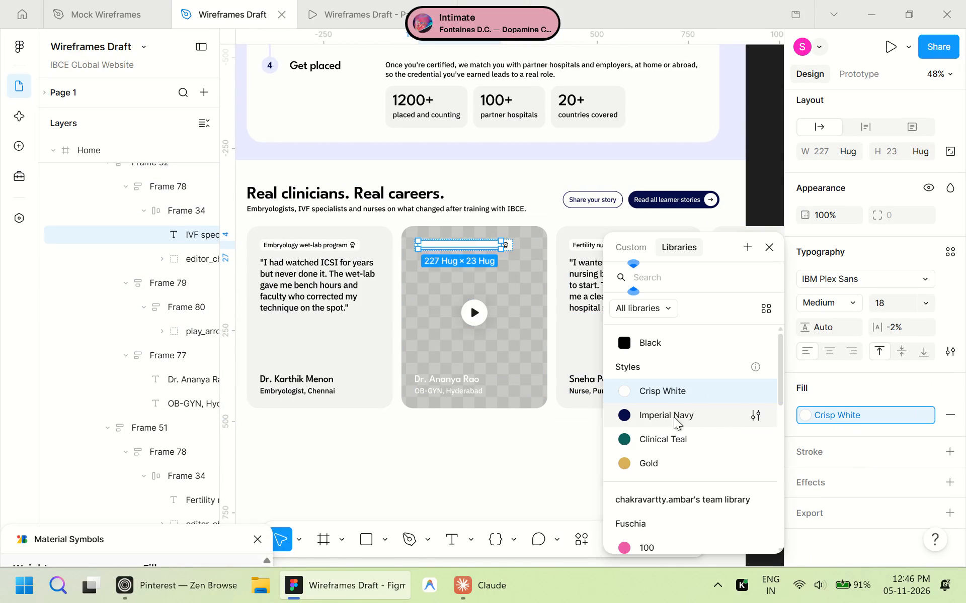
pyautogui.click(681, 336)
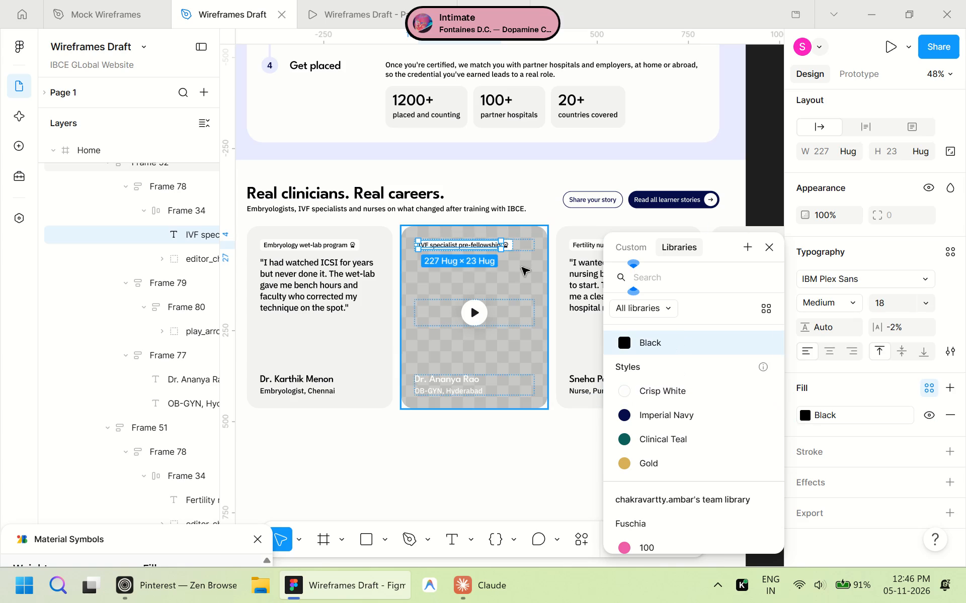
# Replace the Black style and the 1C1B1F color in the video card's chip row with the Imperial Navy style.
pyautogui.click(520, 249)
pyautogui.scroll(-3, 859, 443)
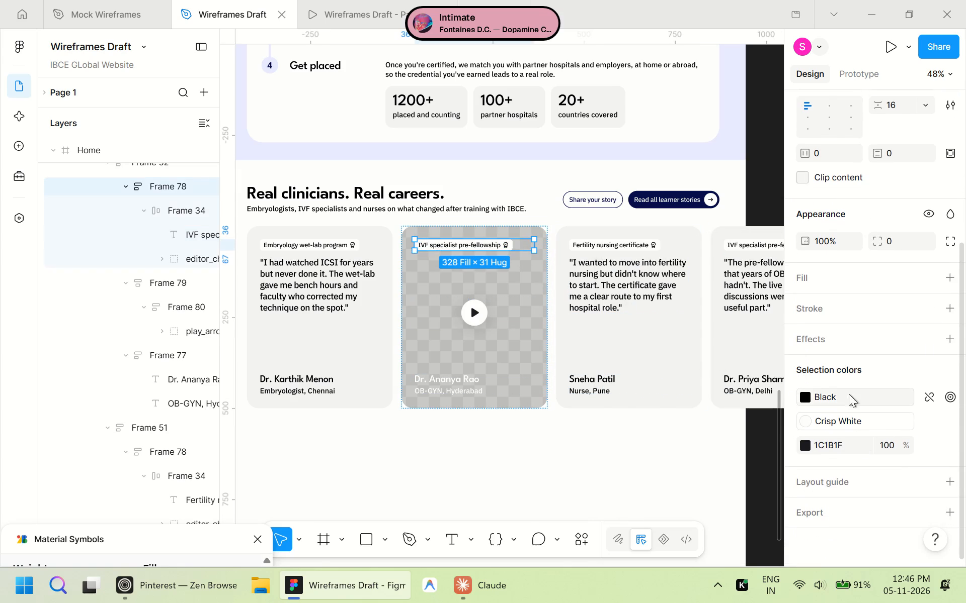
pyautogui.click(849, 398)
pyautogui.click(682, 410)
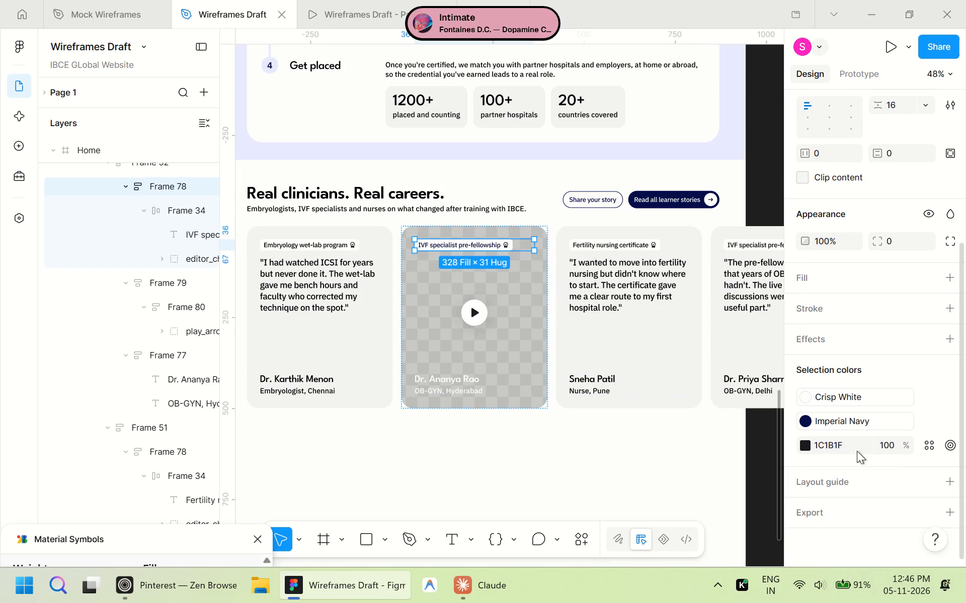
pyautogui.click(928, 445)
pyautogui.click(654, 414)
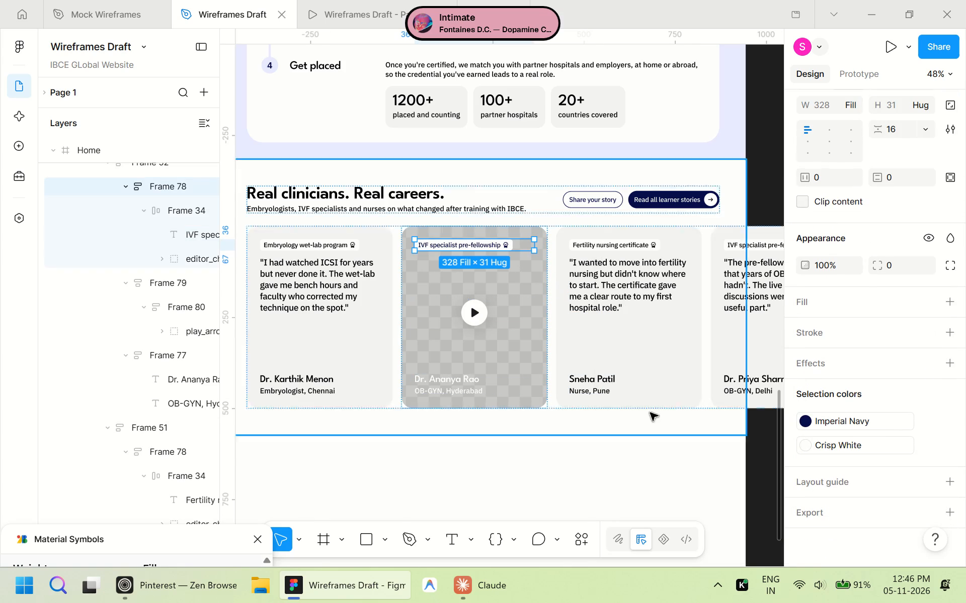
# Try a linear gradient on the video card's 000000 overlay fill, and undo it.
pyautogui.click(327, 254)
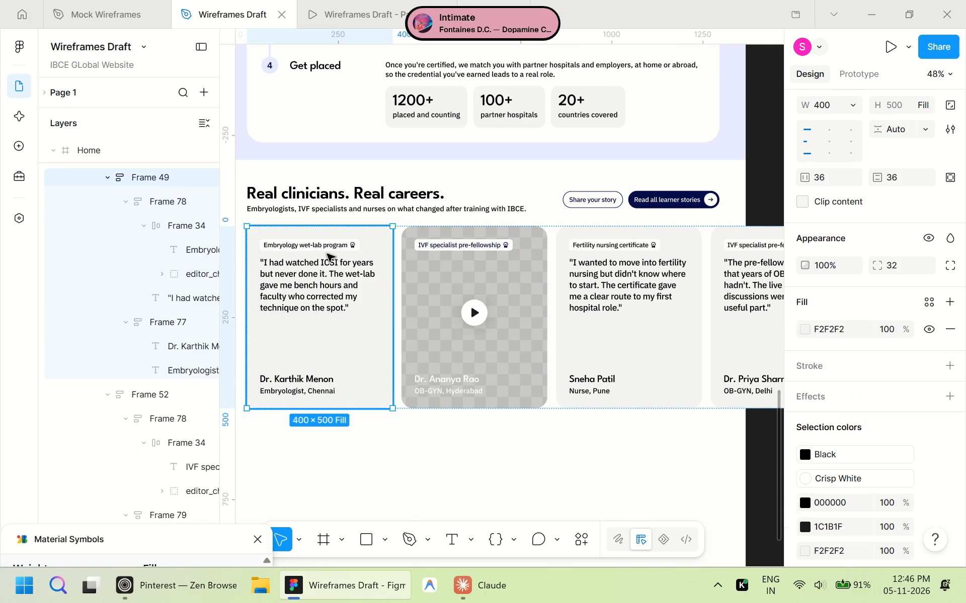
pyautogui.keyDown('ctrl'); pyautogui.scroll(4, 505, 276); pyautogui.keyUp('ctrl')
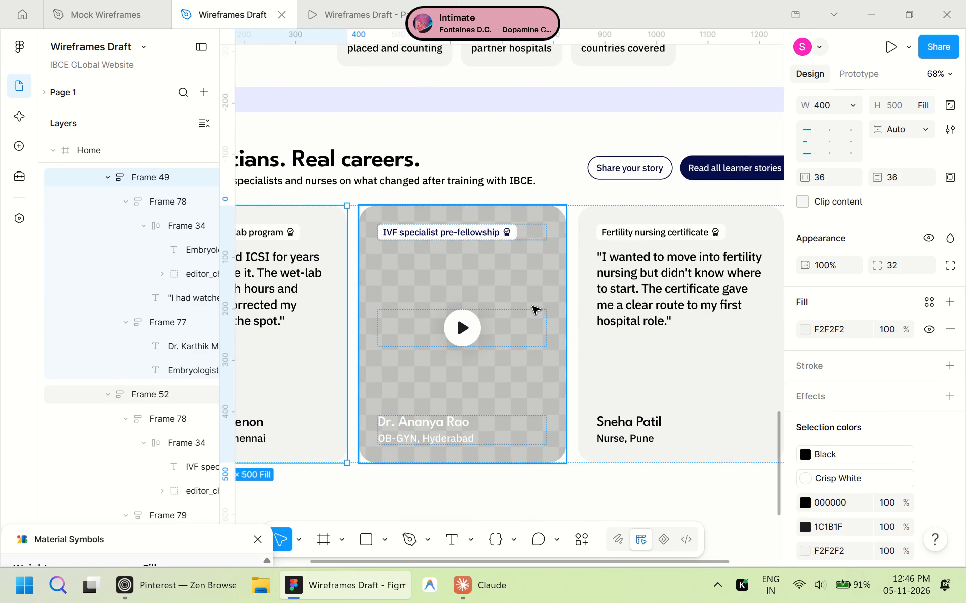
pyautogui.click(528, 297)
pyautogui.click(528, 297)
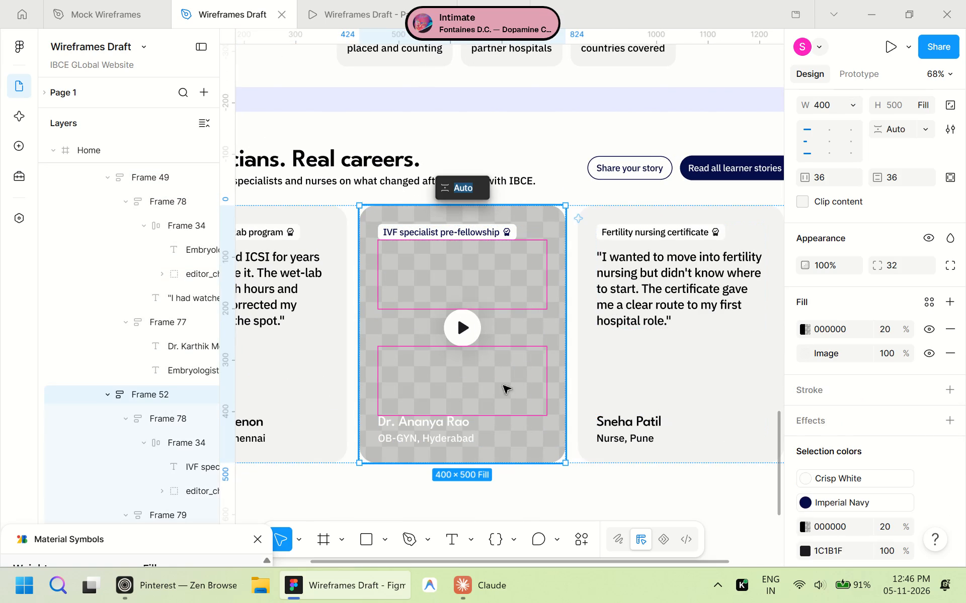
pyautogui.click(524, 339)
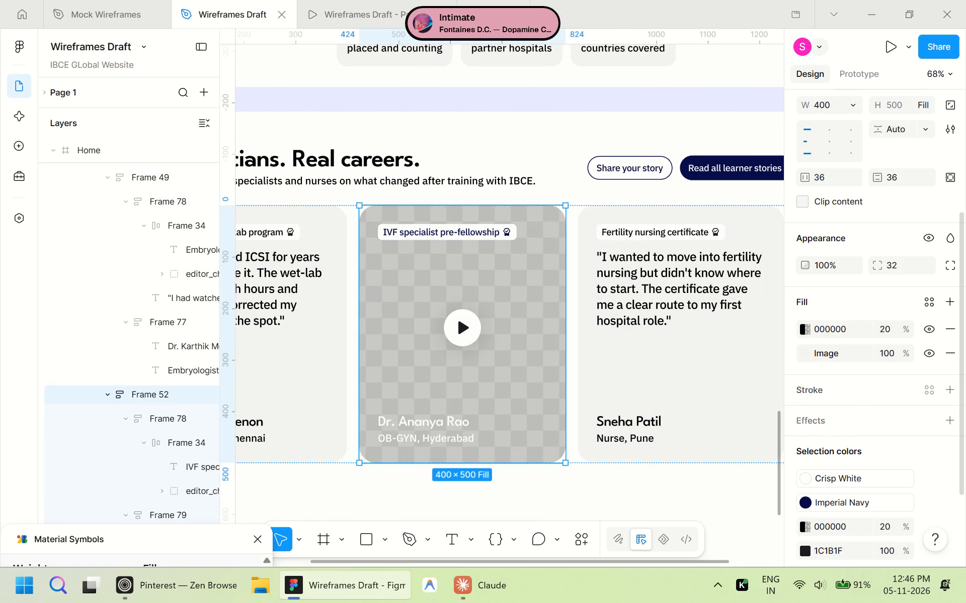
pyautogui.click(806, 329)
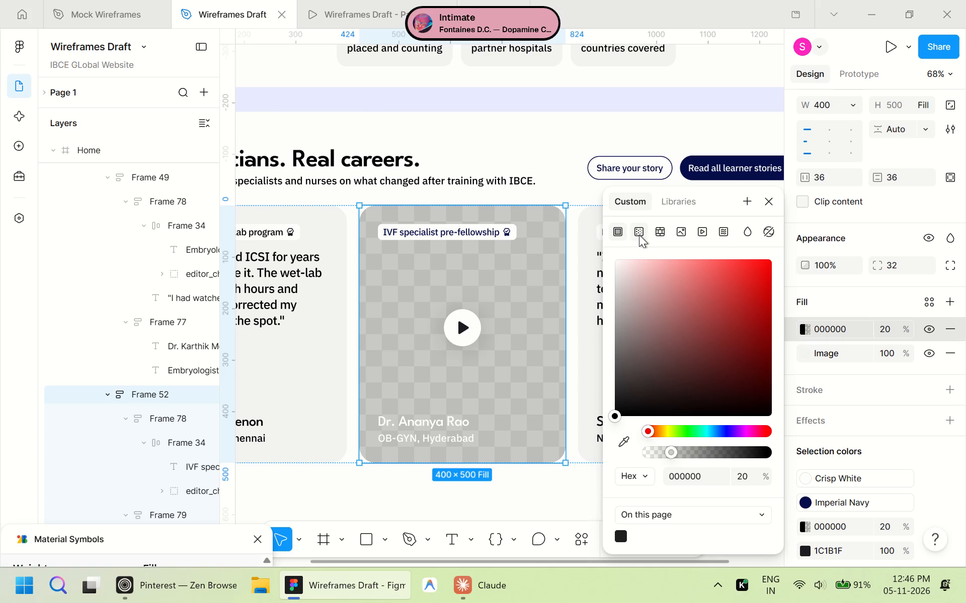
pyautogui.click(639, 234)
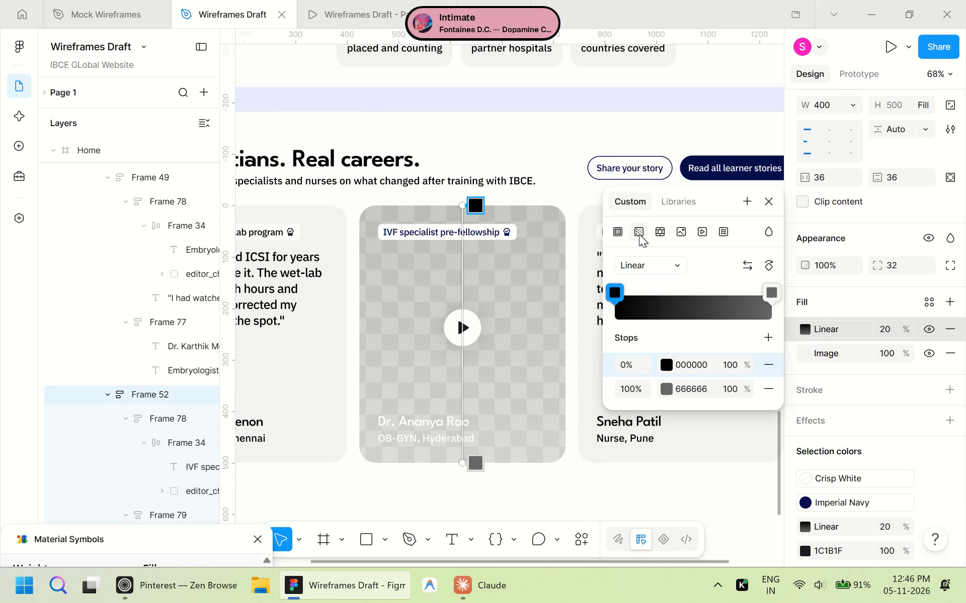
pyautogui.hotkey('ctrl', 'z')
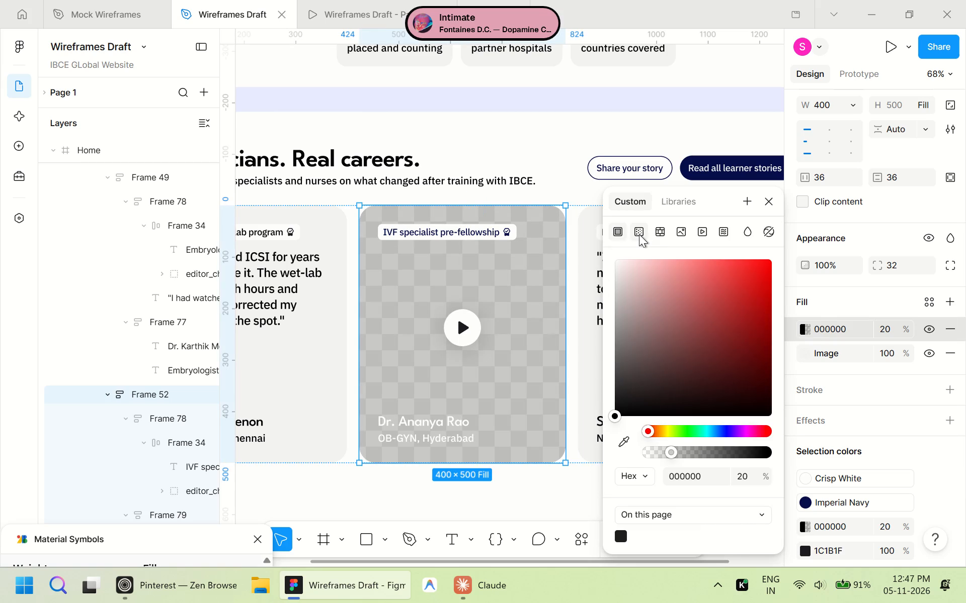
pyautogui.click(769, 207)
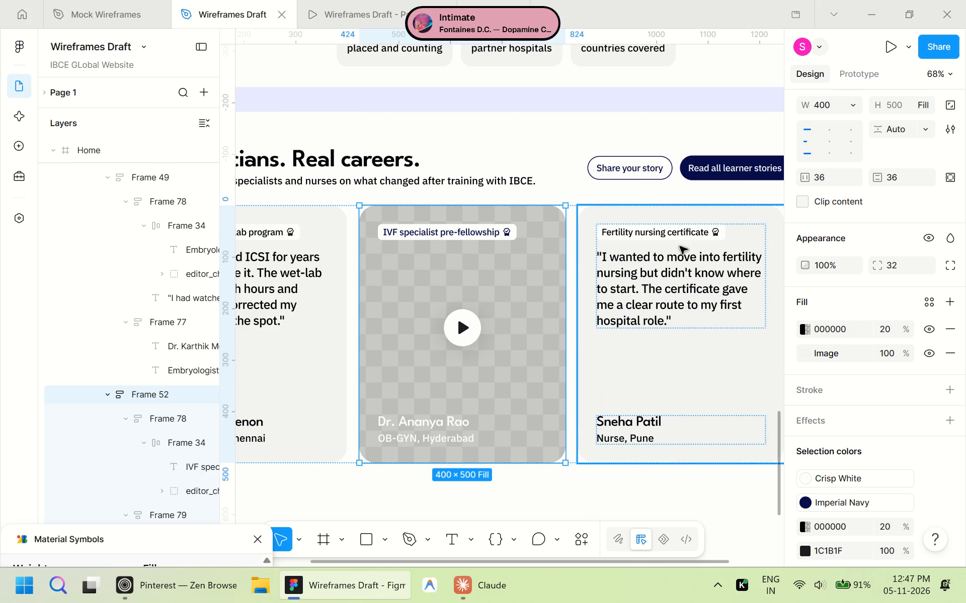
# Try the video card's 000000 overlay fill at 40% opacity, and settle on 30%.
pyautogui.click(892, 327)
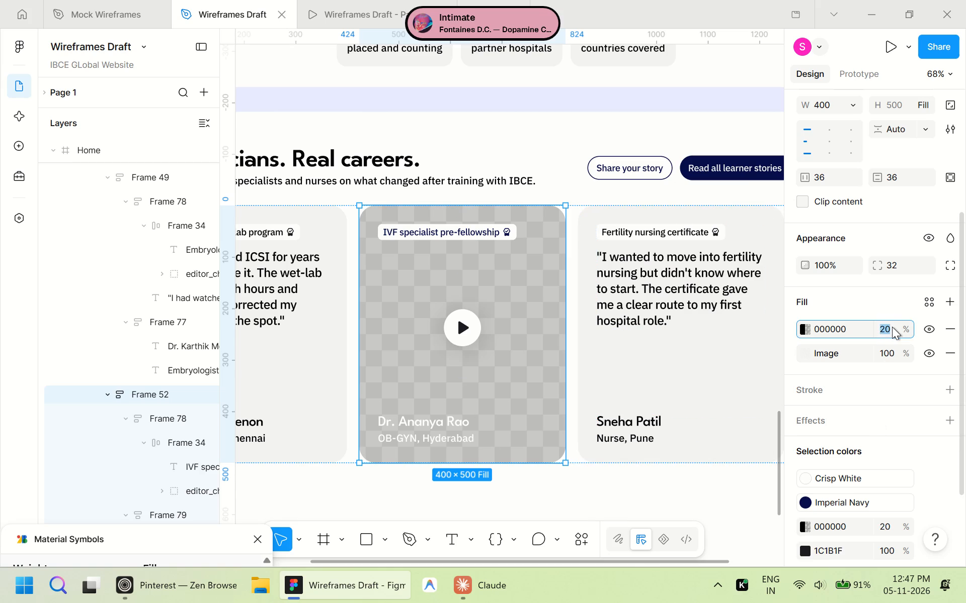
pyautogui.write('40')
pyautogui.press('Return')
pyautogui.click(892, 327)
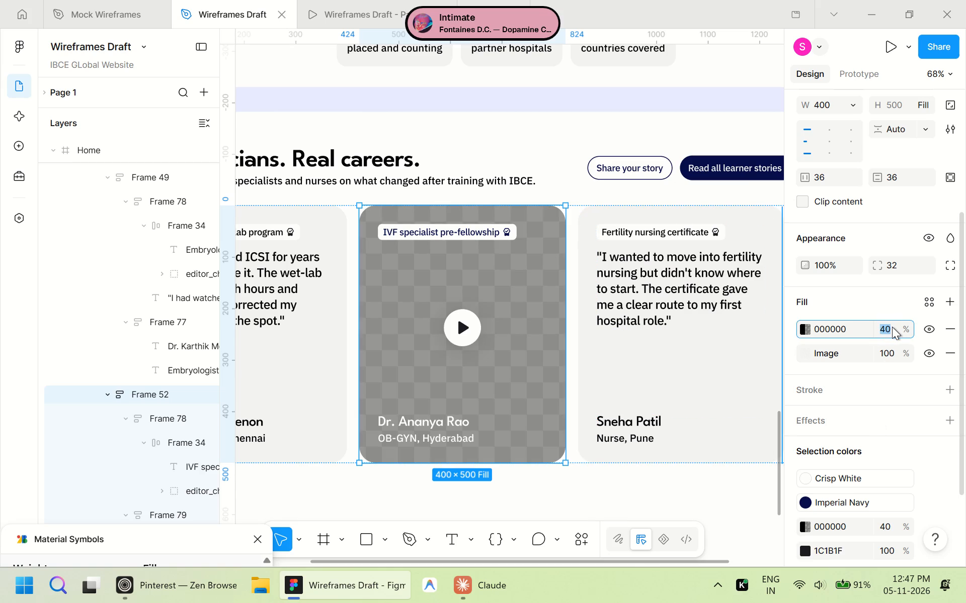
pyautogui.write('30')
pyautogui.press('Return')
# Change the video card's overlay to a linear gradient, set its end stop to 000000, add a 47% stop and open that stop's opacity for editing.
pyautogui.keyDown('ctrl'); pyautogui.scroll(-5, 627, 384); pyautogui.keyUp('ctrl')
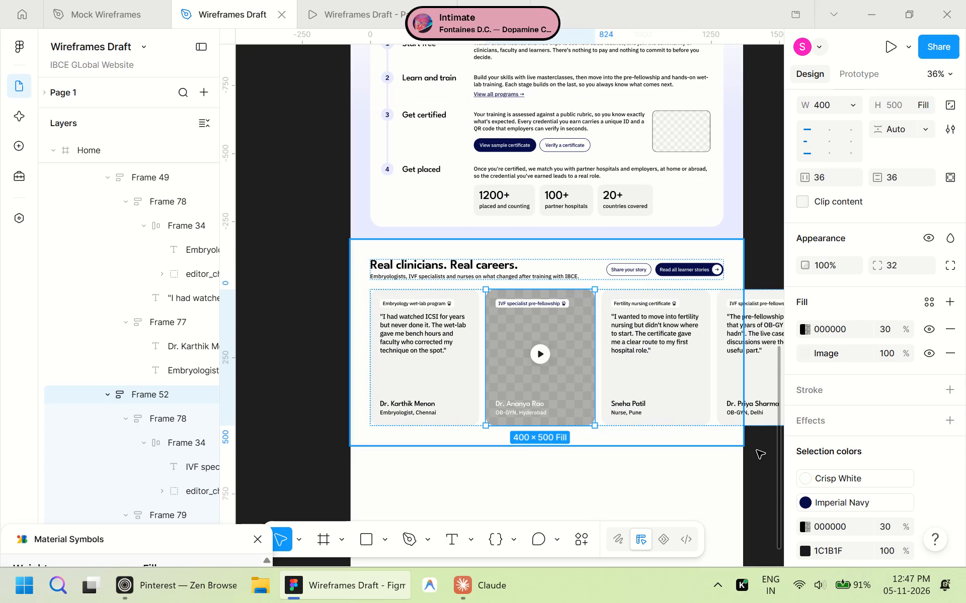
pyautogui.click(757, 450)
pyautogui.scroll(-3, 576, 427)
pyautogui.keyDown('ctrl'); pyautogui.scroll(2, 530, 342); pyautogui.keyUp('ctrl')
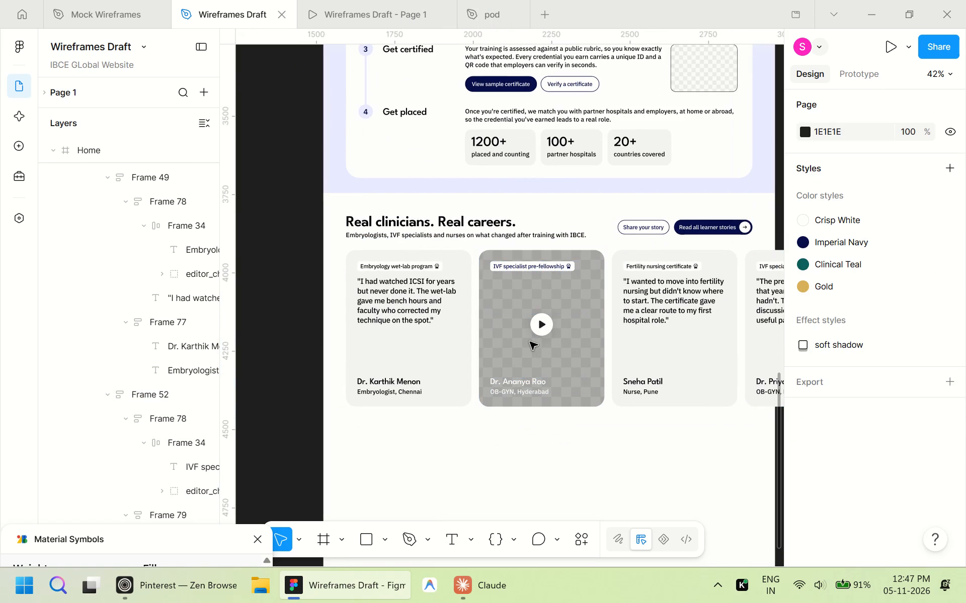
pyautogui.tripleClick(568, 365)
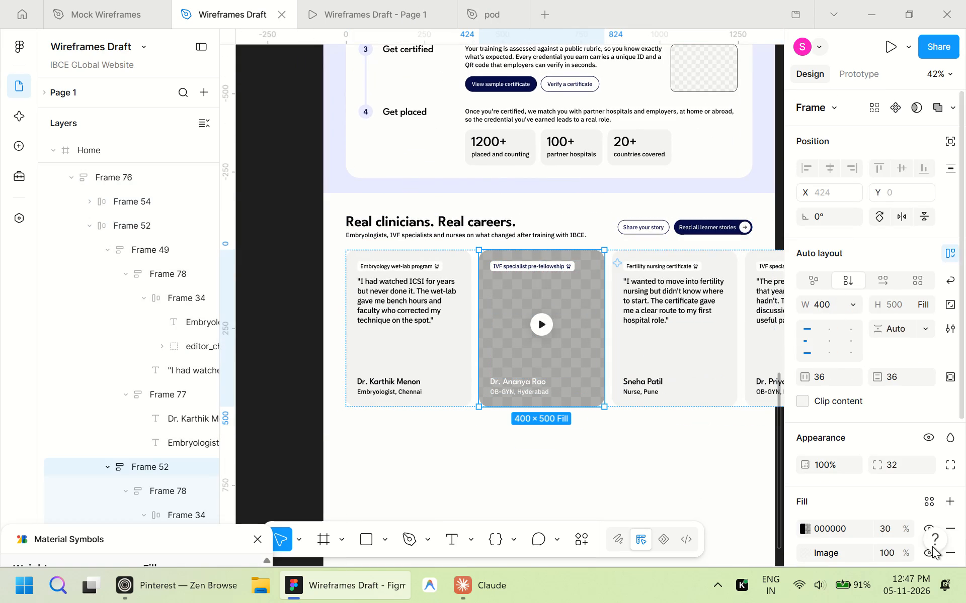
pyautogui.click(802, 527)
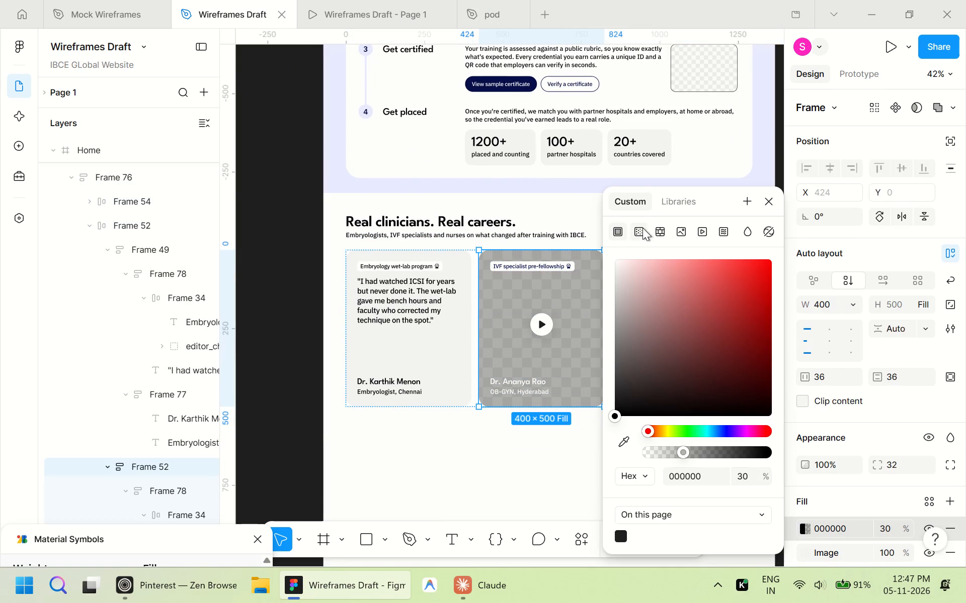
pyautogui.click(641, 231)
pyautogui.keyDown('ctrl'); pyautogui.scroll(3, 573, 355); pyautogui.keyUp('ctrl')
pyautogui.keyDown('shift'); pyautogui.scroll(-2, 540, 351); pyautogui.keyUp('shift')
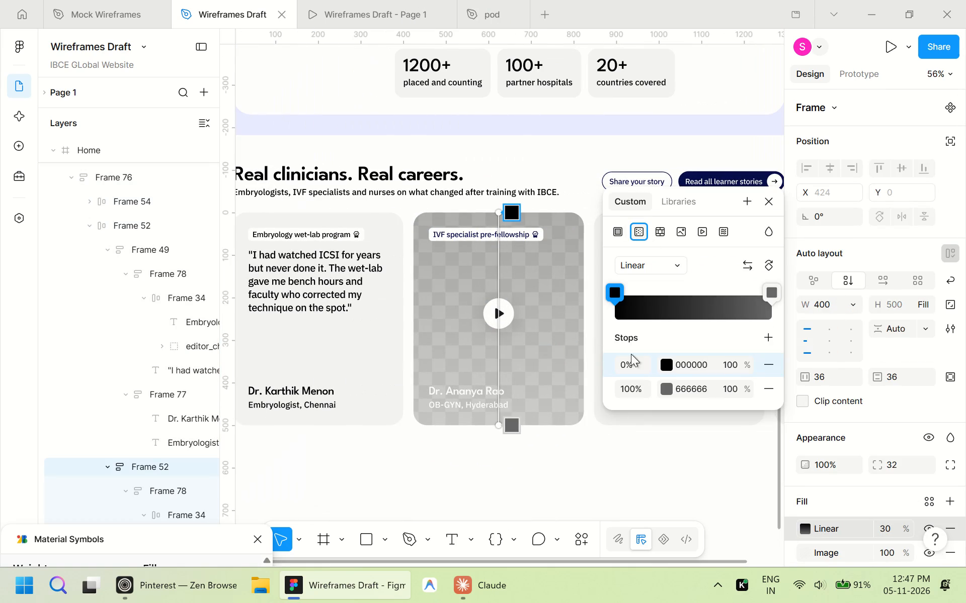
pyautogui.doubleClick(697, 386)
pyautogui.press('0')
pyautogui.press('Return')
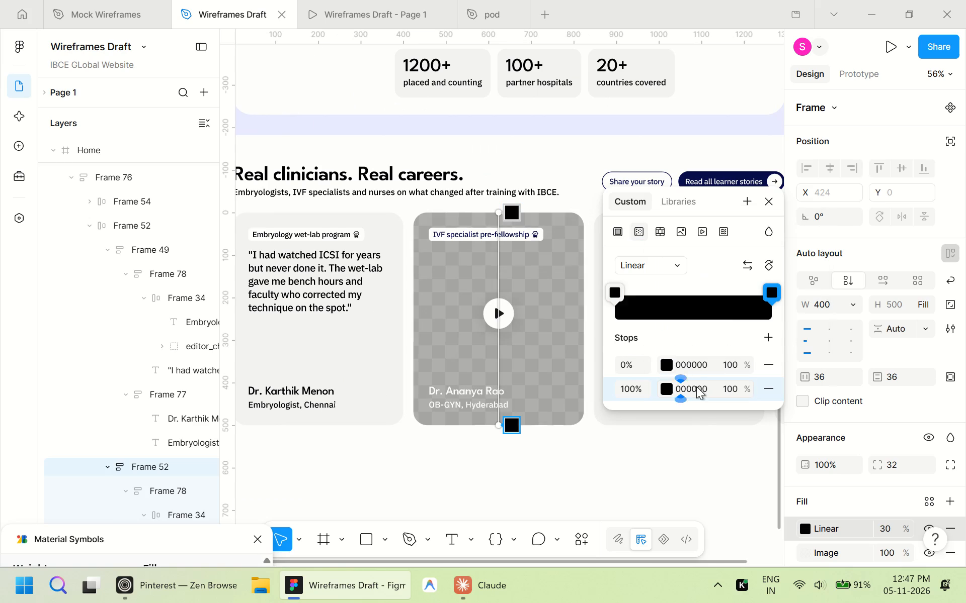
pyautogui.click(689, 306)
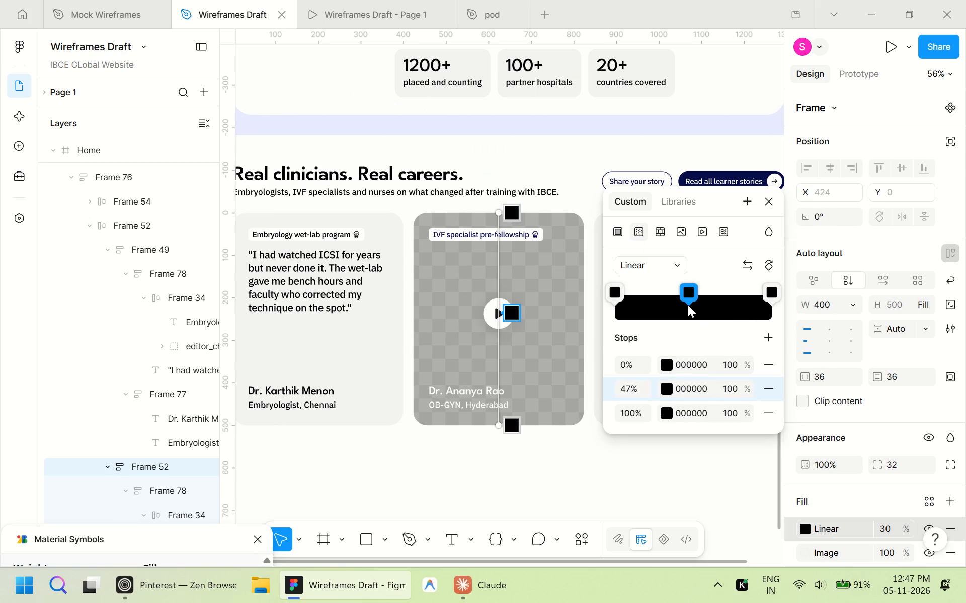
pyautogui.click(736, 387)
# Set the opacity of the 47% gradient stop on the video card's overlay to 0%.
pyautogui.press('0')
pyautogui.press('Return')
# Remove the overlay gradient's 0% stop and move its transparent stop to 50%.
pyautogui.keyDown('ctrl'); pyautogui.scroll(5, 484, 412); pyautogui.keyUp('ctrl')
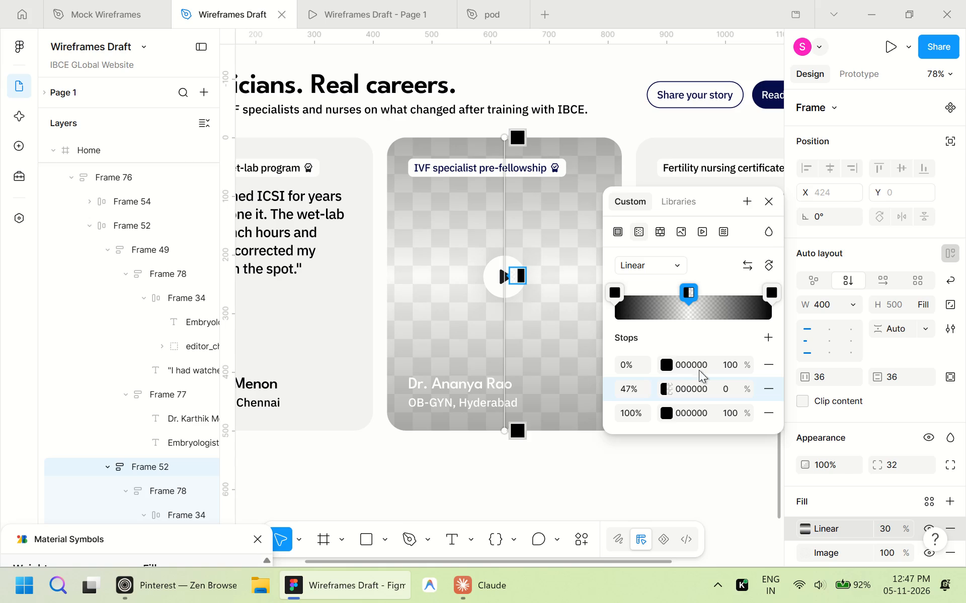
pyautogui.click(765, 366)
pyautogui.doubleClick(629, 368)
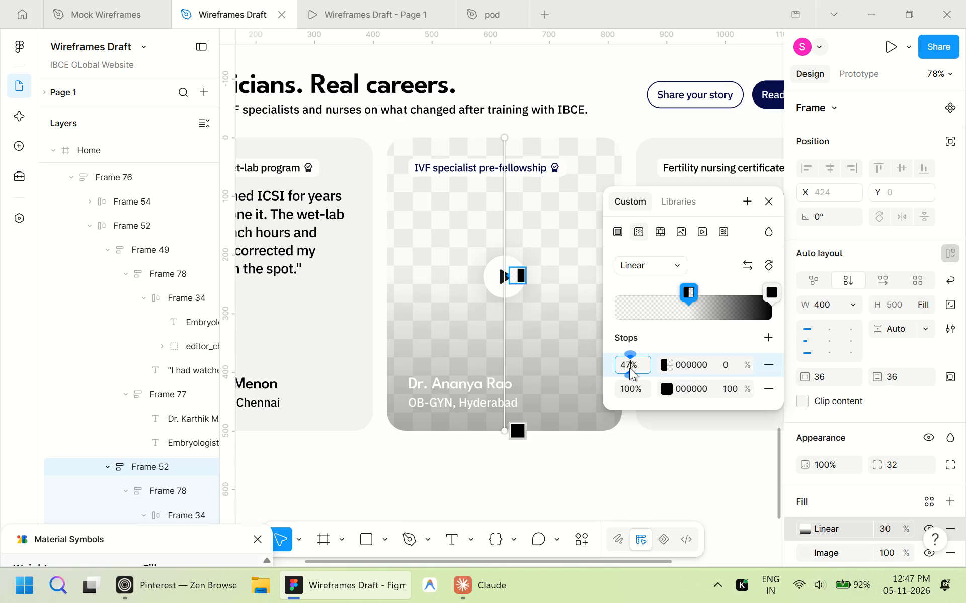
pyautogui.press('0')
pyautogui.press('BackSpace')
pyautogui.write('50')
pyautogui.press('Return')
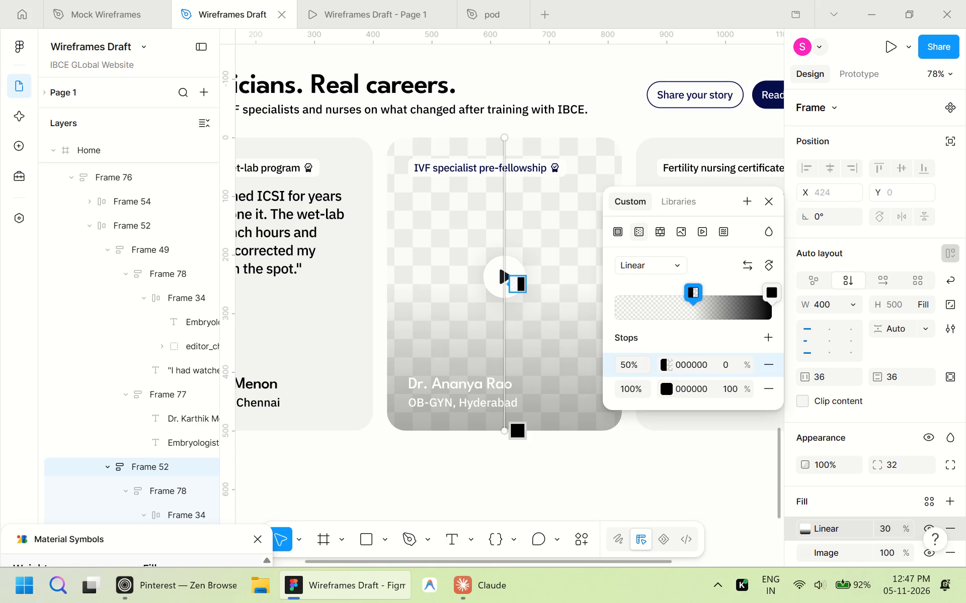
pyautogui.click(769, 197)
pyautogui.click(623, 483)
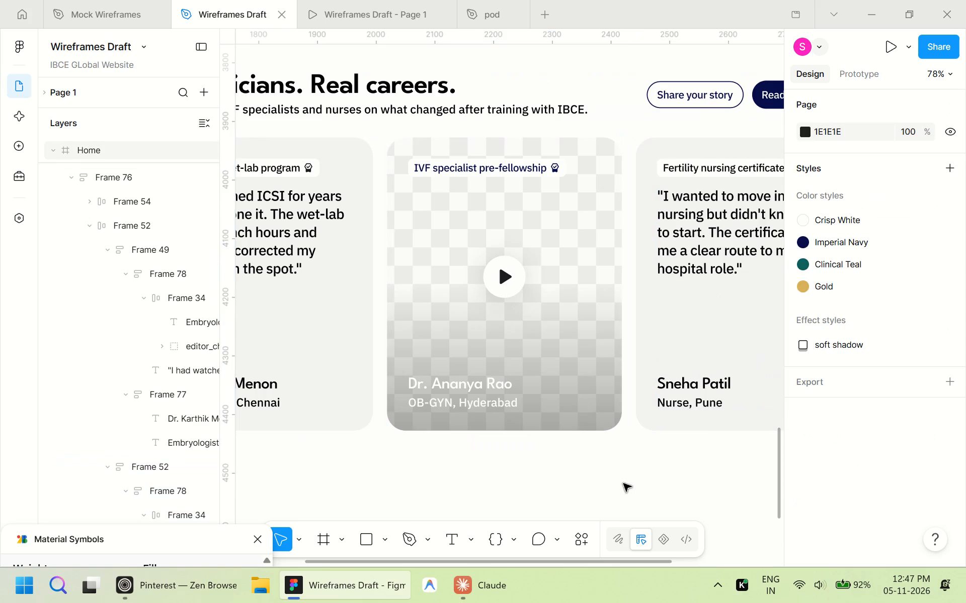
# Set the video card's linear gradient overlay fill to 50% opacity.
pyautogui.keyDown('ctrl'); pyautogui.scroll(-5, 623, 483); pyautogui.keyUp('ctrl')
pyautogui.tripleClick(600, 423)
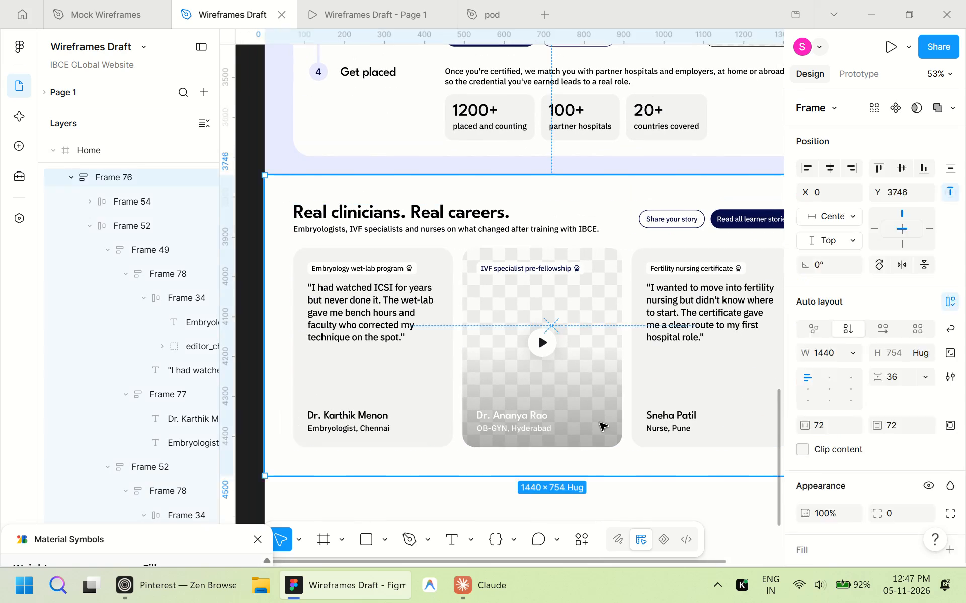
pyautogui.click(891, 525)
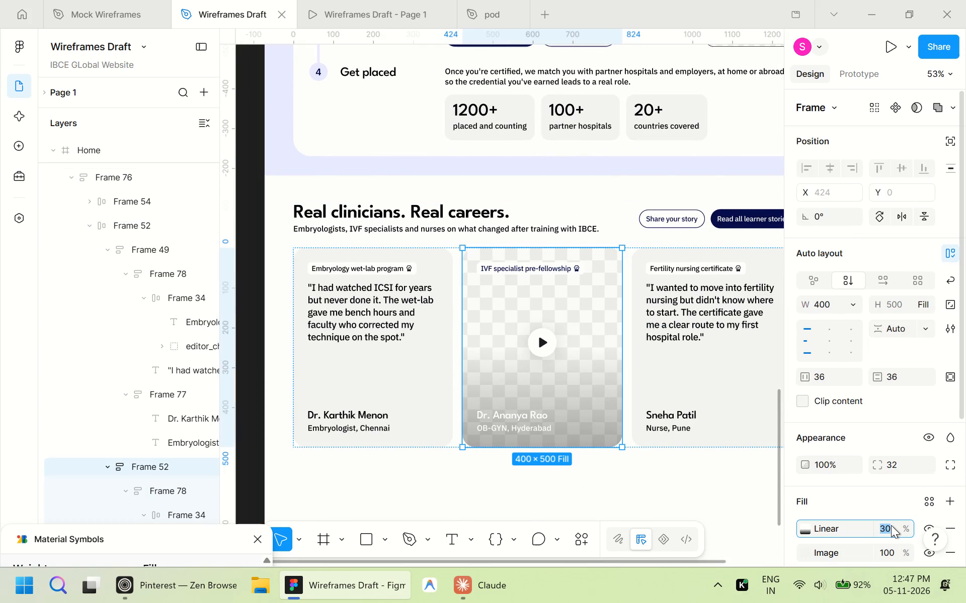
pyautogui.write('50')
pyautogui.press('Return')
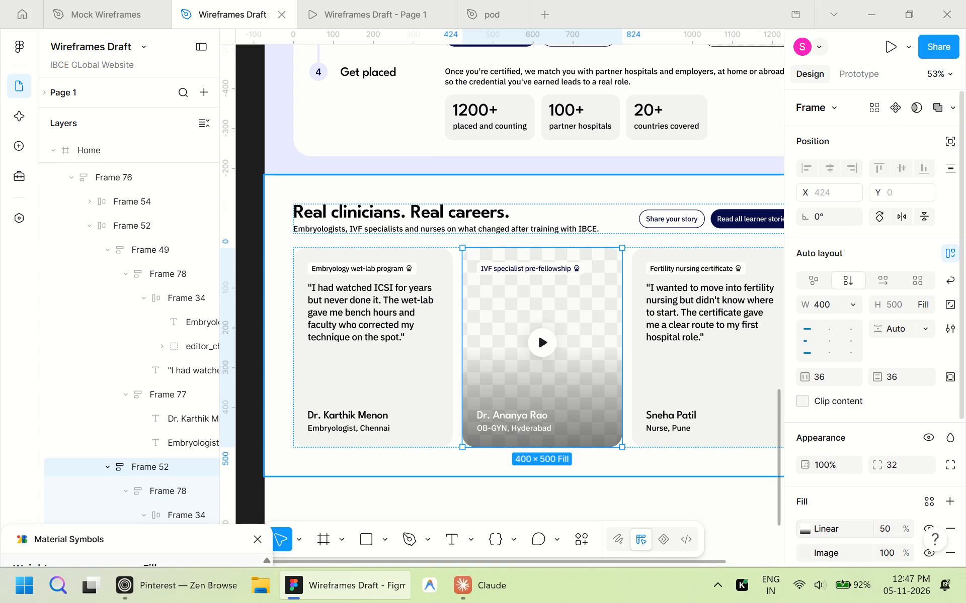
pyautogui.click(652, 501)
pyautogui.keyDown('ctrl'); pyautogui.scroll(-2, 657, 499); pyautogui.keyUp('ctrl')
pyautogui.keyDown('shift'); pyautogui.scroll(-6, 657, 499); pyautogui.keyUp('shift')
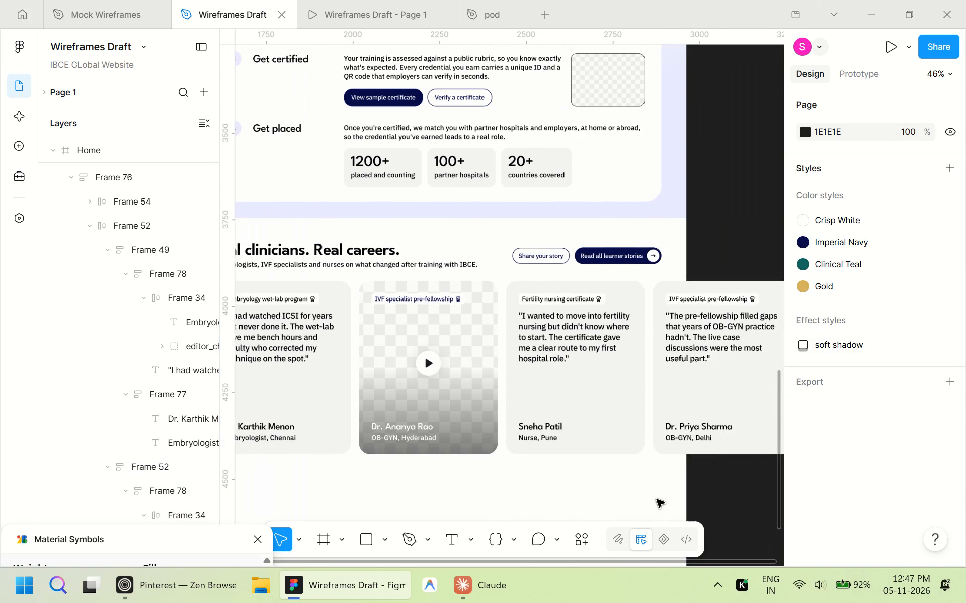
pyautogui.keyDown('shift'); pyautogui.scroll(2, 657, 499); pyautogui.keyUp('shift')
pyautogui.doubleClick(300, 321)
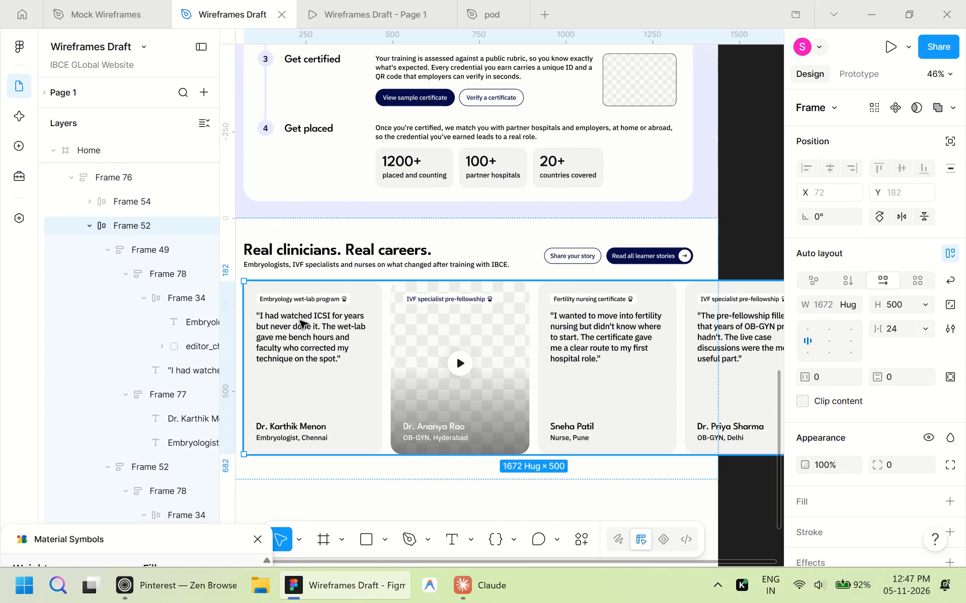
pyautogui.tripleClick(326, 297)
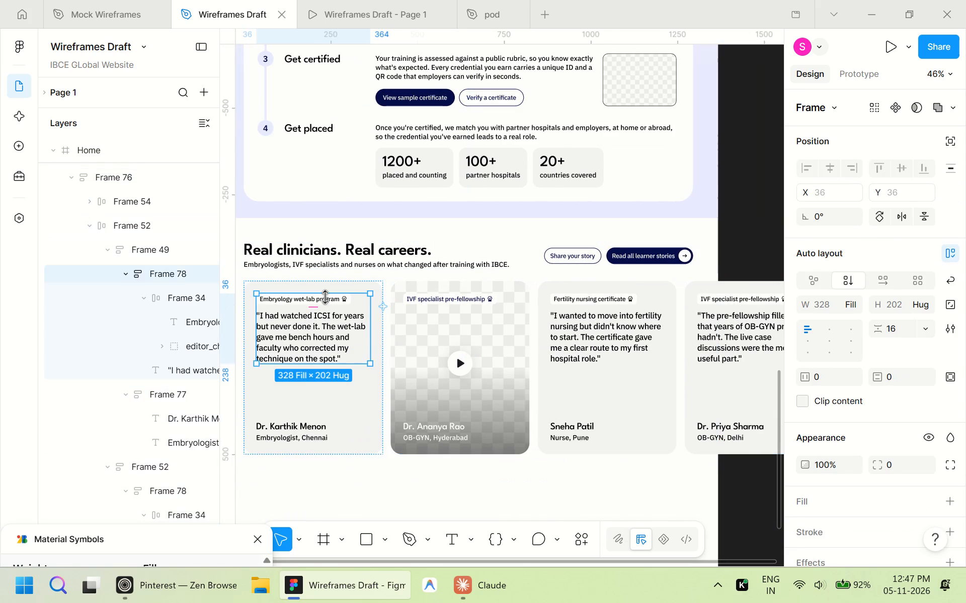
pyautogui.click(326, 297)
pyautogui.keyDown('shift'); pyautogui.click(606, 298); pyautogui.keyUp('shift')
pyautogui.keyDown('shift'); pyautogui.doubleClick(606, 298); pyautogui.keyUp('shift')
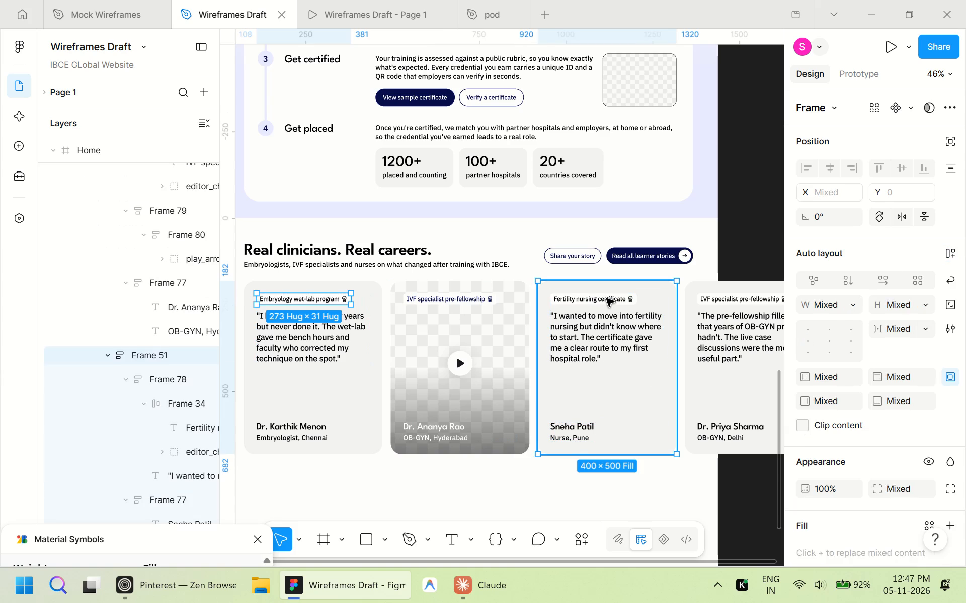
pyautogui.keyDown('shift'); pyautogui.click(727, 304); pyautogui.keyUp('shift')
pyautogui.keyDown('shift'); pyautogui.tripleClick(731, 301); pyautogui.keyUp('shift')
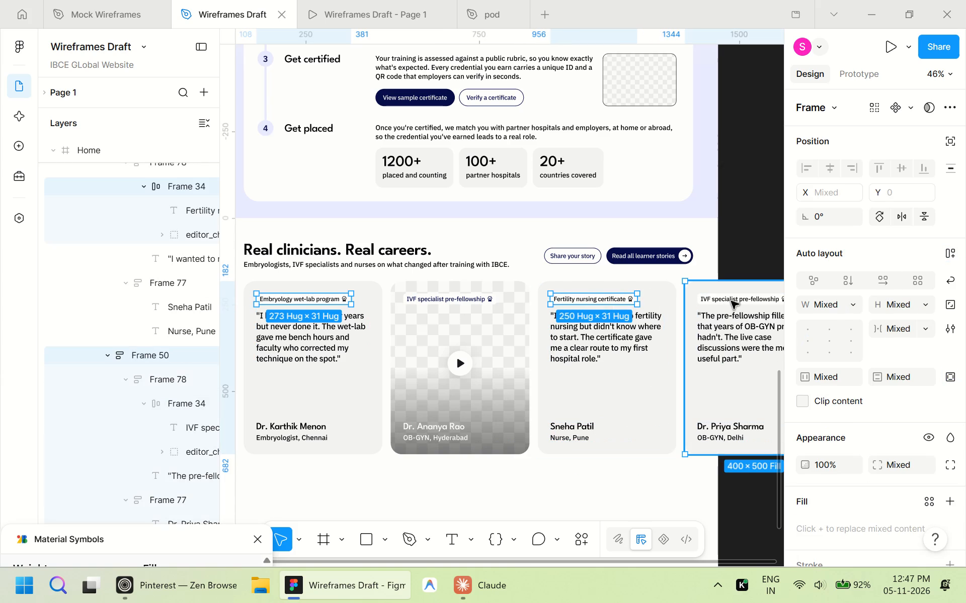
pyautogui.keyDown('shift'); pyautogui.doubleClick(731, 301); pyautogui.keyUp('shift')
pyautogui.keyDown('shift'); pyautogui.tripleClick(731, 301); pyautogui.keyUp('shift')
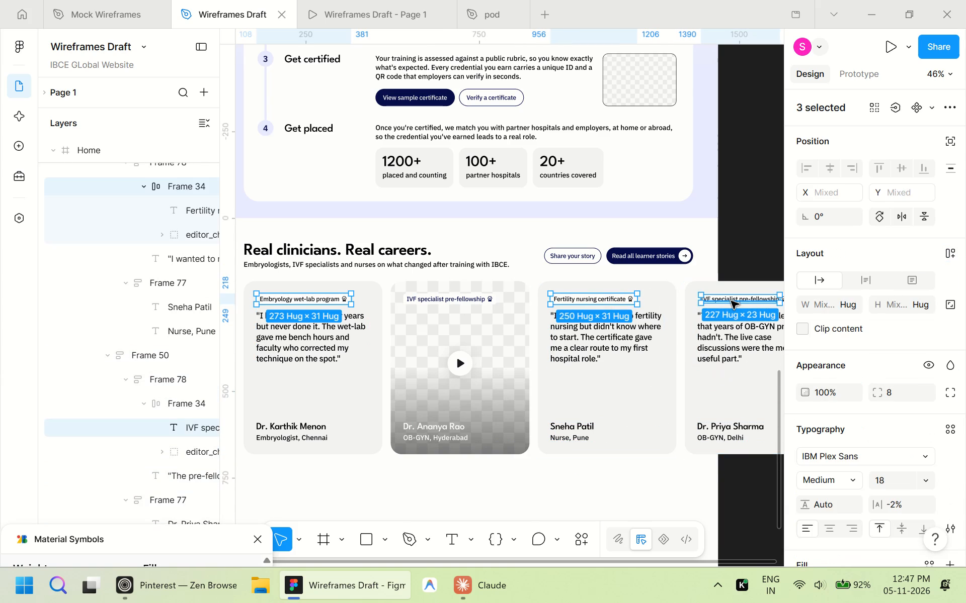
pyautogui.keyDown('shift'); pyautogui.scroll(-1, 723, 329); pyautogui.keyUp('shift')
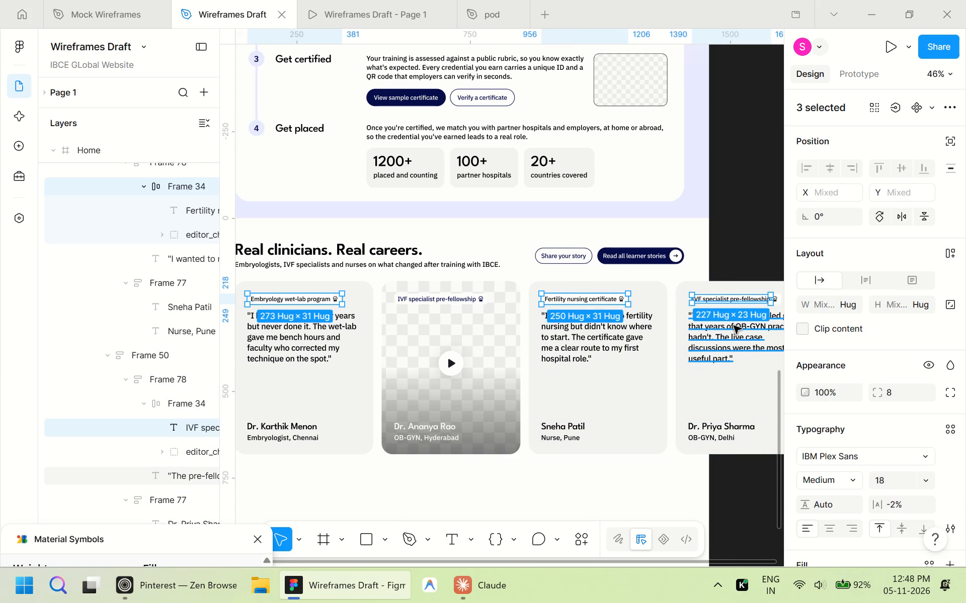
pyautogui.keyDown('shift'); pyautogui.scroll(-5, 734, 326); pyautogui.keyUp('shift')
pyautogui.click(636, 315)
# Select the program chips on all four story cards together and replace their 1C1B1F color with the Imperial Navy style.
pyautogui.tripleClick(493, 299)
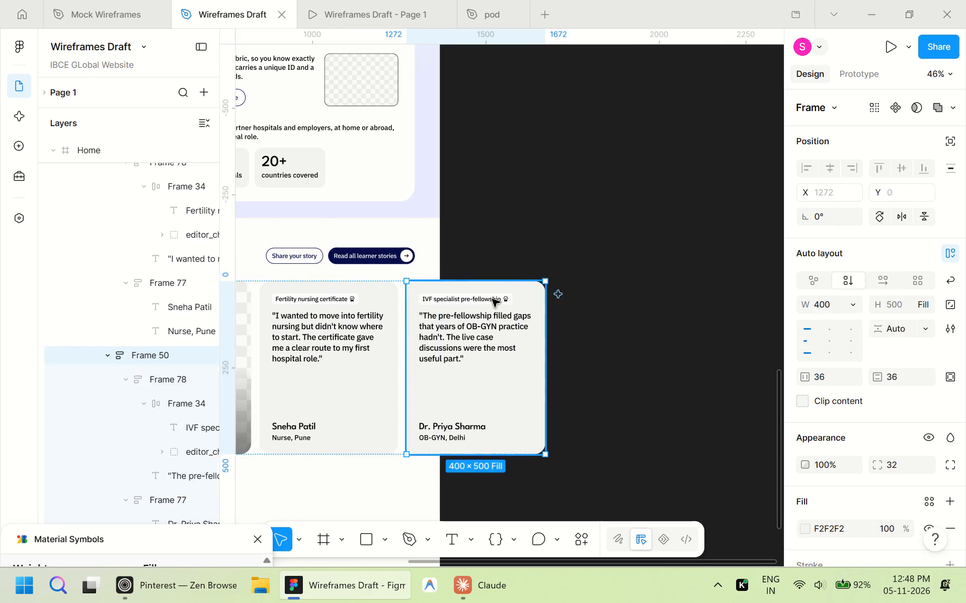
pyautogui.click(492, 299)
pyautogui.keyDown('shift'); pyautogui.tripleClick(340, 301); pyautogui.keyUp('shift')
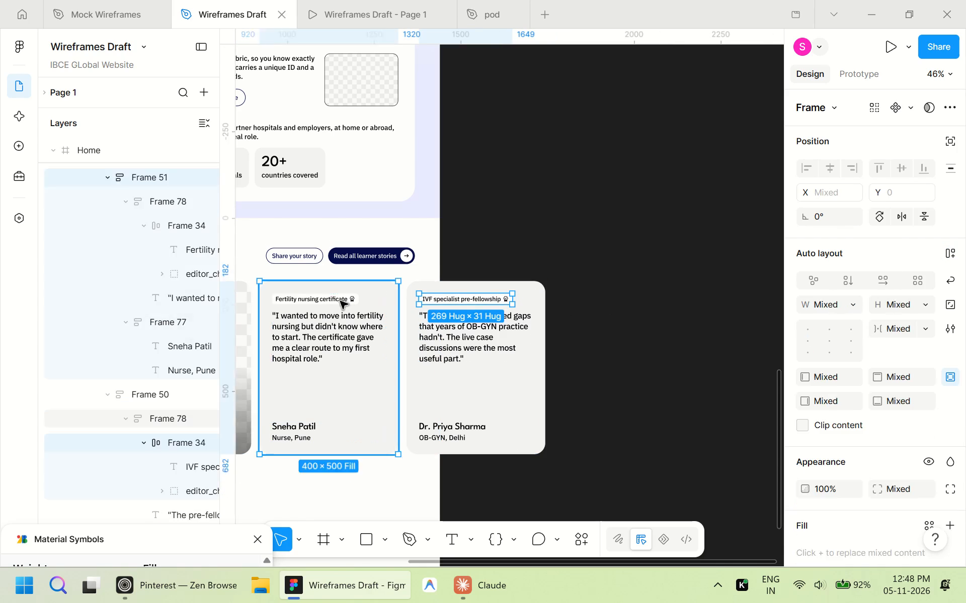
pyautogui.keyDown('shift'); pyautogui.scroll(6, 342, 301); pyautogui.keyUp('shift')
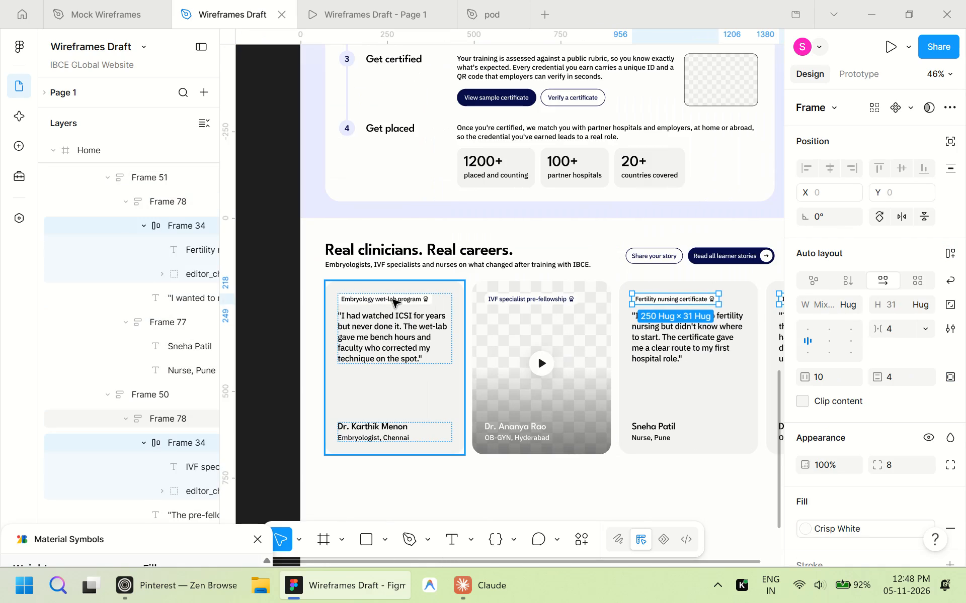
pyautogui.keyDown('shift'); pyautogui.tripleClick(392, 299); pyautogui.keyUp('shift')
pyautogui.keyDown('shift'); pyautogui.click(560, 296); pyautogui.keyUp('shift')
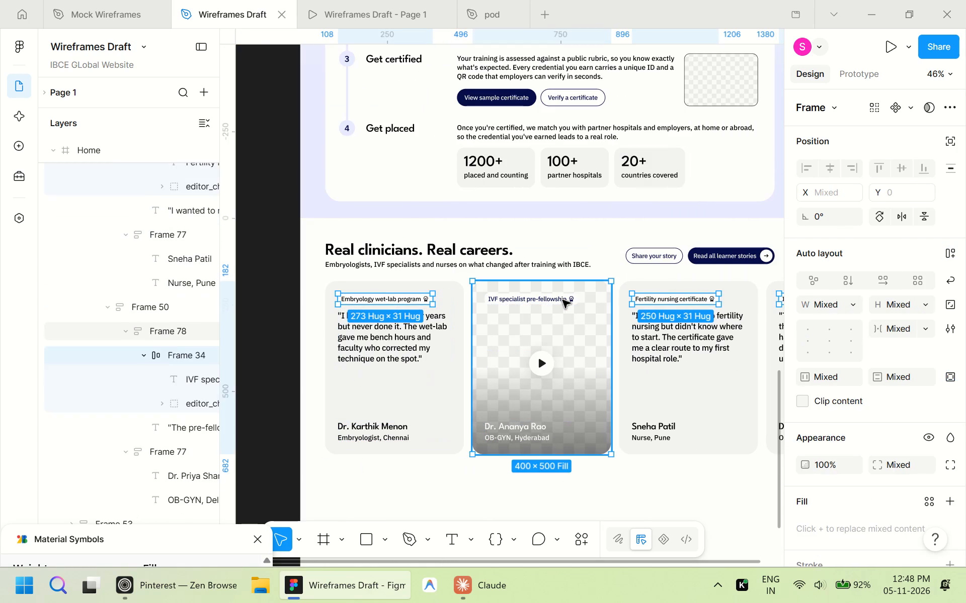
pyautogui.keyDown('shift'); pyautogui.tripleClick(562, 300); pyautogui.keyUp('shift')
pyautogui.keyDown('shift'); pyautogui.scroll(-2, 585, 405); pyautogui.keyUp('shift')
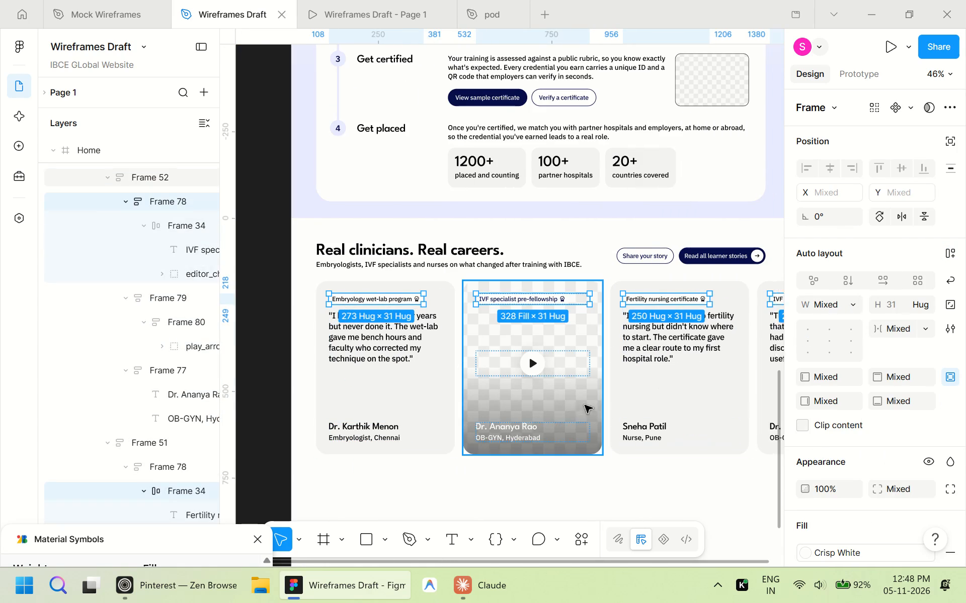
pyautogui.keyDown('shift'); pyautogui.scroll(-4, 585, 405); pyautogui.keyUp('shift')
pyautogui.scroll(-4, 857, 418)
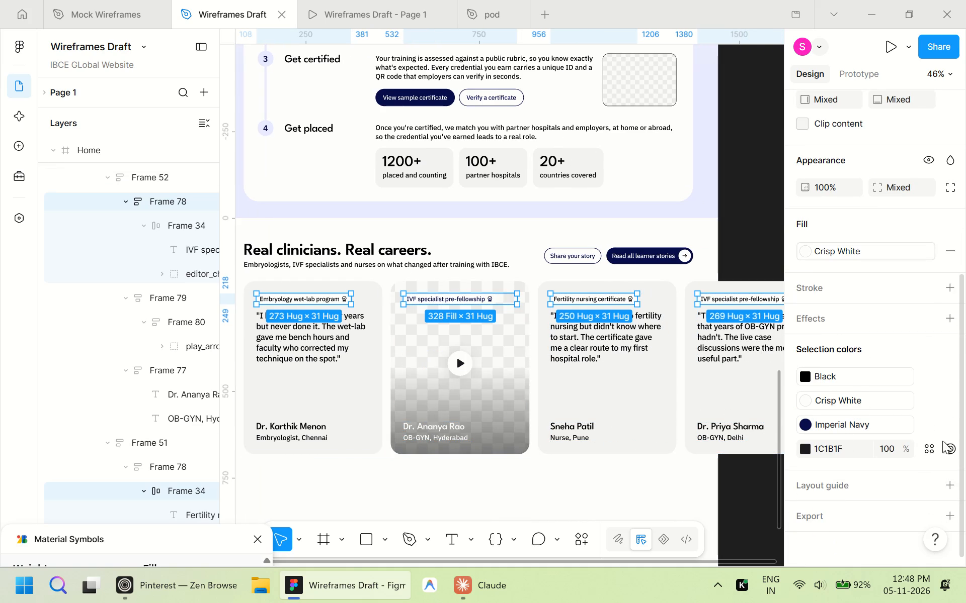
pyautogui.click(930, 448)
pyautogui.click(672, 412)
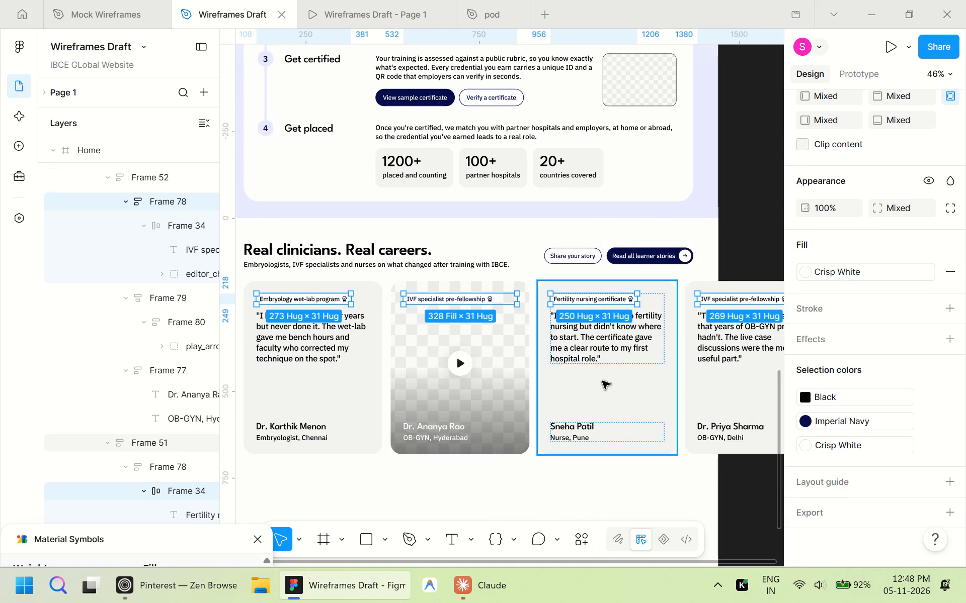
# Replace the remaining Black color in the four selected program chips with the Imperial Navy style and deselect them.
pyautogui.click(857, 398)
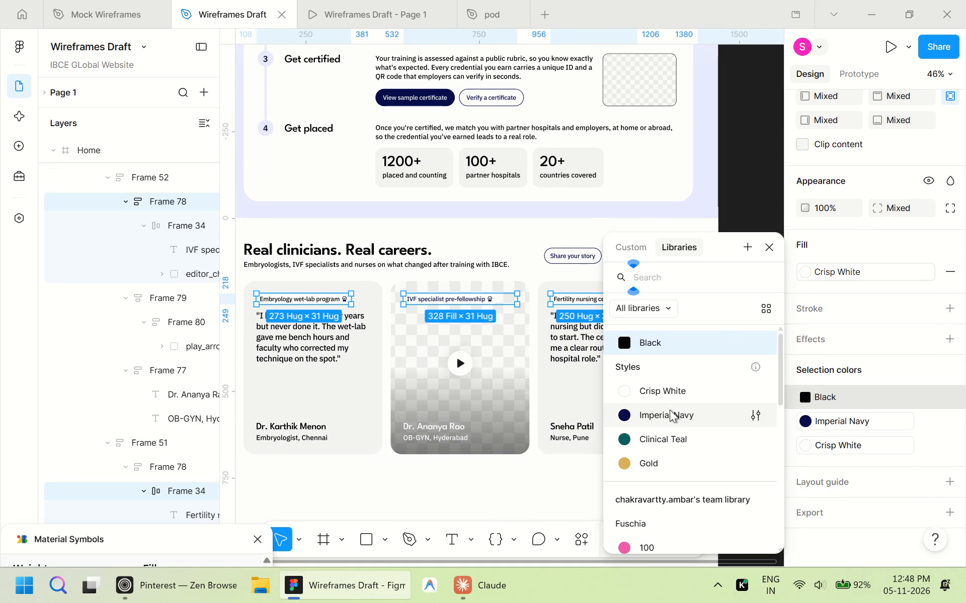
pyautogui.click(667, 413)
pyautogui.keyDown('ctrl'); pyautogui.scroll(-3, 569, 410); pyautogui.keyUp('ctrl')
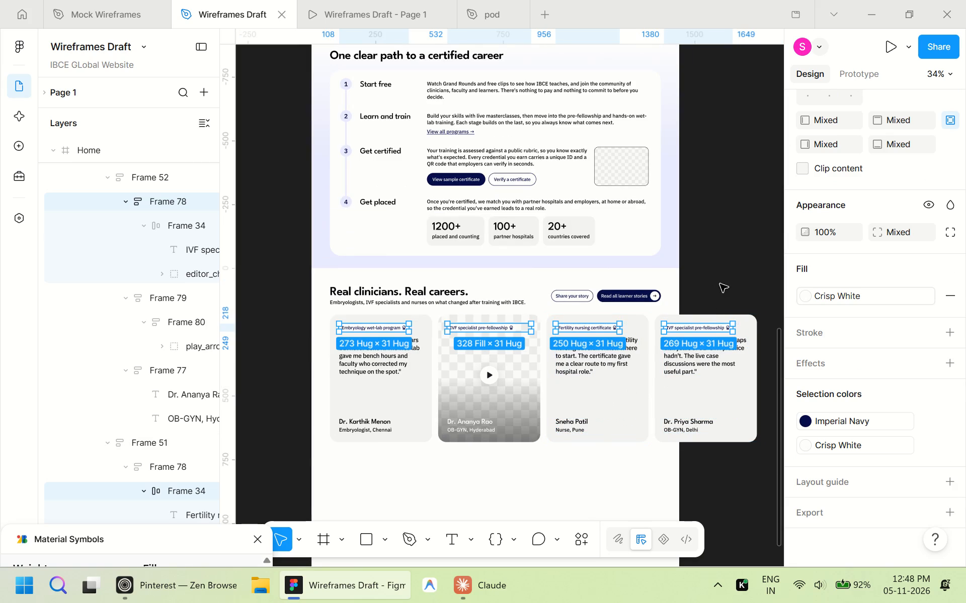
pyautogui.click(730, 280)
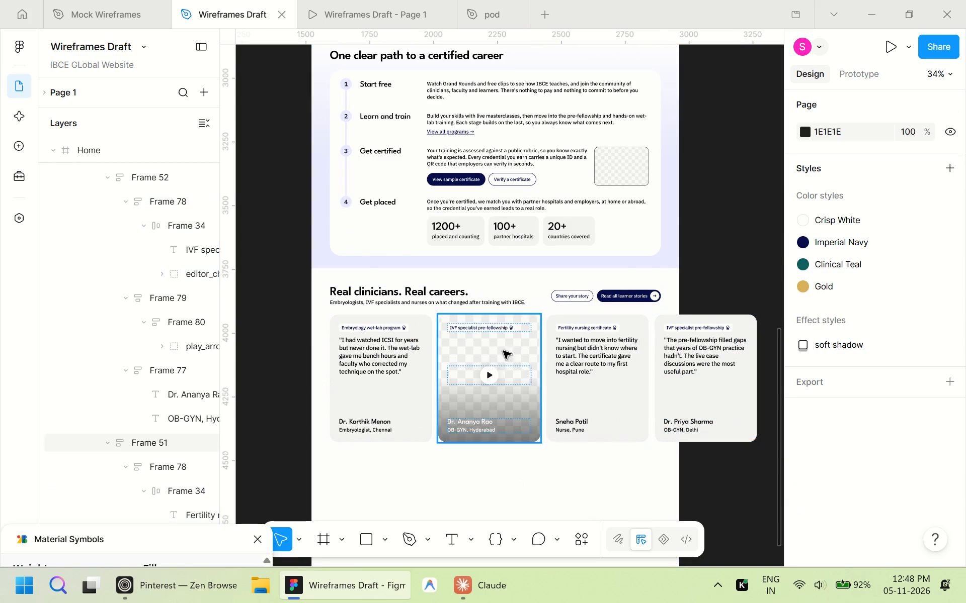
# Examine the video card's gradient overlay and the recolored chips up close and alongside the neighbouring story cards.
pyautogui.keyDown('ctrl'); pyautogui.scroll(7, 475, 354); pyautogui.keyUp('ctrl')
pyautogui.scroll(-6, 543, 361)
pyautogui.scroll(1, 543, 361)
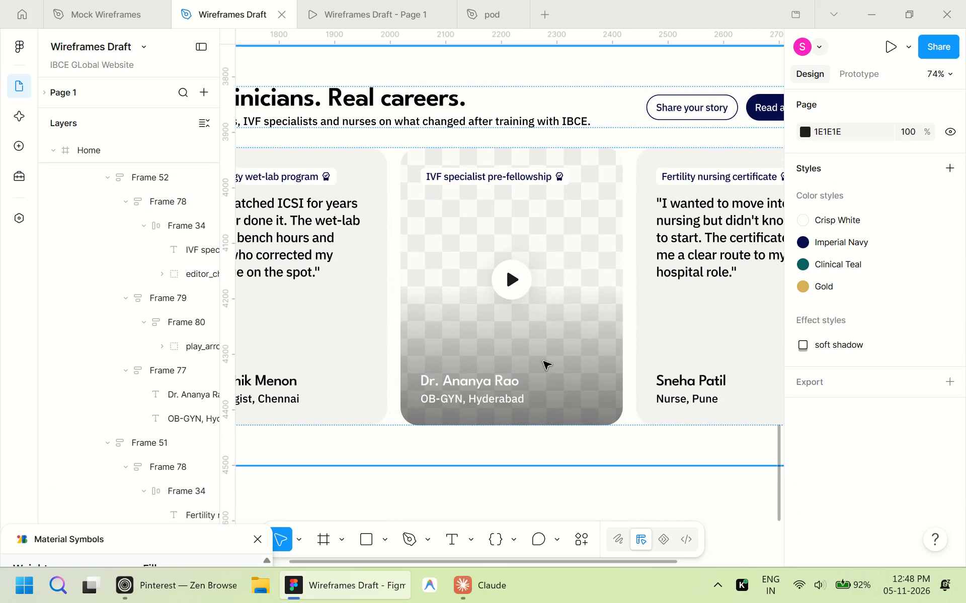
pyautogui.scroll(3, 543, 361)
pyautogui.keyDown('ctrl'); pyautogui.scroll(-5, 543, 361); pyautogui.keyUp('ctrl')
pyautogui.keyDown('shift'); pyautogui.scroll(-2, 543, 361); pyautogui.keyUp('shift')
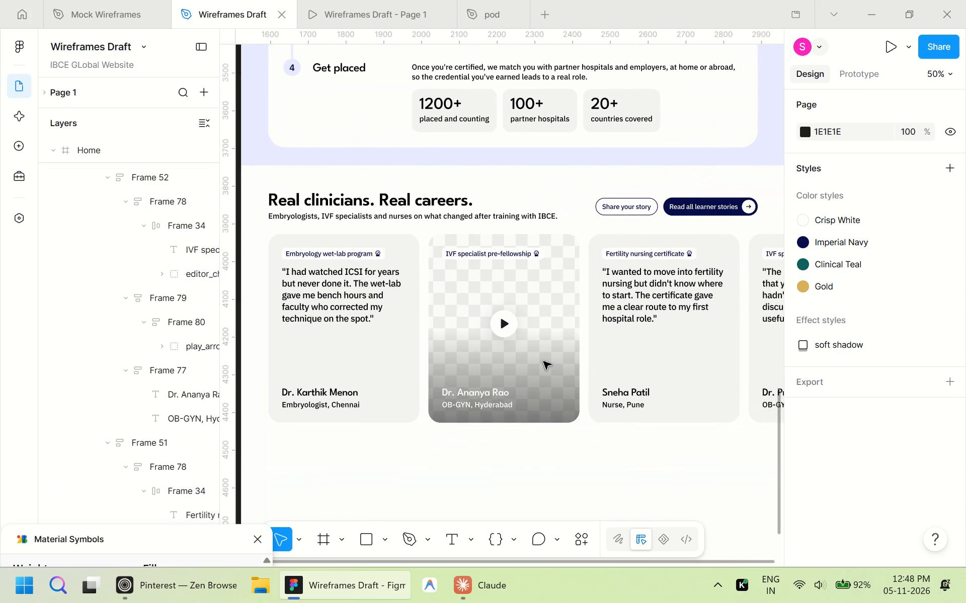
pyautogui.keyDown('shift'); pyautogui.scroll(-1, 543, 361); pyautogui.keyUp('shift')
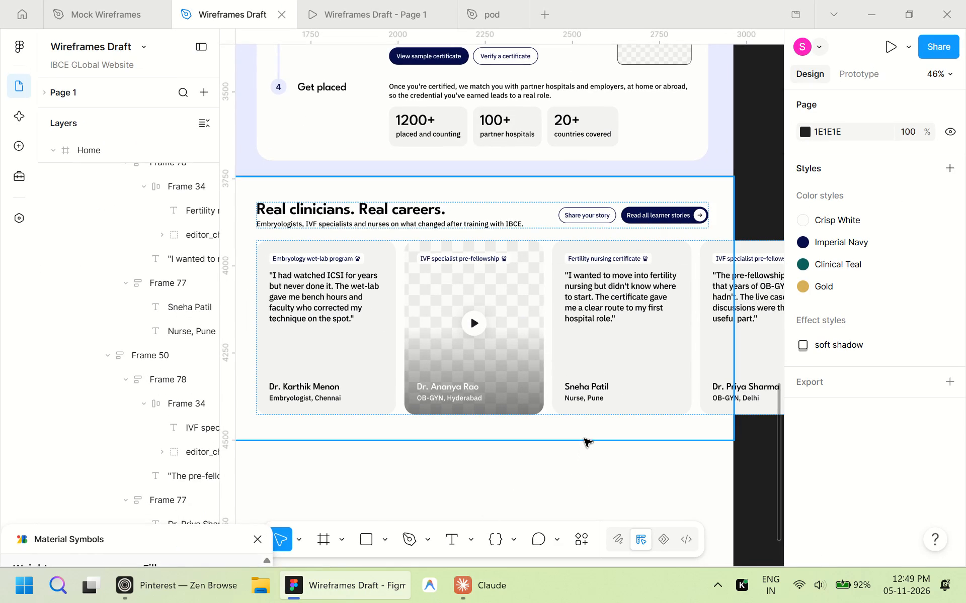
pyautogui.keyDown('shift'); pyautogui.scroll(4, 584, 439); pyautogui.keyUp('shift')
pyautogui.click(571, 492)
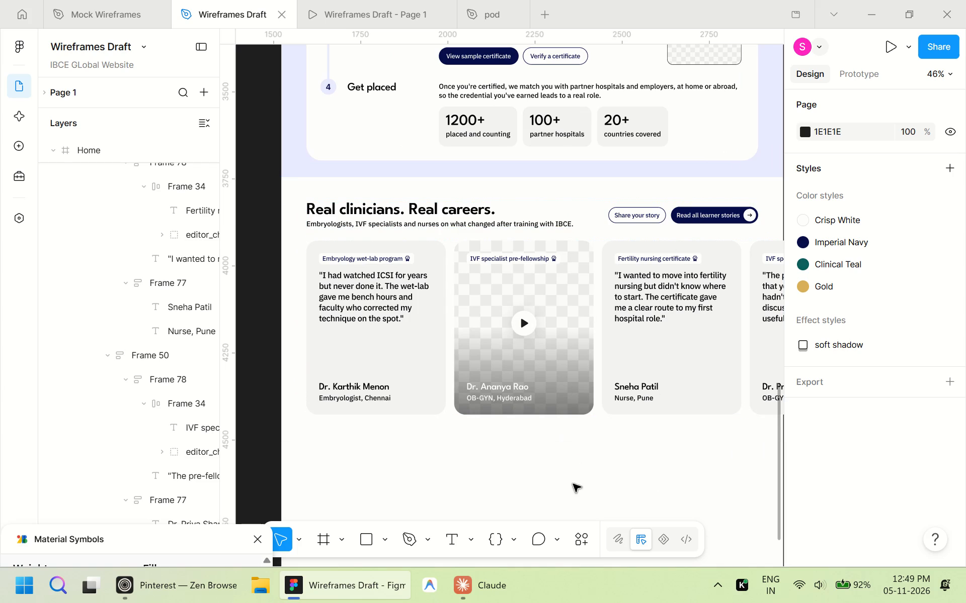
pyautogui.scroll(8, 691, 316)
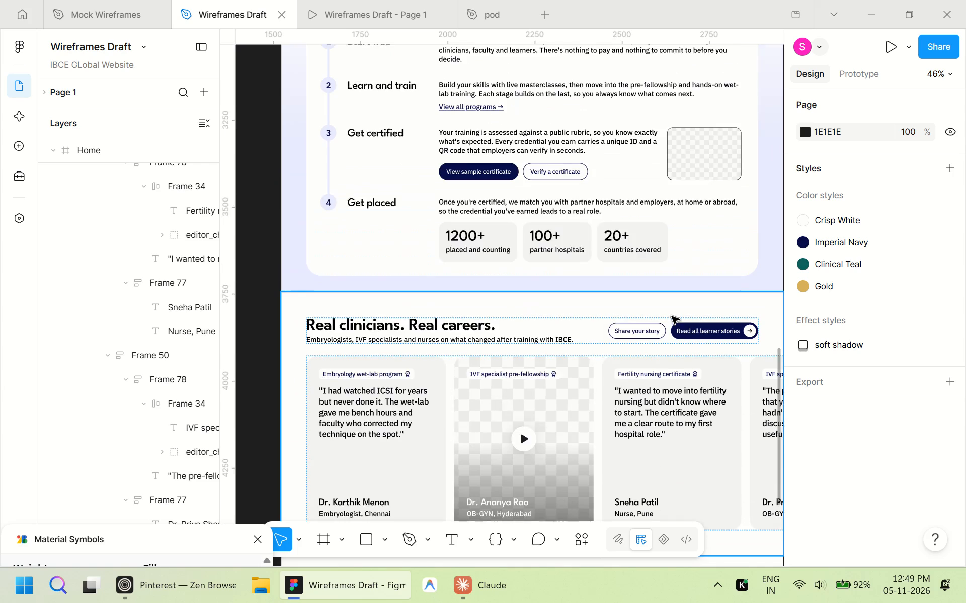
pyautogui.scroll(4, 672, 316)
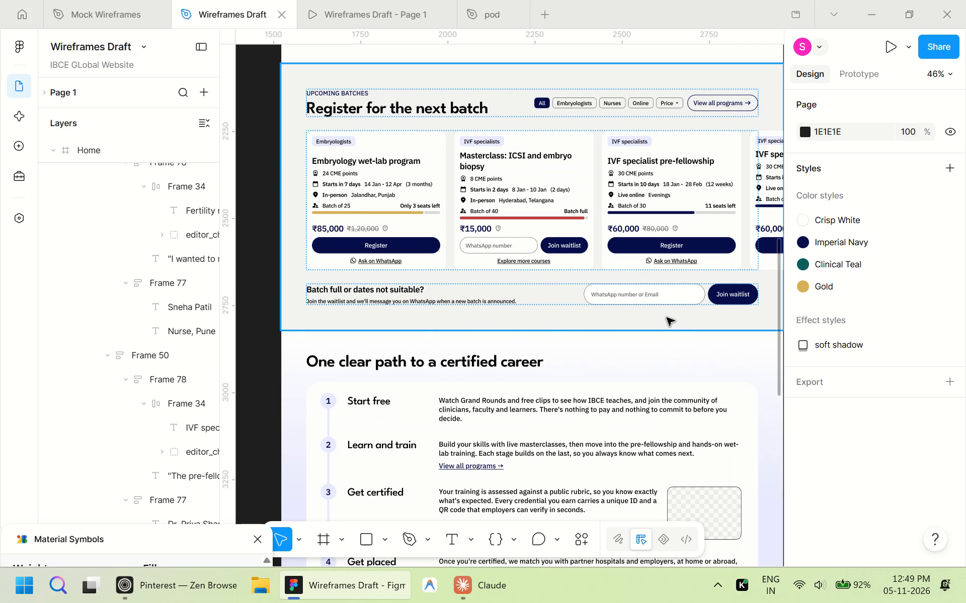
pyautogui.scroll(-3, 734, 290)
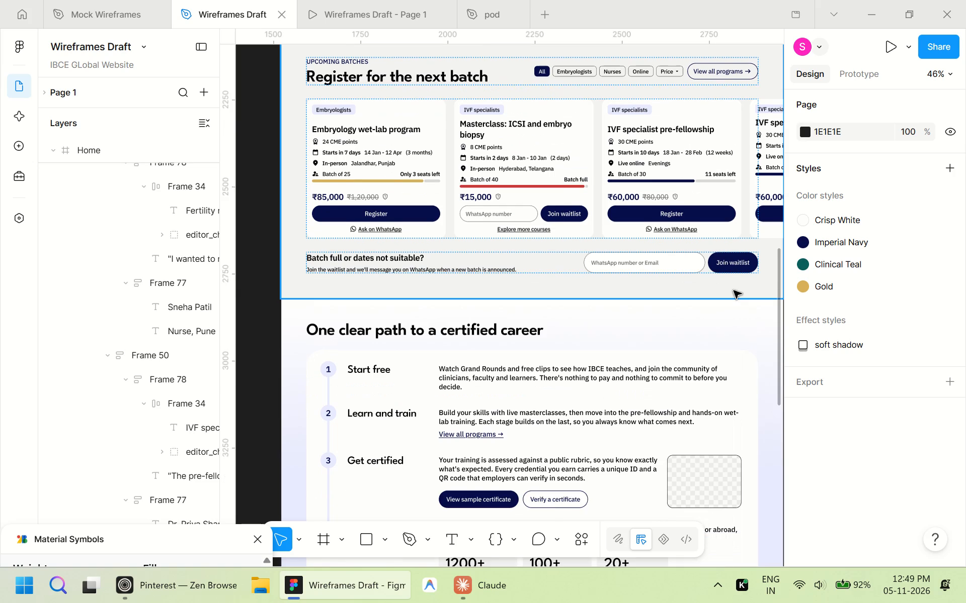
pyautogui.scroll(2, 734, 290)
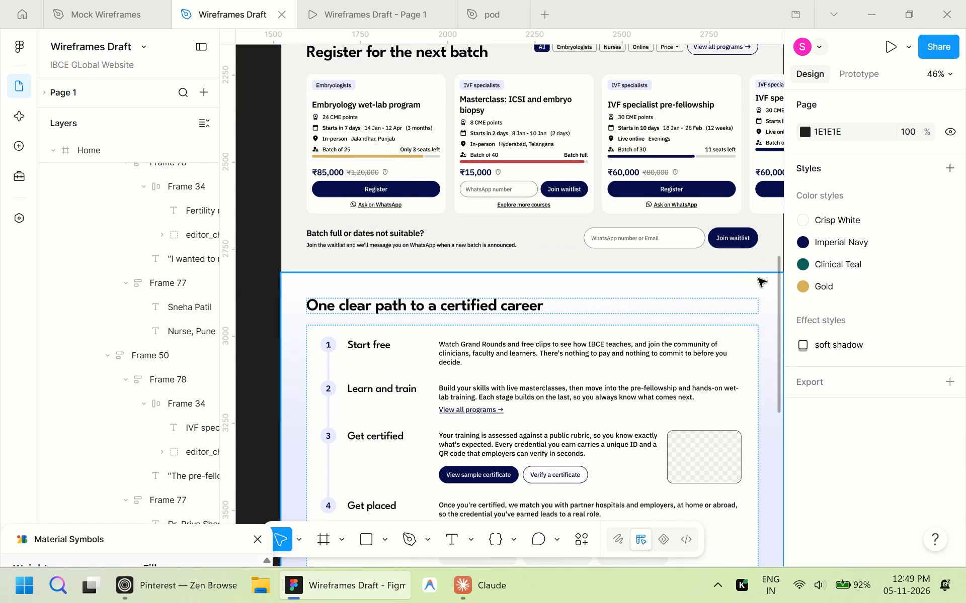
pyautogui.scroll(-1, 784, 295)
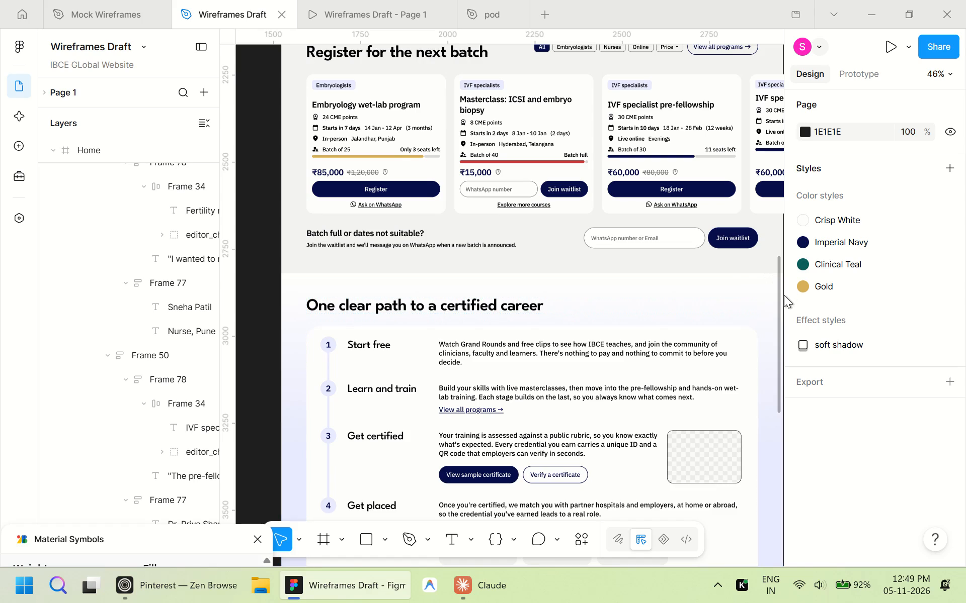
pyautogui.scroll(-6, 784, 295)
pyautogui.scroll(-10, 689, 304)
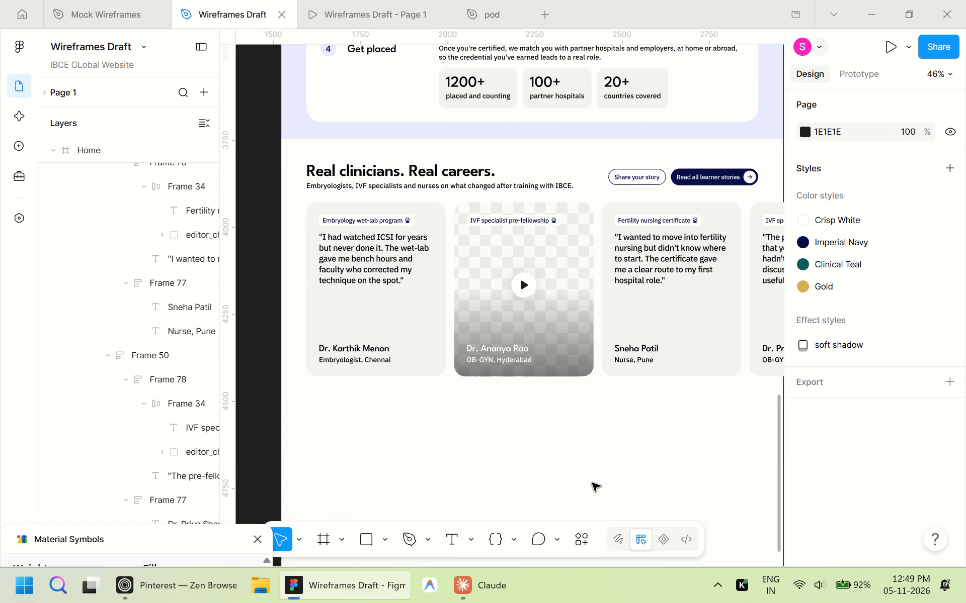
# Duplicate the video card's round play button and move the copy out onto the empty area below the learner stories section.
pyautogui.tripleClick(526, 290)
pyautogui.tripleClick(526, 290)
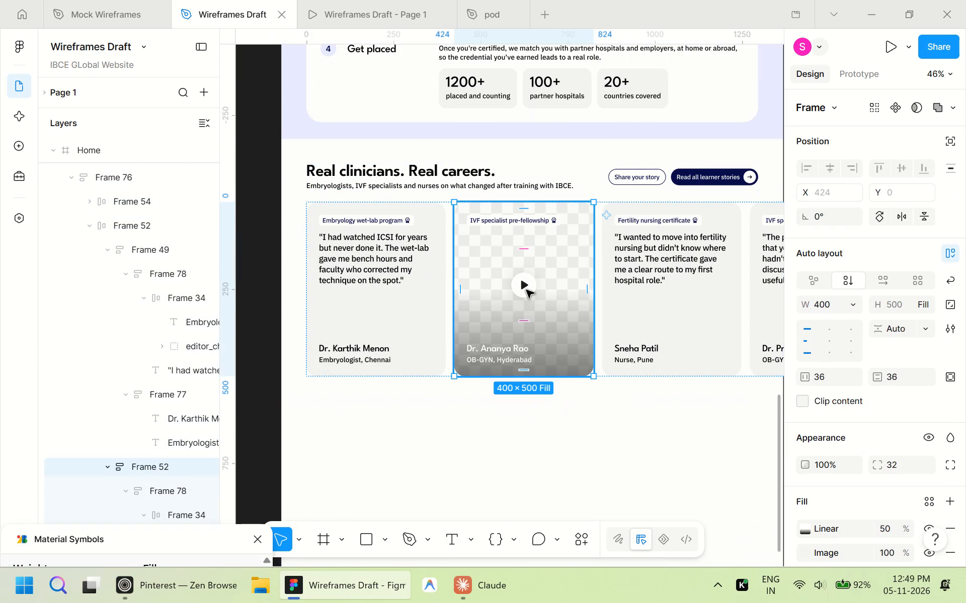
pyautogui.scroll(-1, 855, 418)
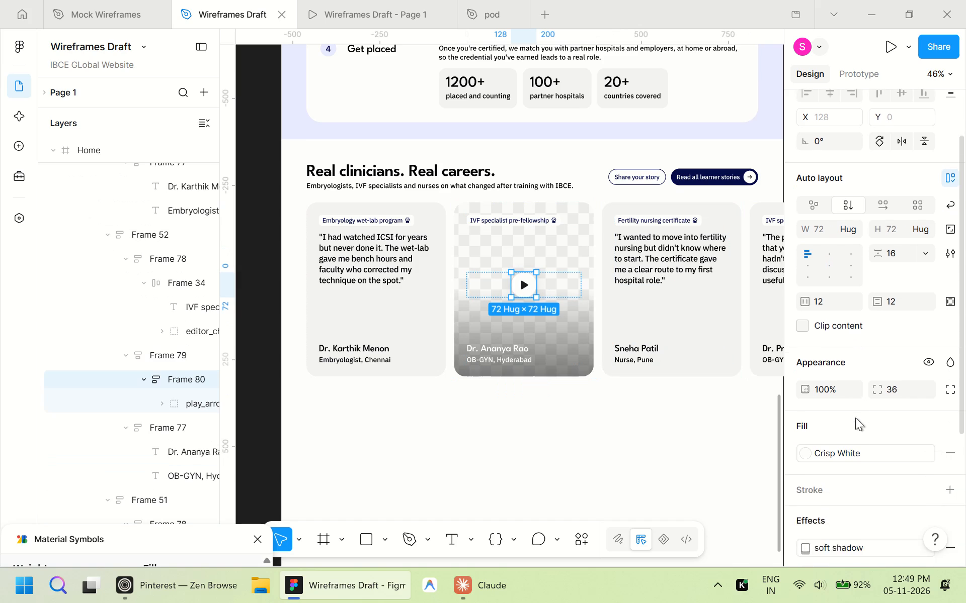
pyautogui.scroll(-3, 856, 419)
pyautogui.hotkey('ctrl', 'd')
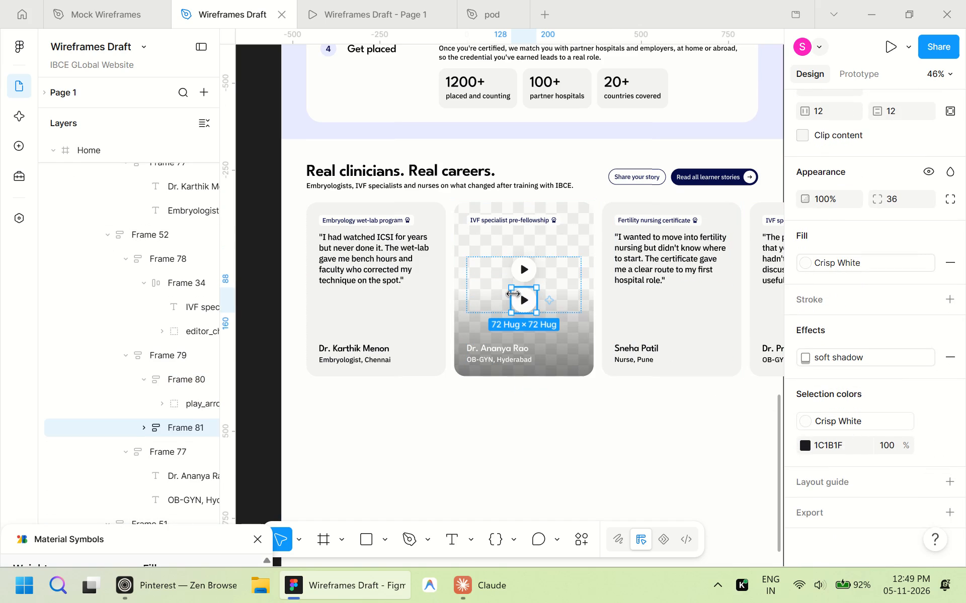
pyautogui.moveTo(527, 297); pyautogui.dragTo(699, 436)
# Lock the whole learner stories section frame.
pyautogui.click(636, 285)
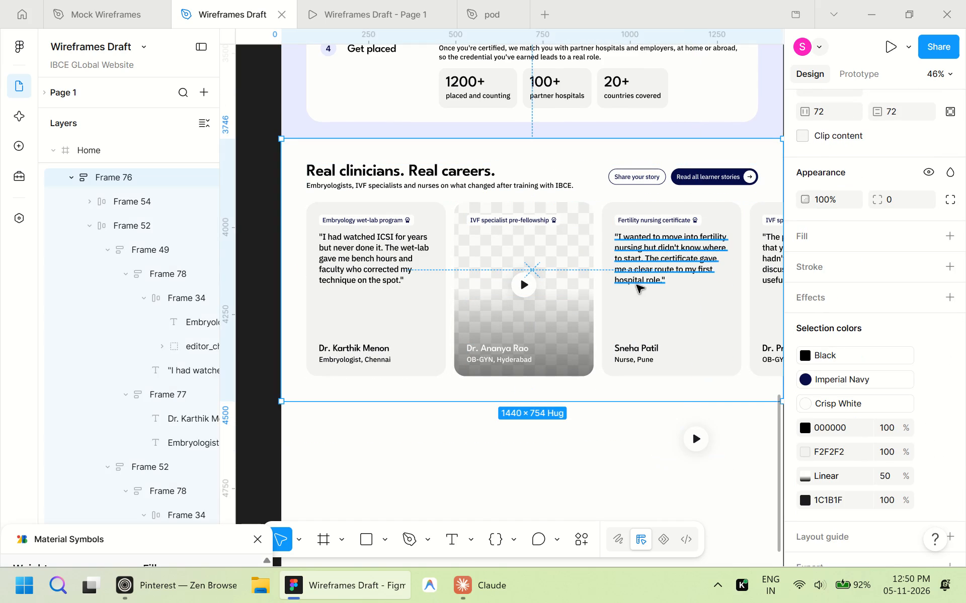
pyautogui.hotkey('ctrl', 'shift', 'l')
# Place the copied round button over the gap between the third and fourth story cards, at about X 1296, Y 4062.
pyautogui.click(695, 438)
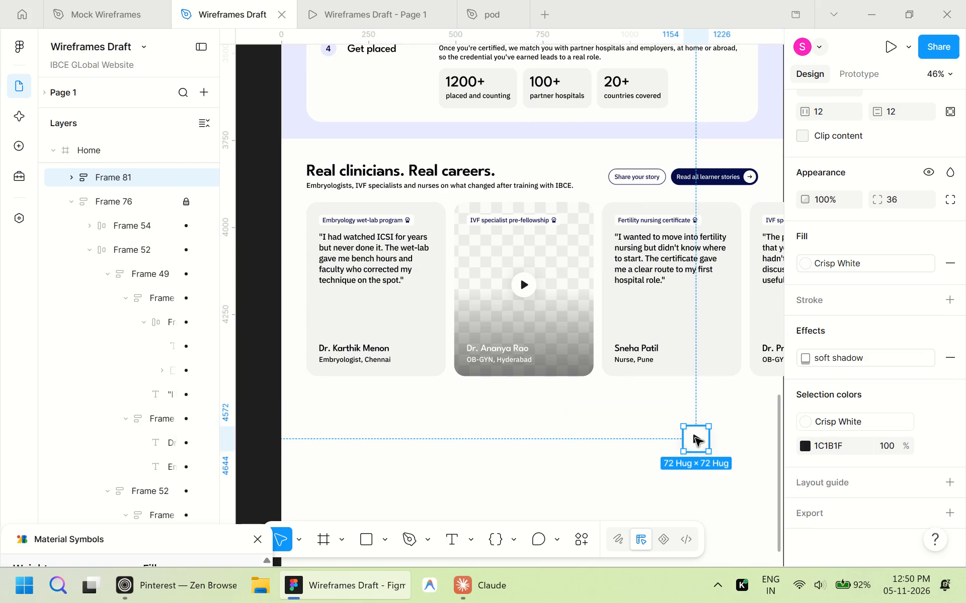
pyautogui.moveTo(695, 438); pyautogui.dragTo(742, 273)
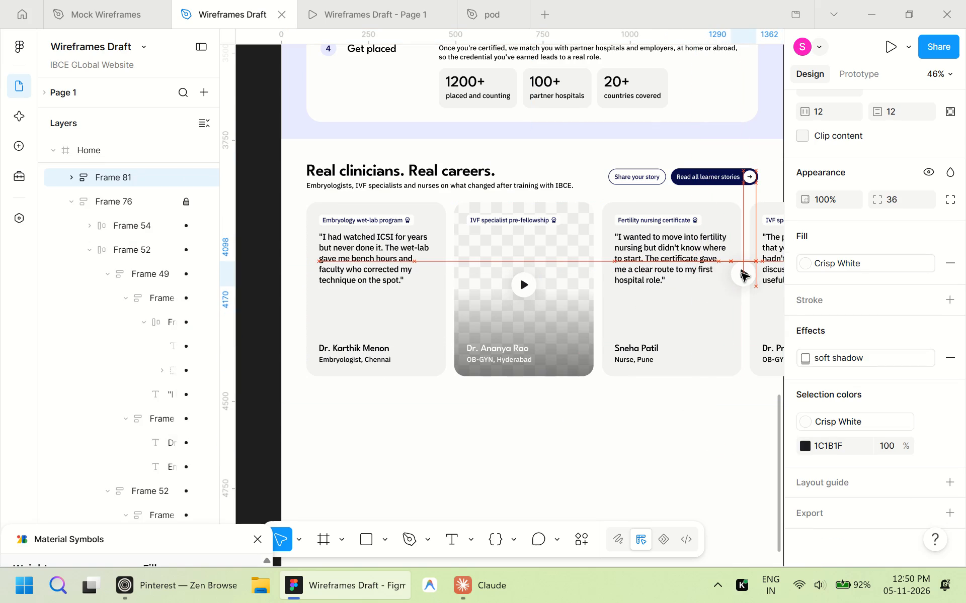
pyautogui.moveTo(742, 273); pyautogui.dragTo(745, 273)
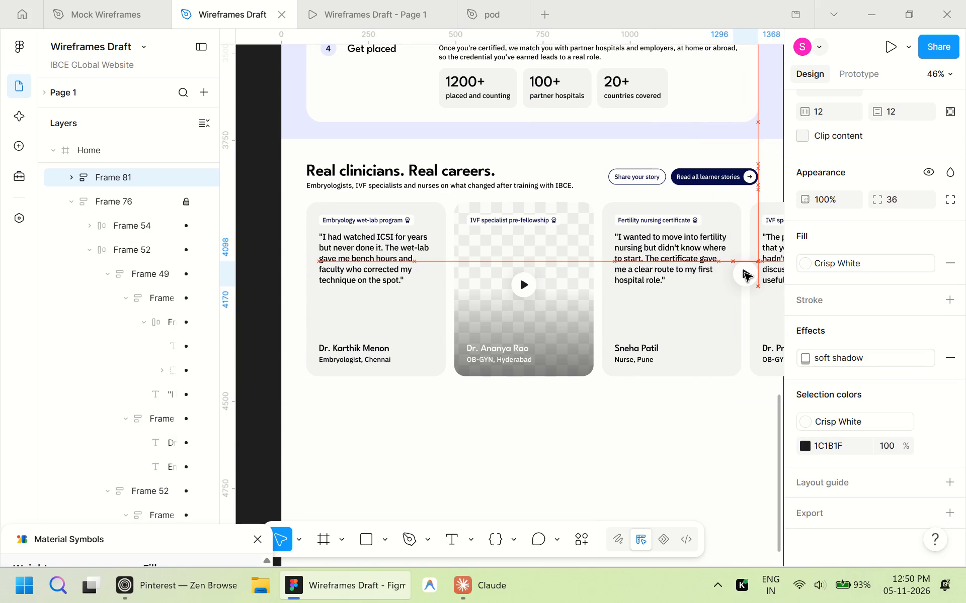
pyautogui.moveTo(745, 273); pyautogui.dragTo(744, 270)
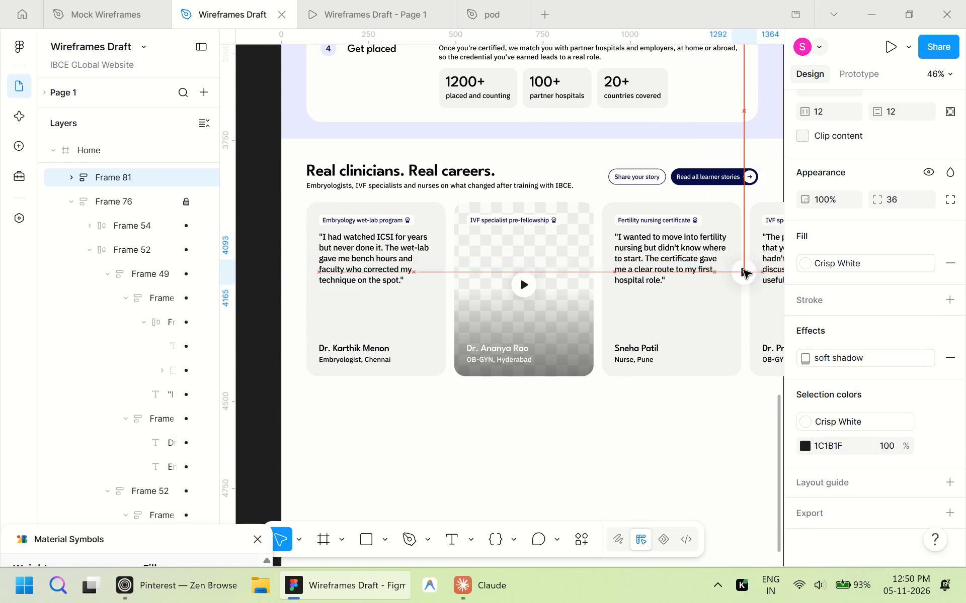
pyautogui.moveTo(744, 270); pyautogui.dragTo(745, 261)
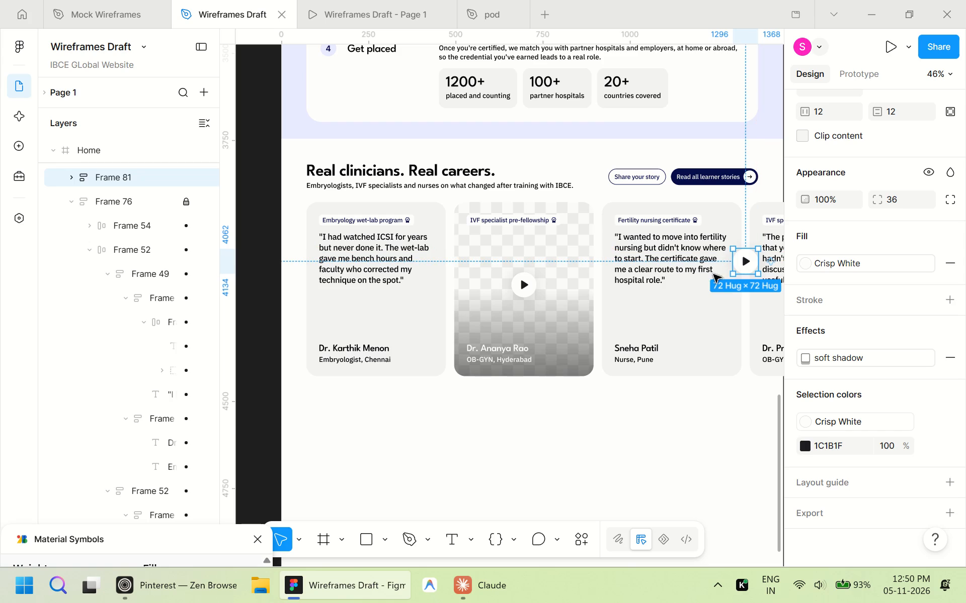
# Align the copied round button with the learner stories section frame by their vertical centers.
pyautogui.keyDown('shift'); pyautogui.click(121, 204); pyautogui.keyUp('shift')
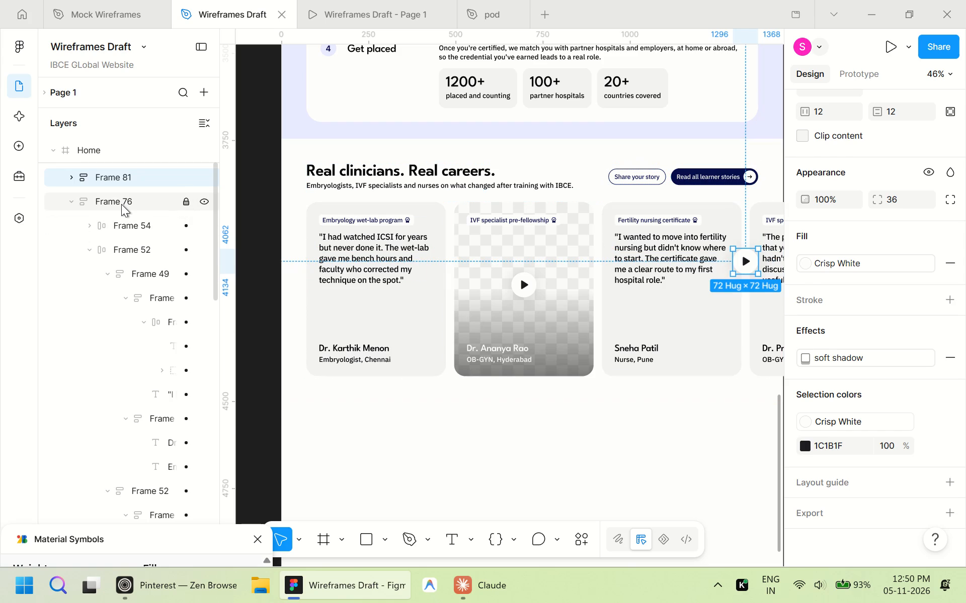
pyautogui.scroll(3, 901, 160)
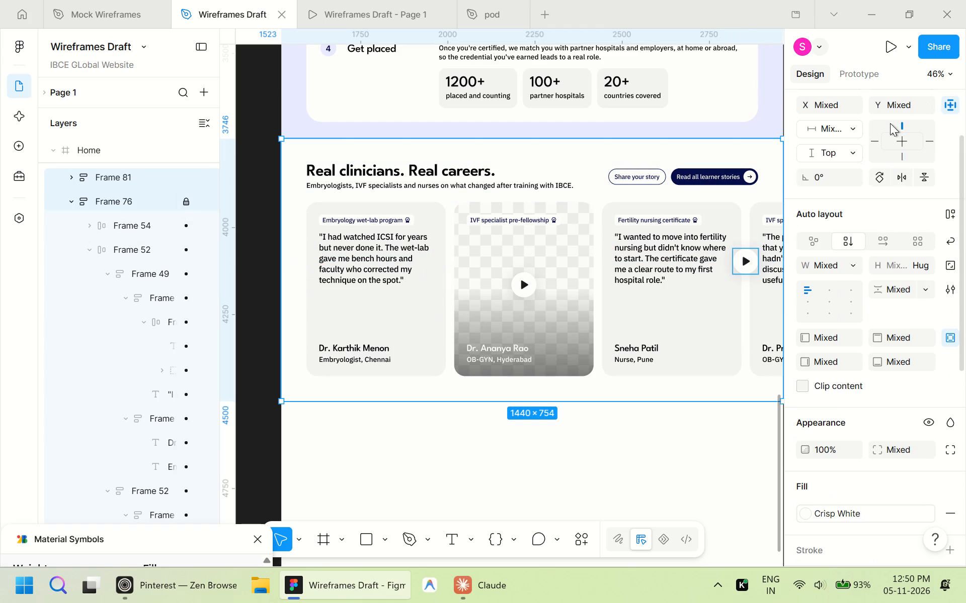
pyautogui.scroll(4, 895, 190)
pyautogui.click(900, 172)
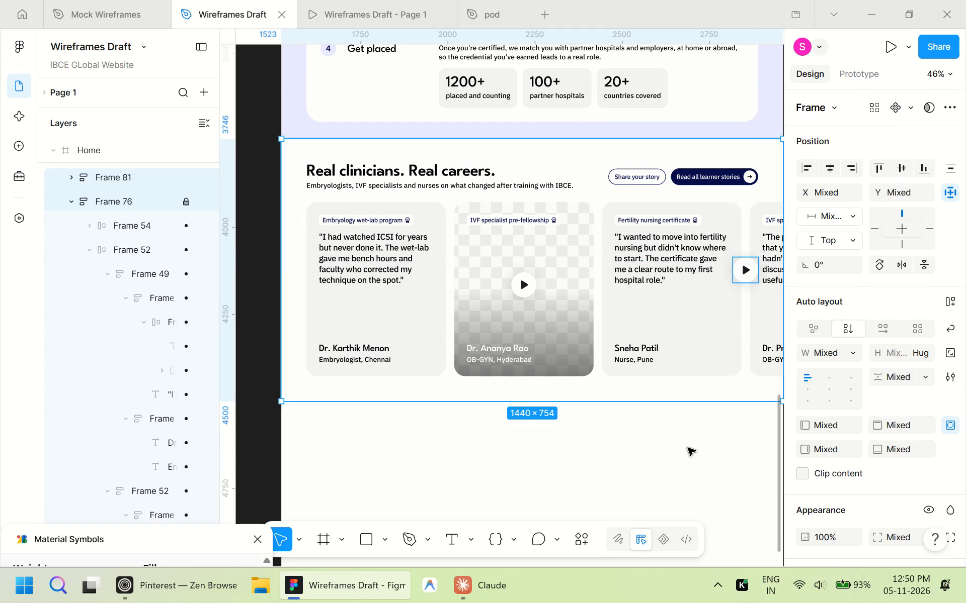
pyautogui.click(688, 448)
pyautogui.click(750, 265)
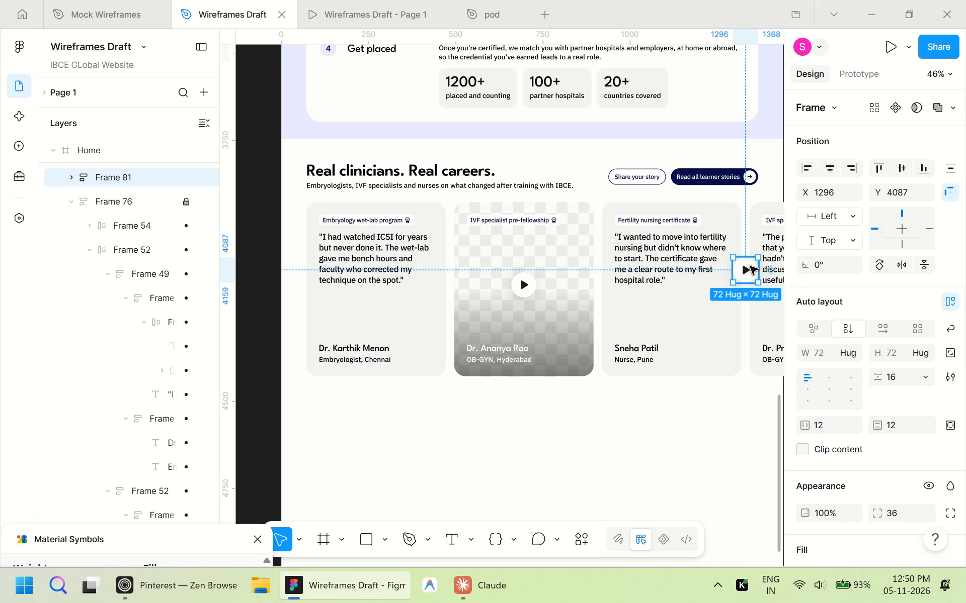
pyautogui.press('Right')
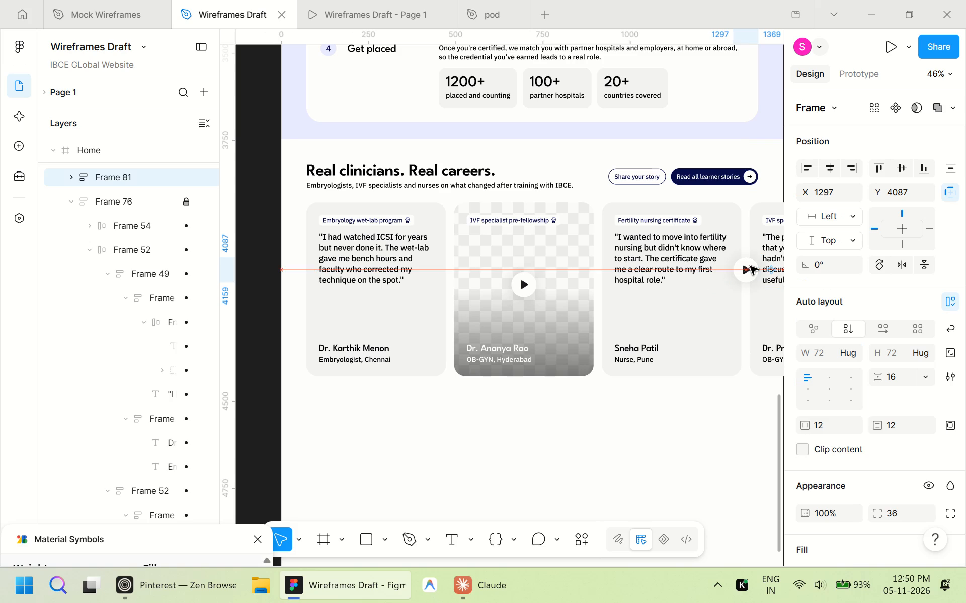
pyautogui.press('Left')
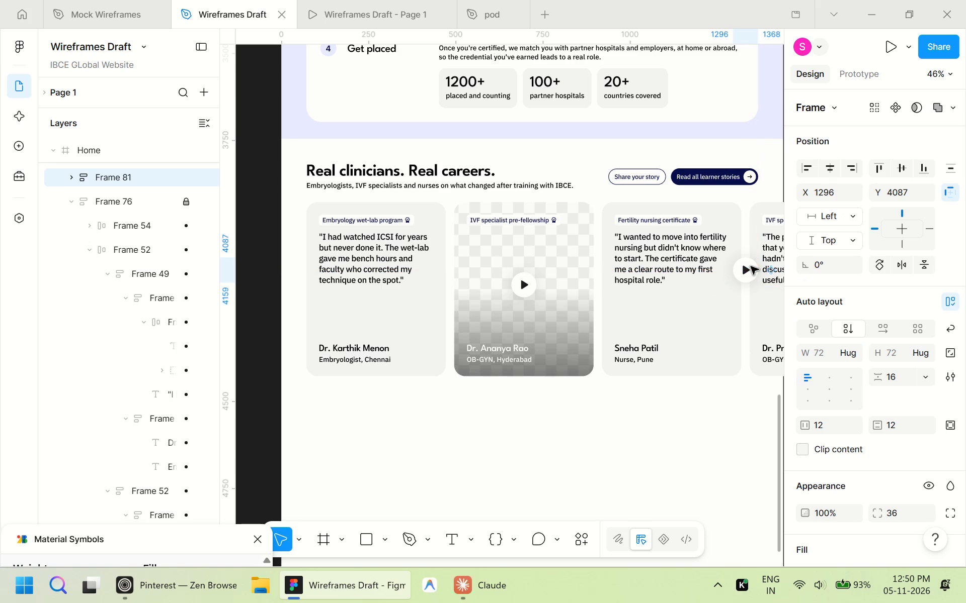
# Replace the play icon inside the copied round button with the rounded Material Symbols forward chevron, found by searching for "arrow".
pyautogui.doubleClick(750, 269)
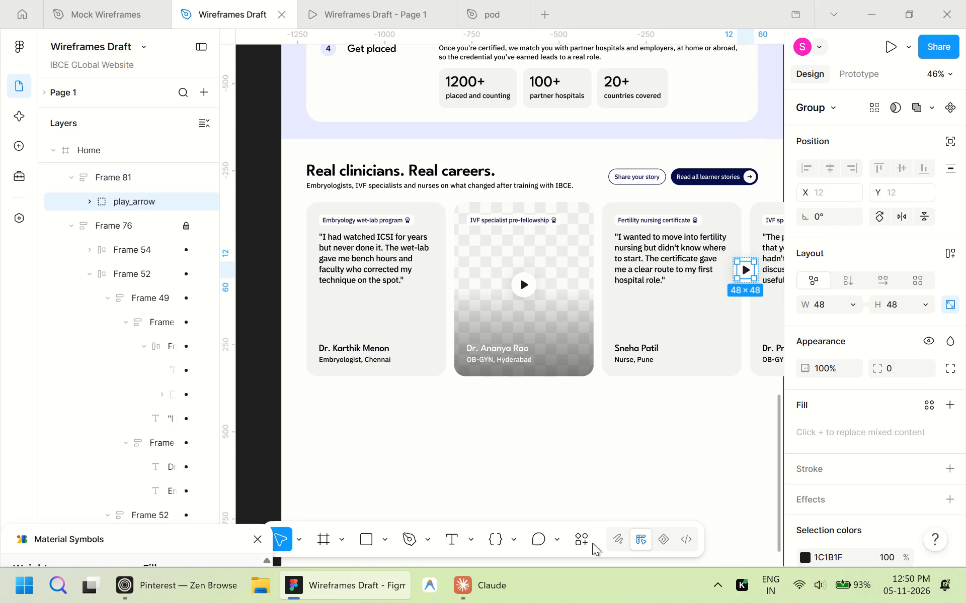
pyautogui.moveTo(165, 537); pyautogui.dragTo(232, 286)
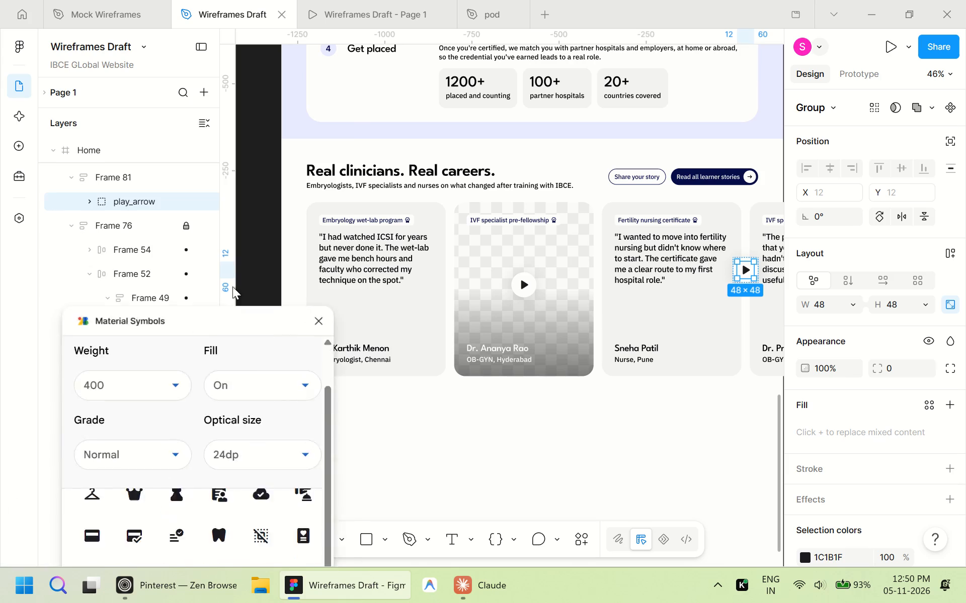
pyautogui.moveTo(232, 286); pyautogui.dragTo(184, 79)
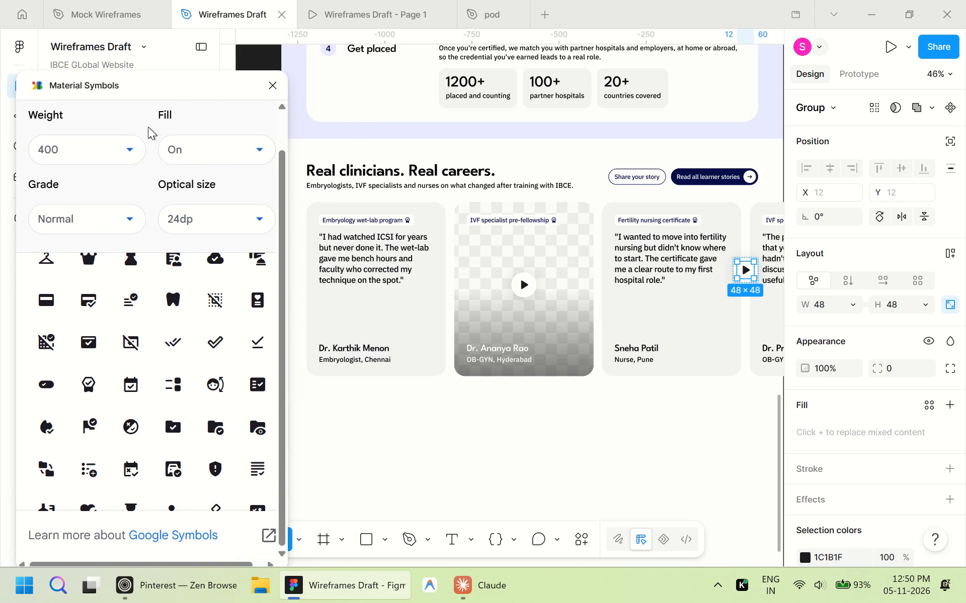
pyautogui.scroll(8, 168, 300)
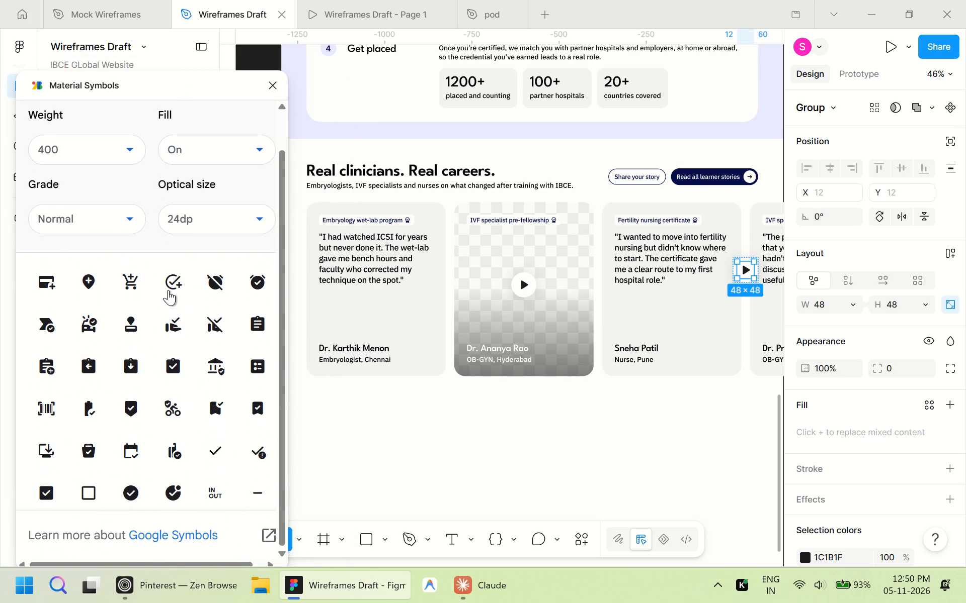
pyautogui.scroll(9, 188, 108)
pyautogui.doubleClick(188, 116)
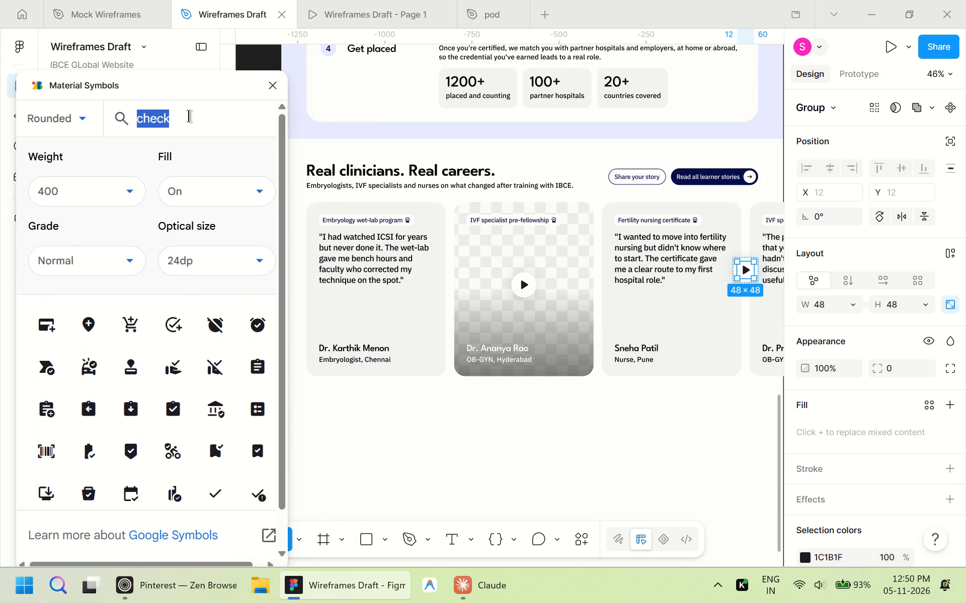
pyautogui.write('arrow')
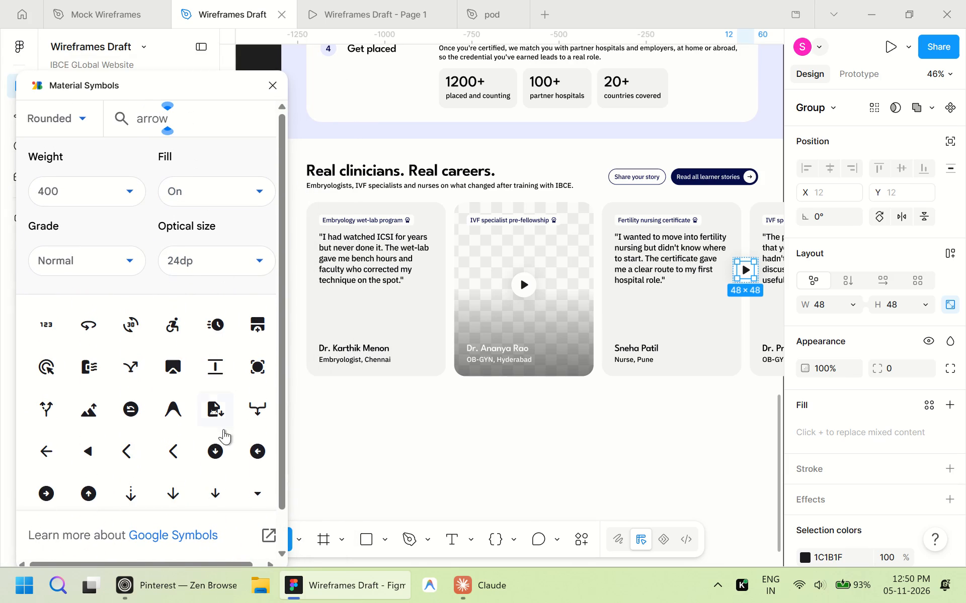
pyautogui.scroll(-2, 203, 437)
pyautogui.click(178, 388)
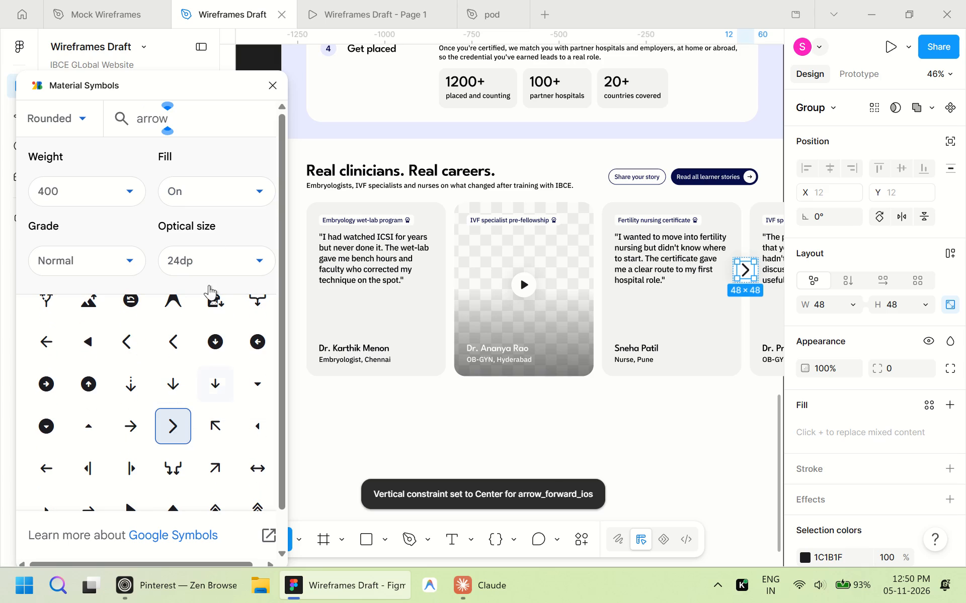
pyautogui.click(272, 86)
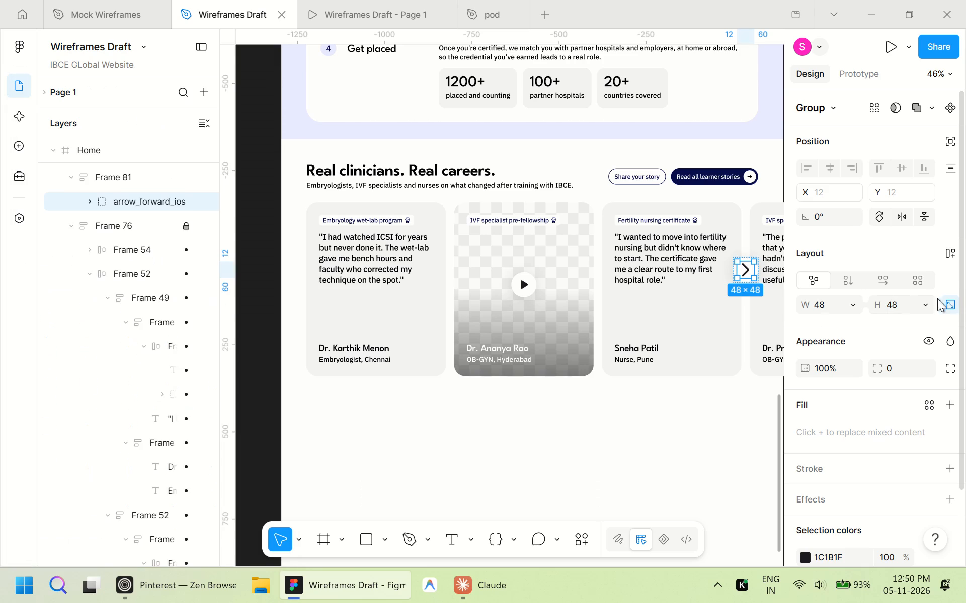
# Resize the chevron icon in the copied round button to 32 × 32.
pyautogui.doubleClick(913, 301)
pyautogui.write('32')
pyautogui.press('Return')
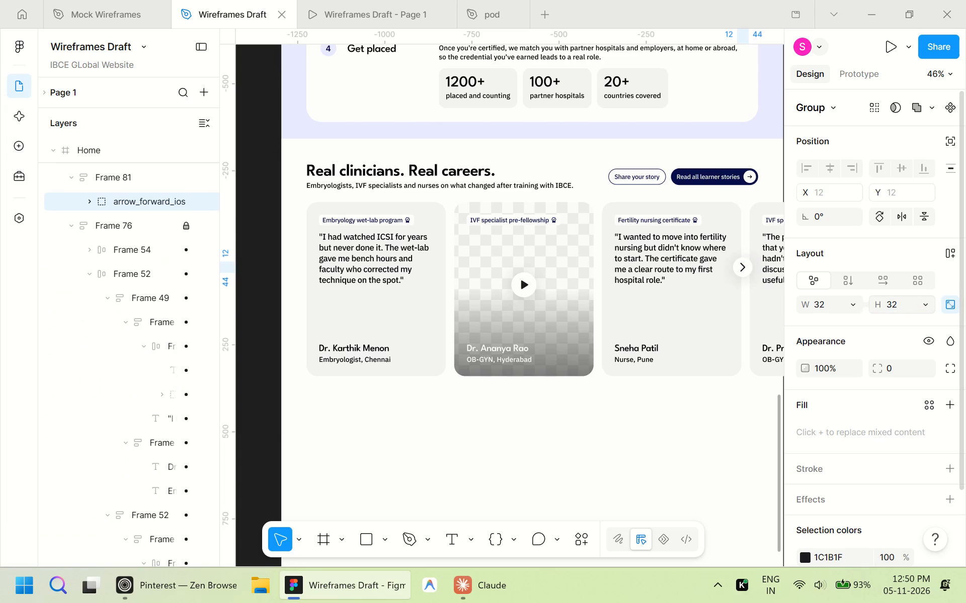
pyautogui.click(709, 406)
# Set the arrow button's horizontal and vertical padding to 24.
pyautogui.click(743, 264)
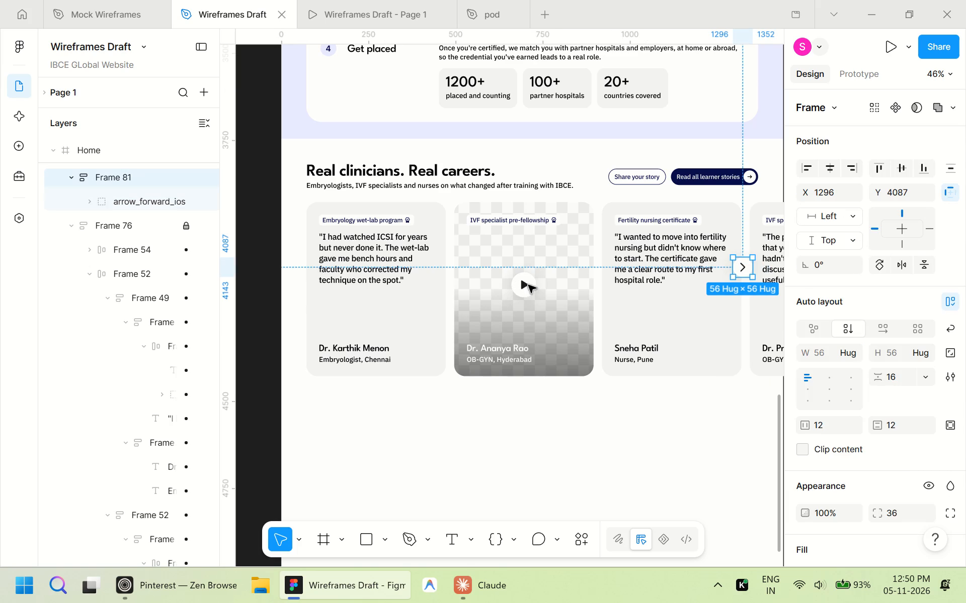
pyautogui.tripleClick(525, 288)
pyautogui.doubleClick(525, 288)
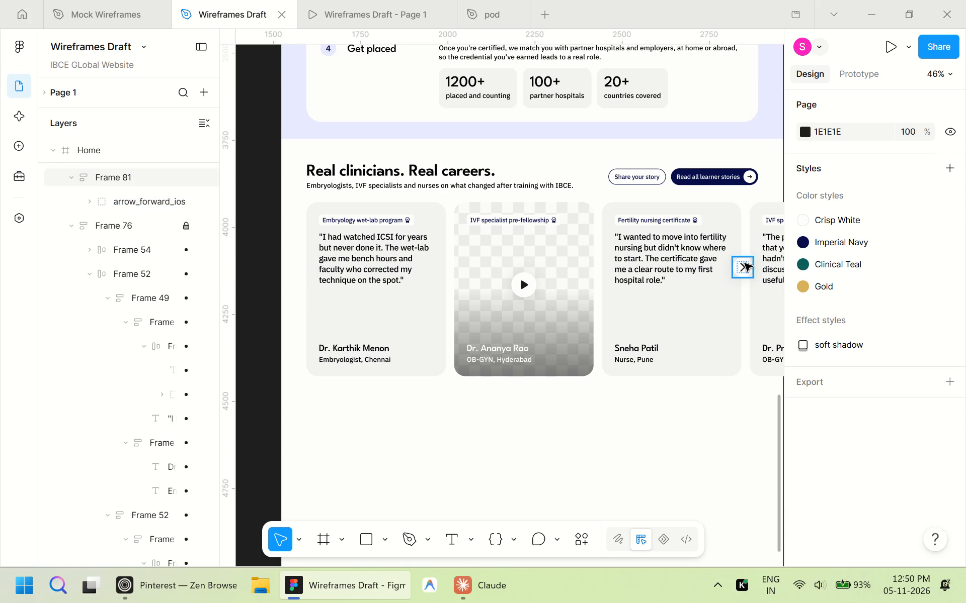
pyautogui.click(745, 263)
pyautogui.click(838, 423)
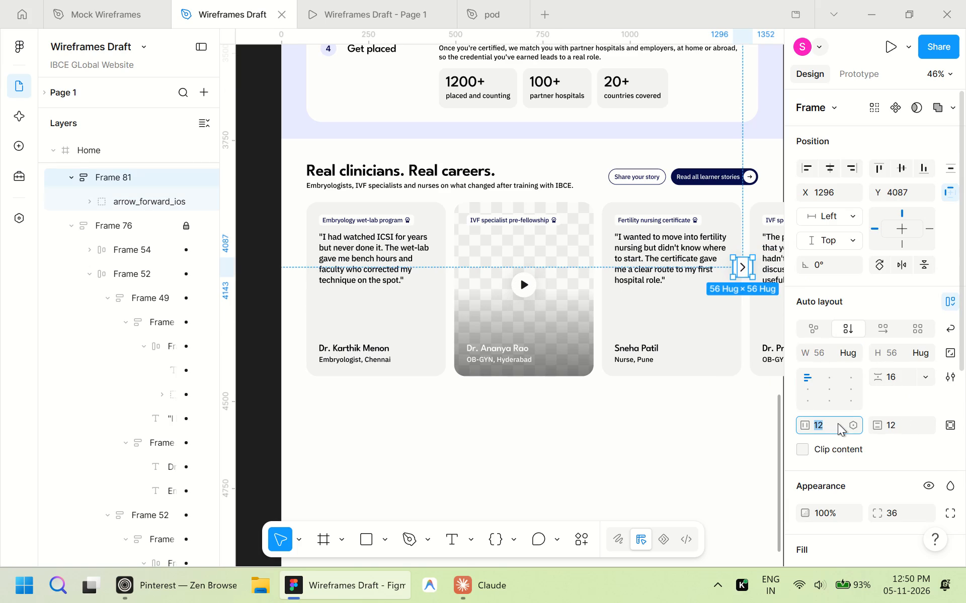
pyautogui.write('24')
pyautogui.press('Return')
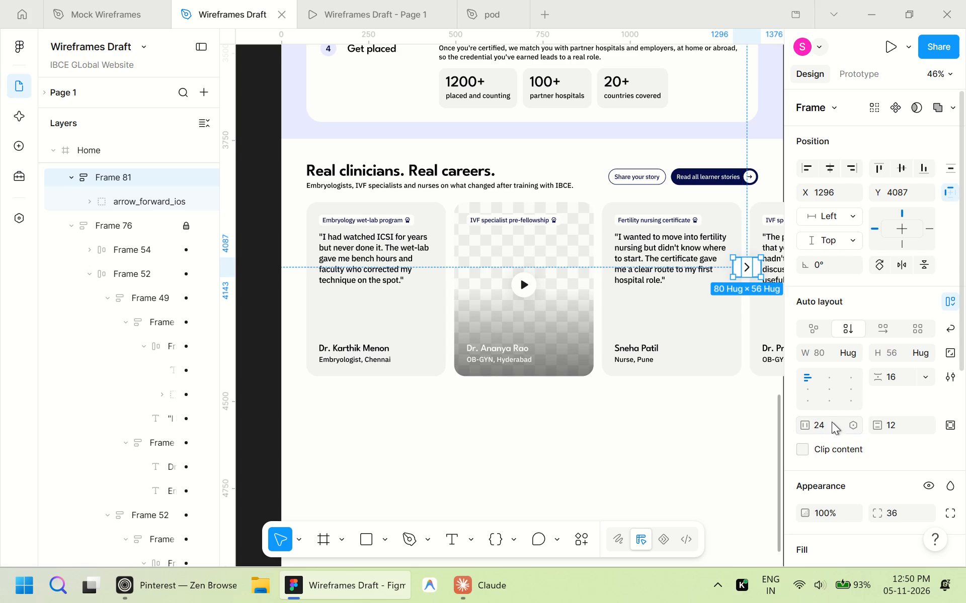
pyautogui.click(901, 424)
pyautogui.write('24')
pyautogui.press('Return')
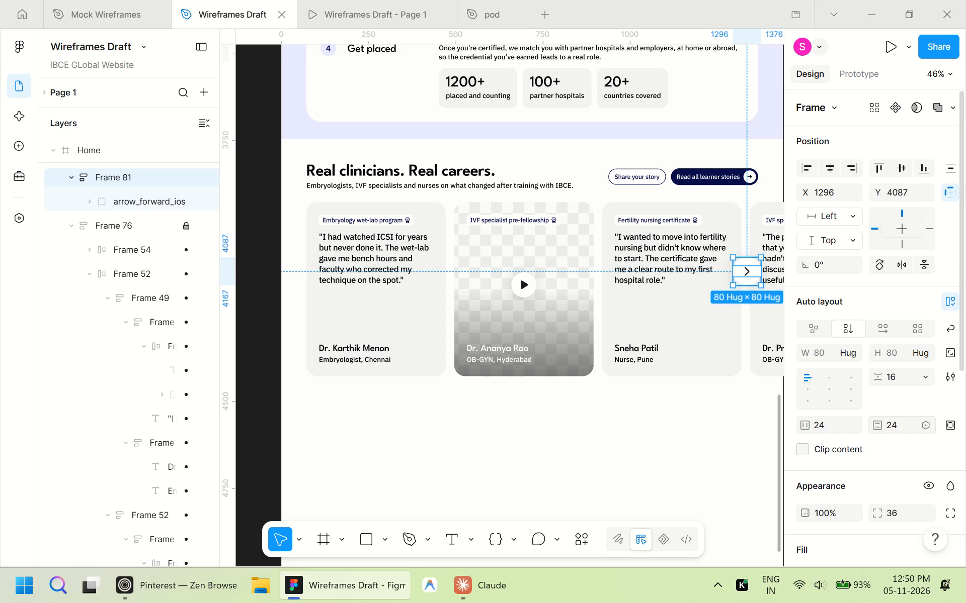
# Set the arrow button's vertical and horizontal padding to 20.
pyautogui.click(901, 424)
pyautogui.write('20')
pyautogui.press('Return')
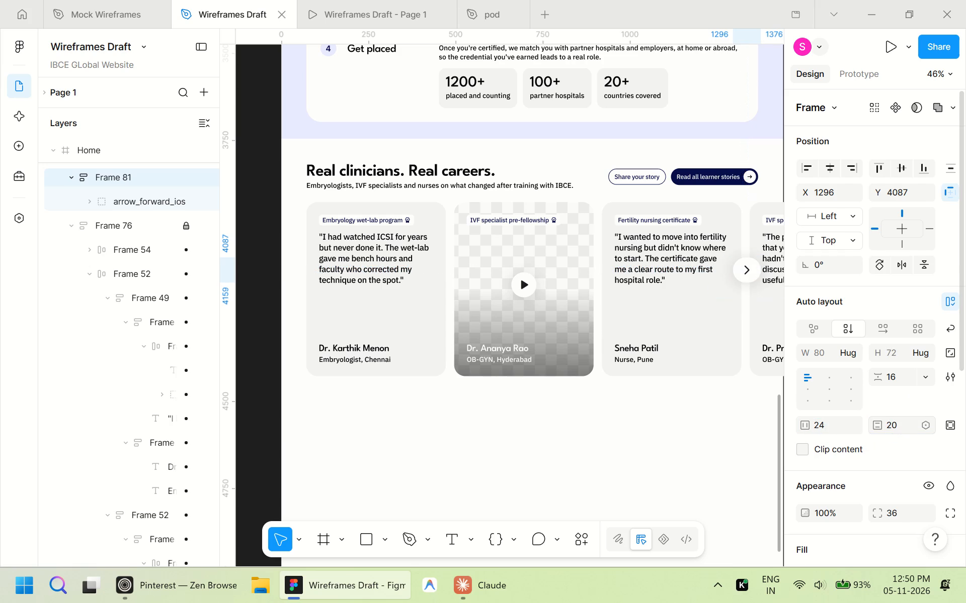
pyautogui.click(832, 425)
pyautogui.write('20')
pyautogui.press('Return')
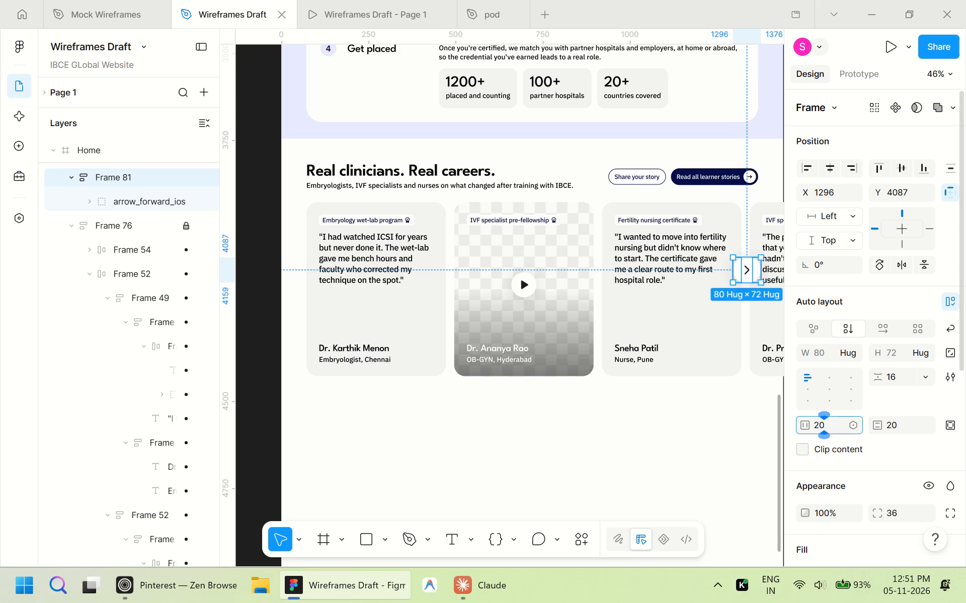
pyautogui.click(668, 430)
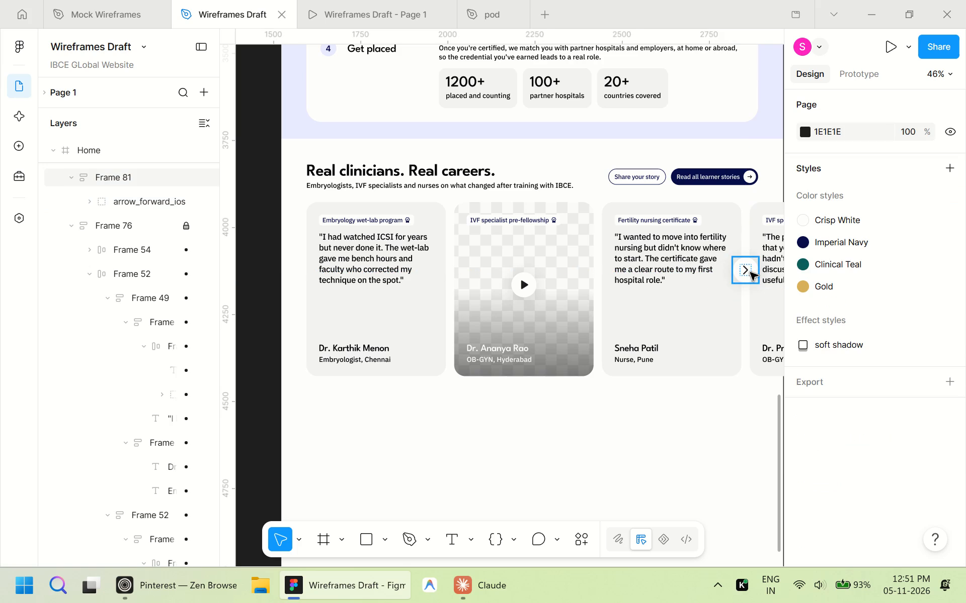
# Align the round arrow button with the learner stories section frame by their vertical centers.
pyautogui.click(750, 272)
pyautogui.keyDown('shift'); pyautogui.click(147, 235); pyautogui.keyUp('shift')
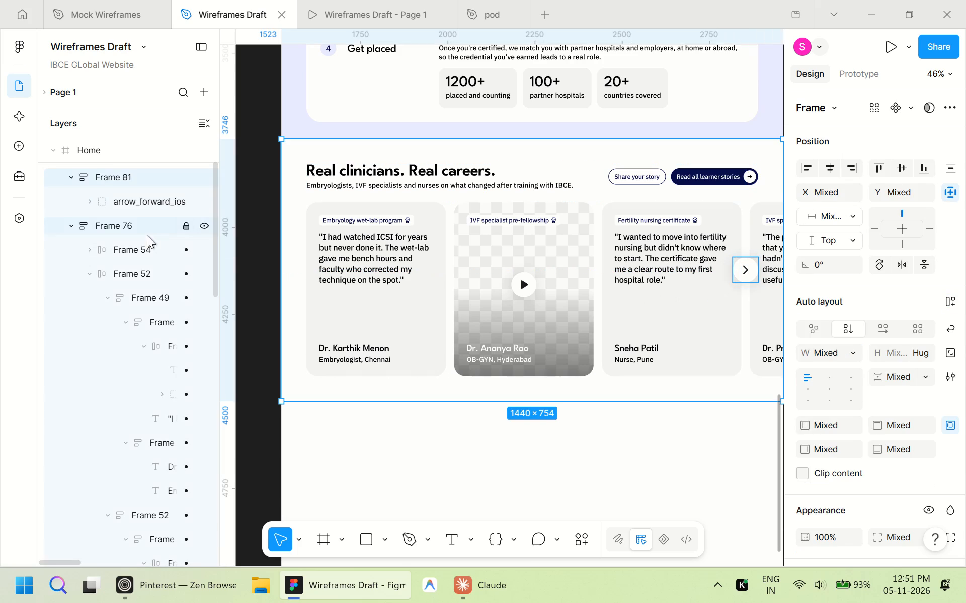
pyautogui.click(899, 172)
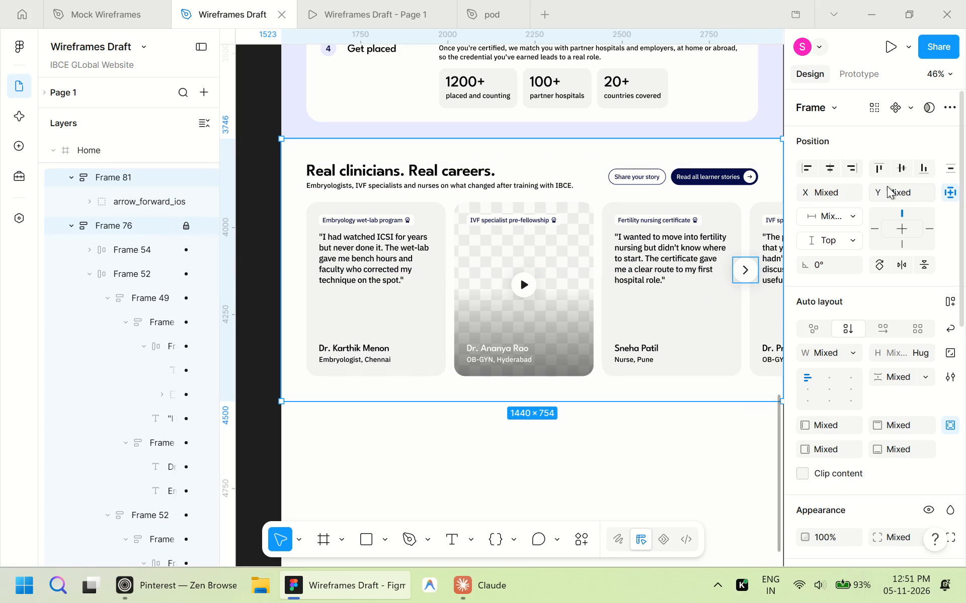
pyautogui.click(901, 172)
pyautogui.click(687, 478)
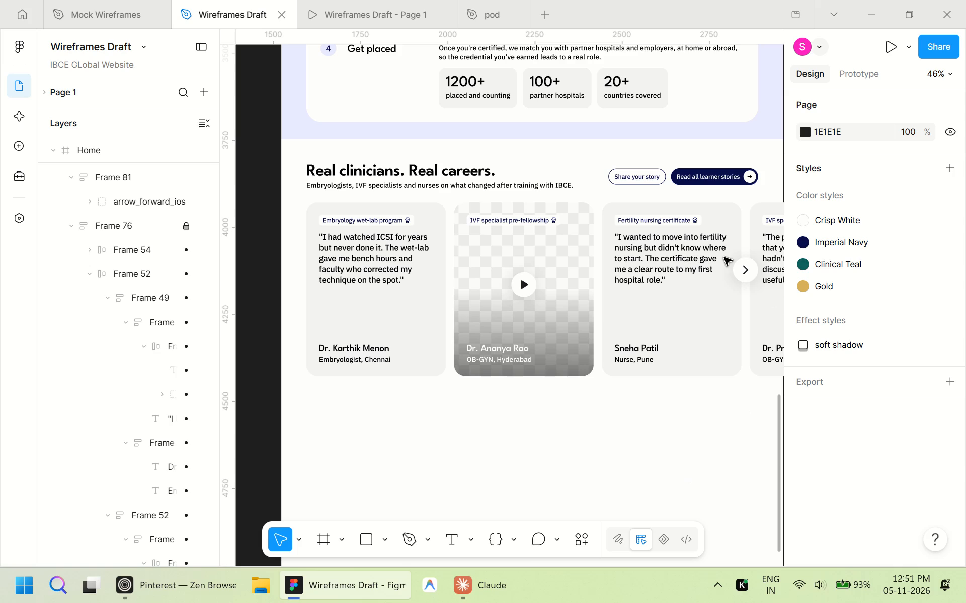
pyautogui.click(747, 267)
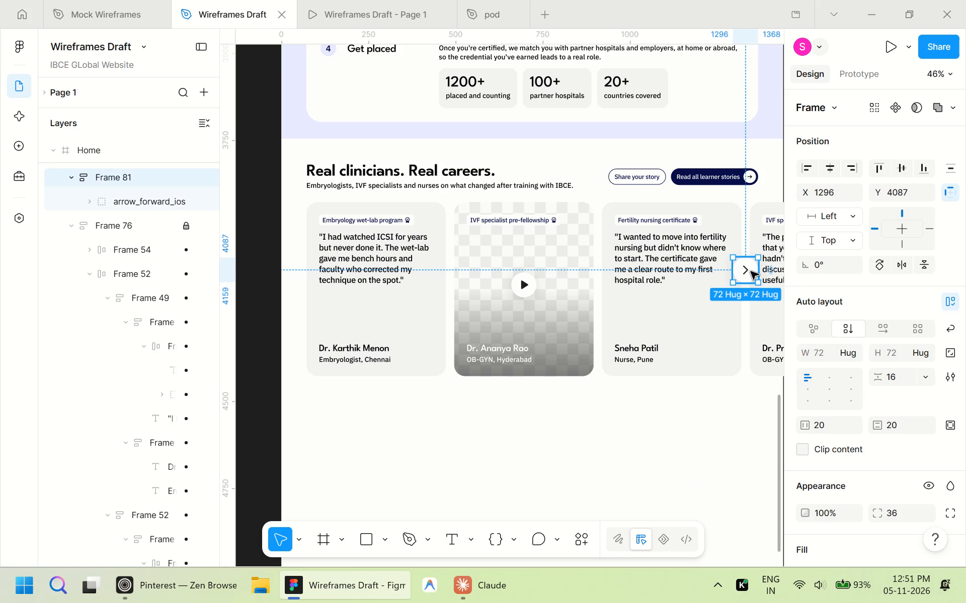
pyautogui.click(723, 447)
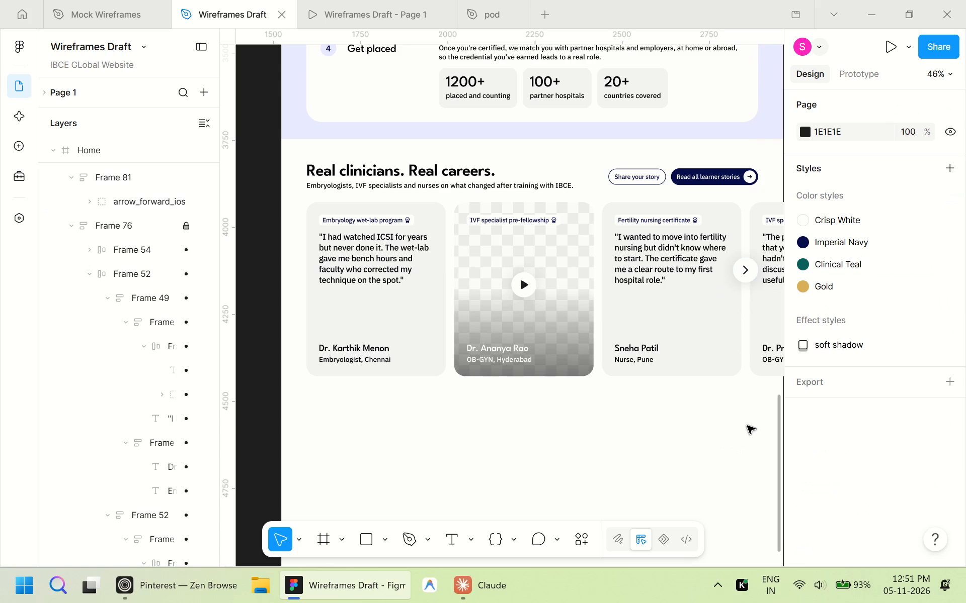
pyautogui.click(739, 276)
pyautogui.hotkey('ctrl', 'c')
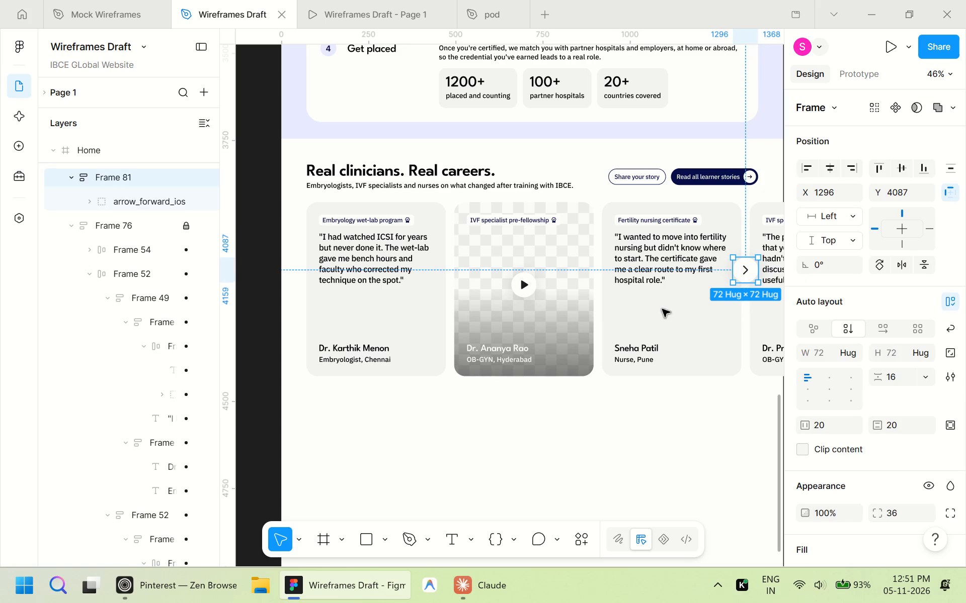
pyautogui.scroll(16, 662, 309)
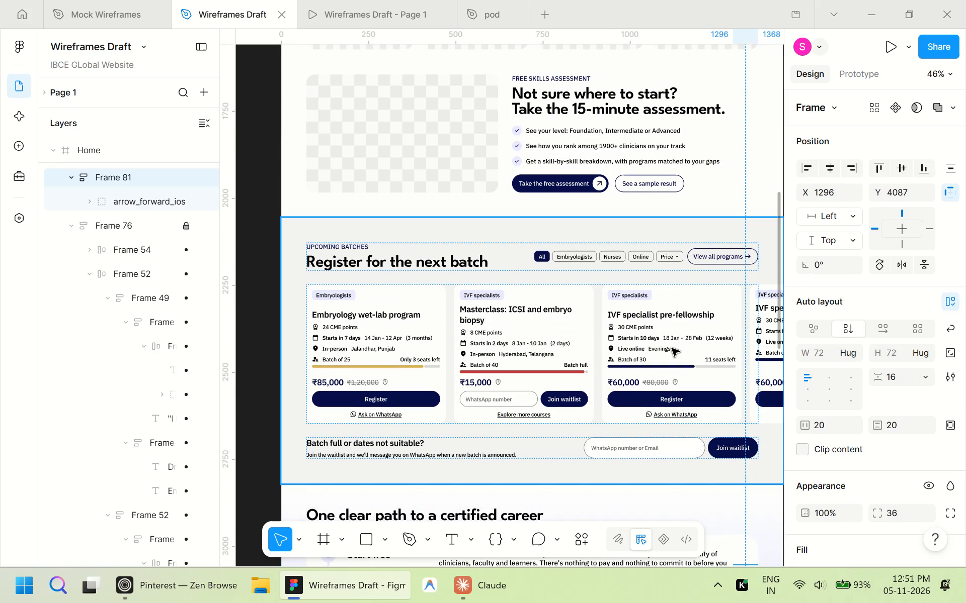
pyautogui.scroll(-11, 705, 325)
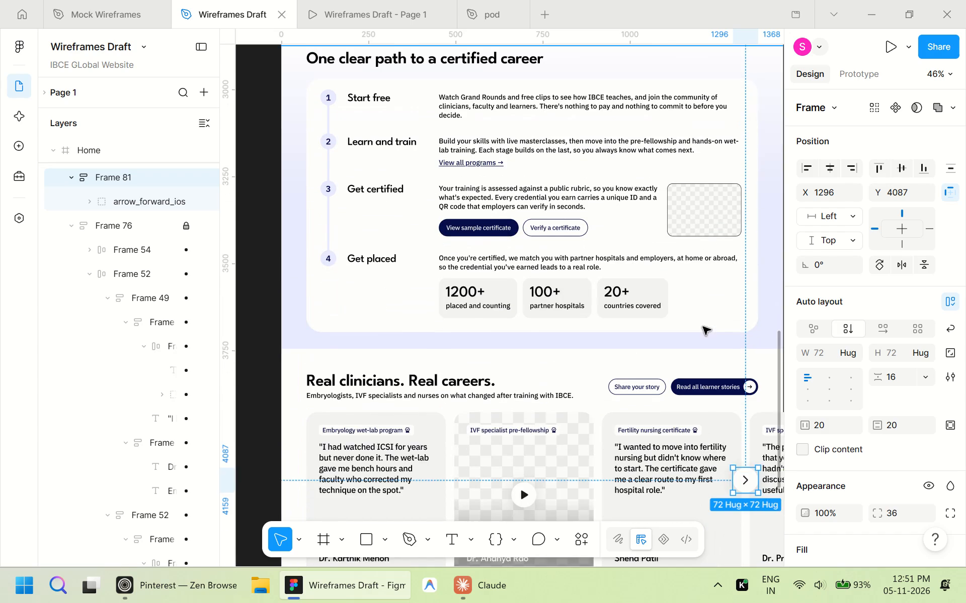
# Unlock the whole learner stories section frame.
pyautogui.scroll(2, 217, 233)
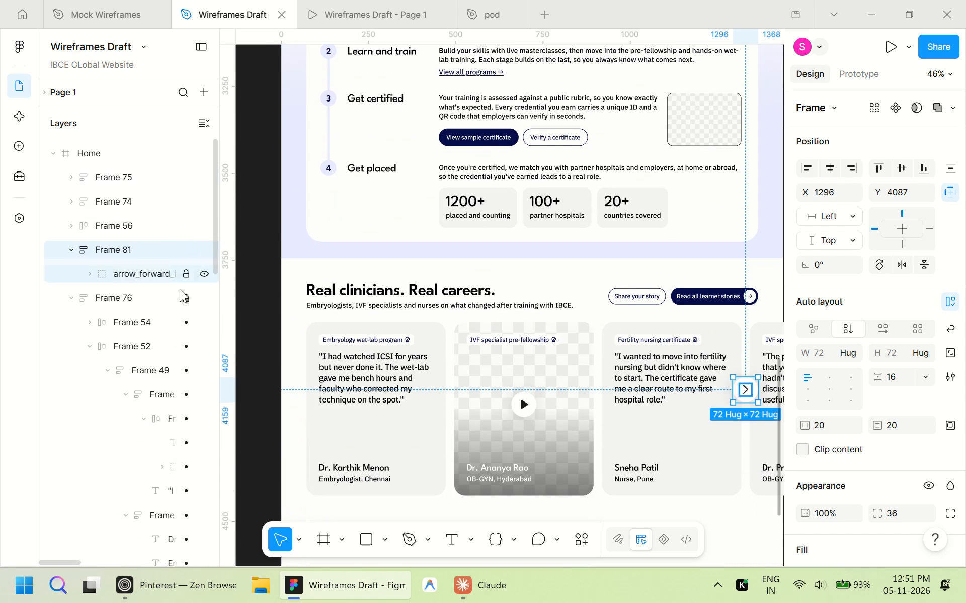
pyautogui.click(180, 292)
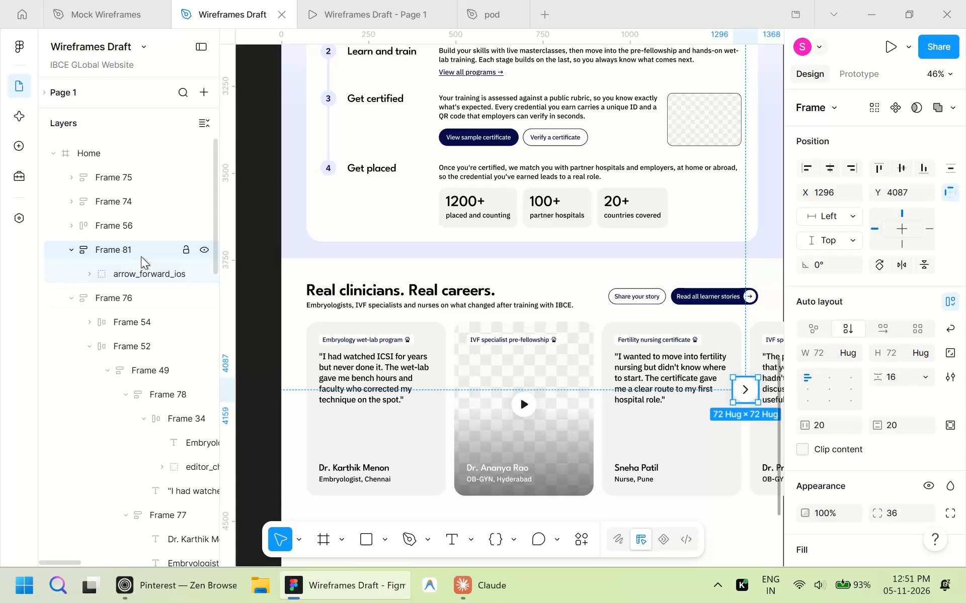
# Duplicate the round arrow button and move the copy up beside the Get certified image, at about X 1312, Y 3277.
pyautogui.click(141, 256)
pyautogui.hotkey('ctrl', 'd')
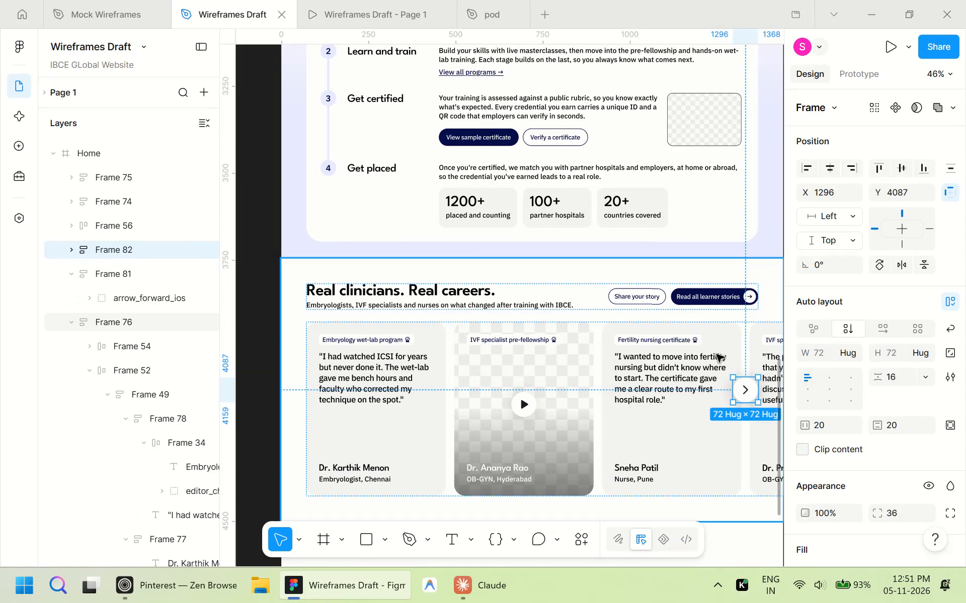
pyautogui.moveTo(751, 388); pyautogui.dragTo(753, 161)
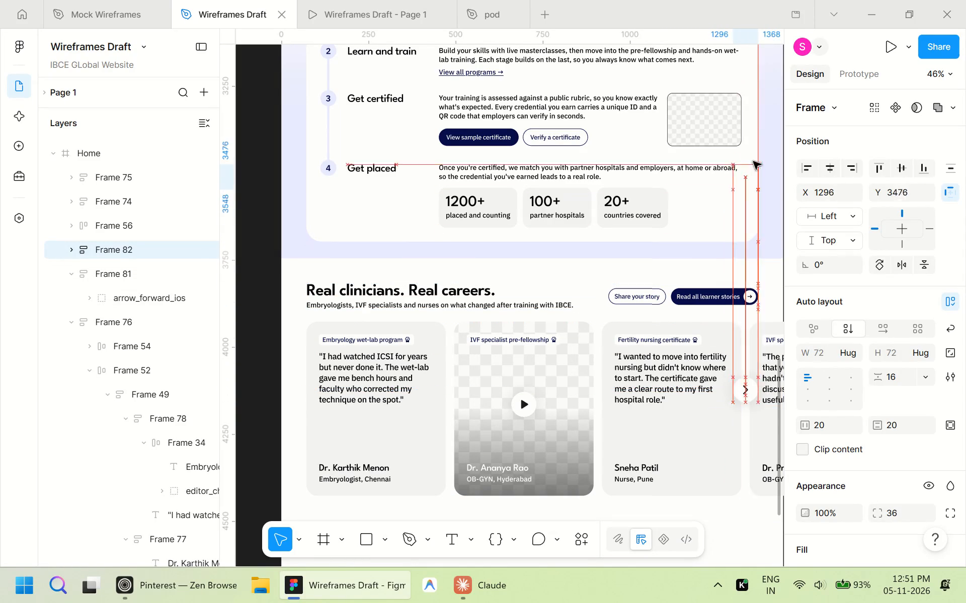
pyautogui.moveTo(753, 161); pyautogui.dragTo(757, 107)
# Bring the duplicated arrow button to the front of the Home frame's layers.
pyautogui.scroll(1, 757, 107)
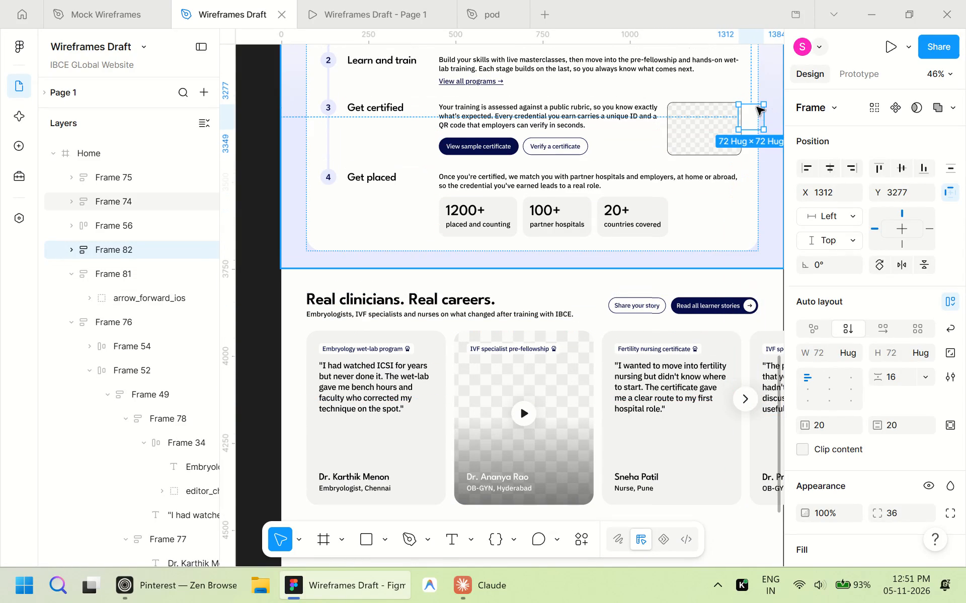
pyautogui.scroll(4, 757, 107)
pyautogui.rightClick(746, 187)
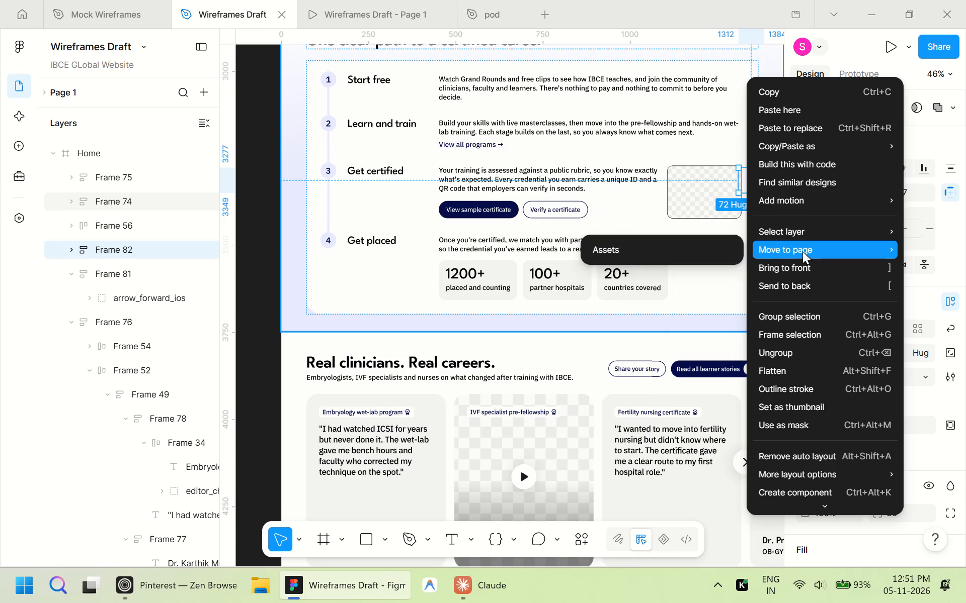
pyautogui.click(801, 262)
# Nudge the duplicated arrow button horizontally to X 1300 at the edge of the Get certified image.
pyautogui.press('Right')
pyautogui.press('Right')
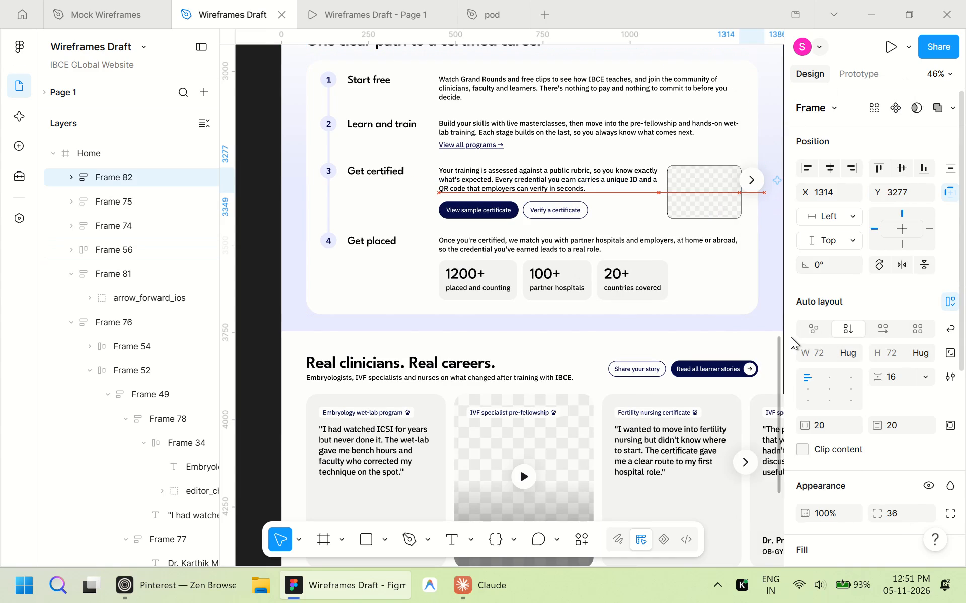
pyautogui.press('Left')
pyautogui.press('Left')
pyautogui.press('Left')
pyautogui.press('Left')
pyautogui.press('Left')
pyautogui.press('Left')
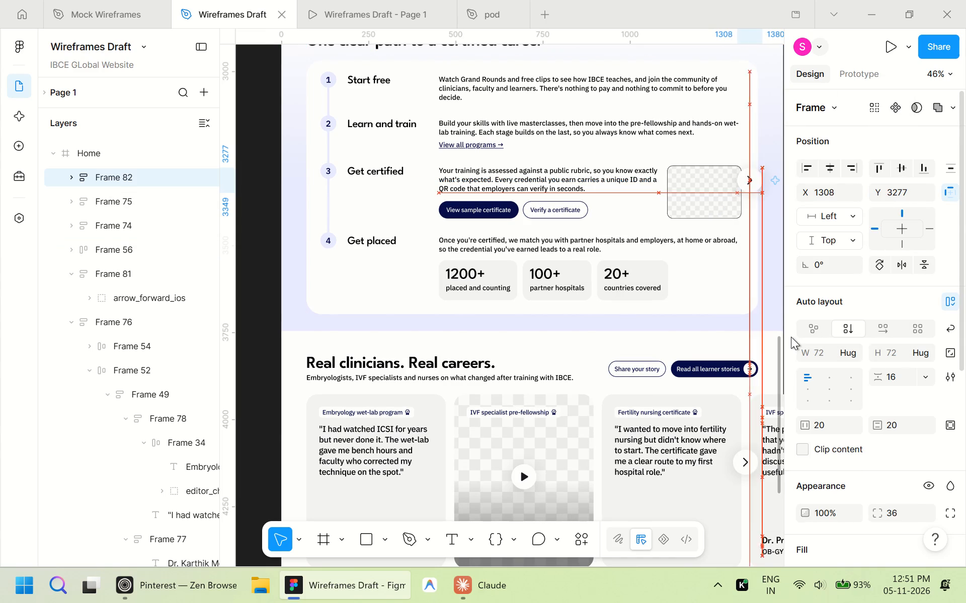
pyautogui.press('Left')
pyautogui.press('Right')
pyautogui.press('Left')
pyautogui.press('Left')
pyautogui.press('Left')
pyautogui.press('Left')
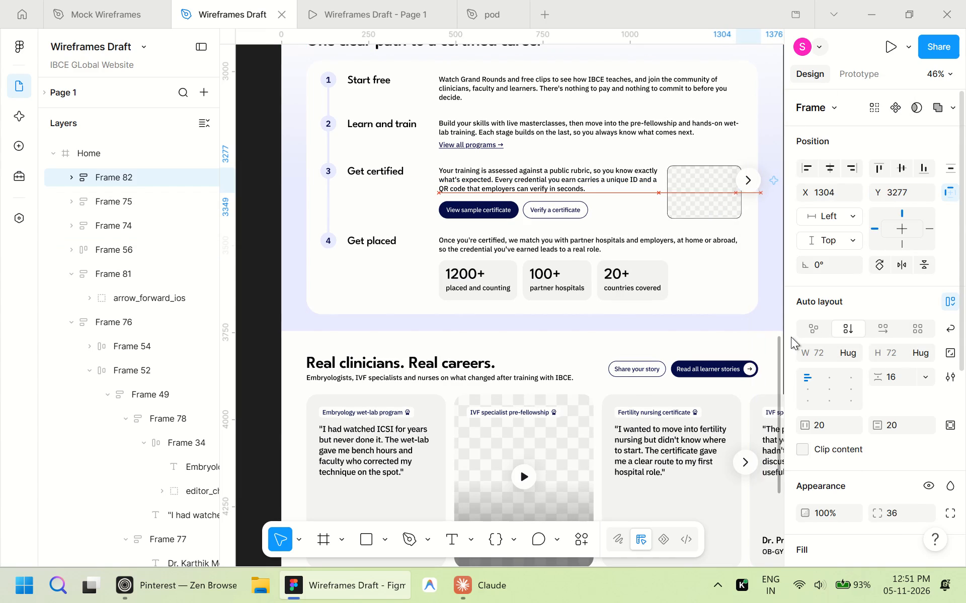
pyautogui.press('Left')
pyautogui.press('Left')
pyautogui.press('Left')
pyautogui.press('Left')
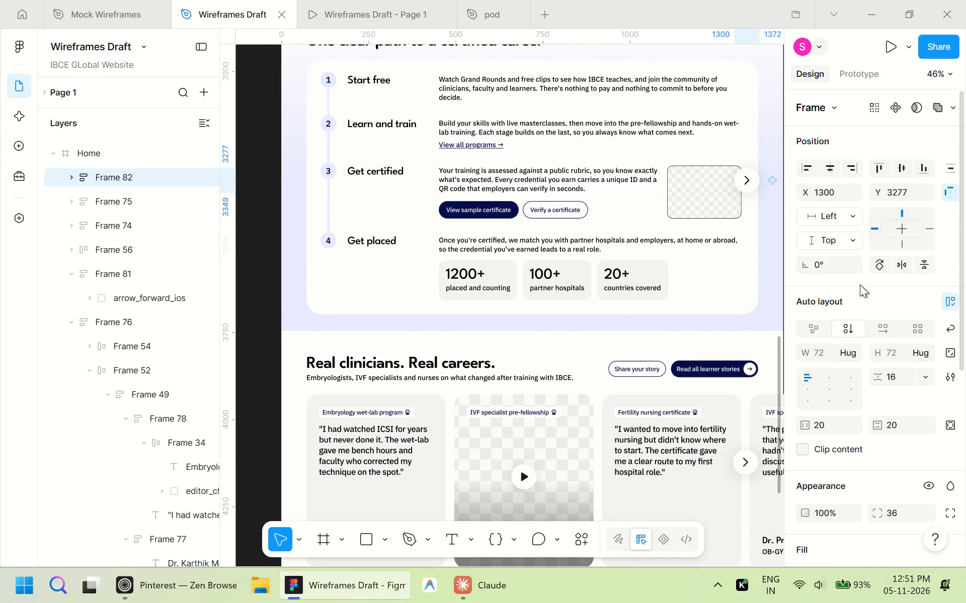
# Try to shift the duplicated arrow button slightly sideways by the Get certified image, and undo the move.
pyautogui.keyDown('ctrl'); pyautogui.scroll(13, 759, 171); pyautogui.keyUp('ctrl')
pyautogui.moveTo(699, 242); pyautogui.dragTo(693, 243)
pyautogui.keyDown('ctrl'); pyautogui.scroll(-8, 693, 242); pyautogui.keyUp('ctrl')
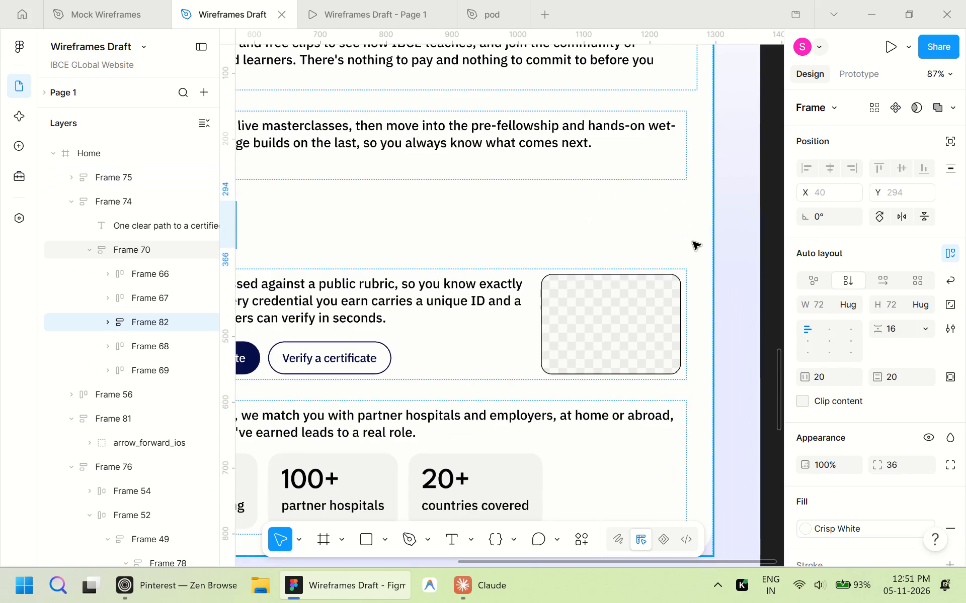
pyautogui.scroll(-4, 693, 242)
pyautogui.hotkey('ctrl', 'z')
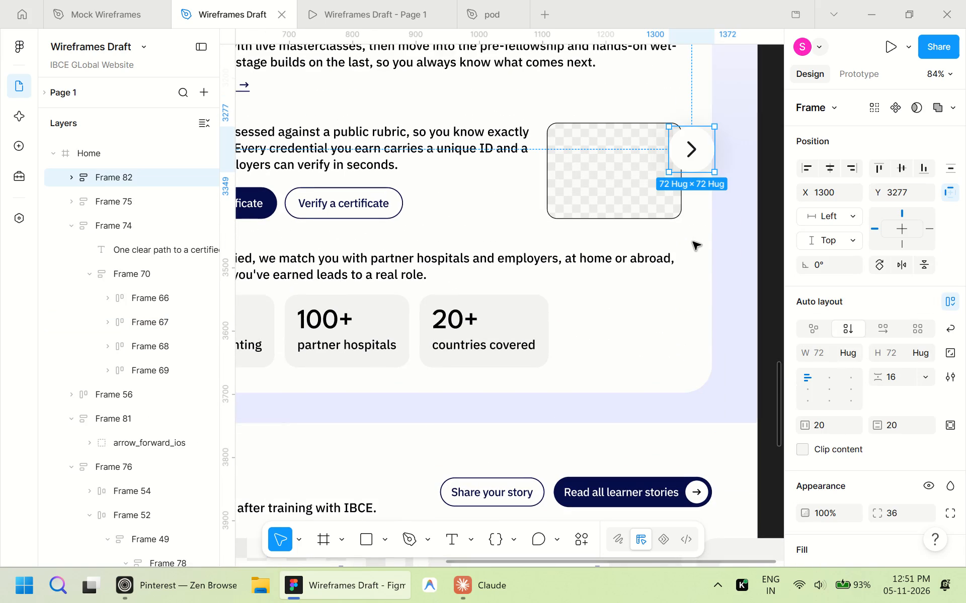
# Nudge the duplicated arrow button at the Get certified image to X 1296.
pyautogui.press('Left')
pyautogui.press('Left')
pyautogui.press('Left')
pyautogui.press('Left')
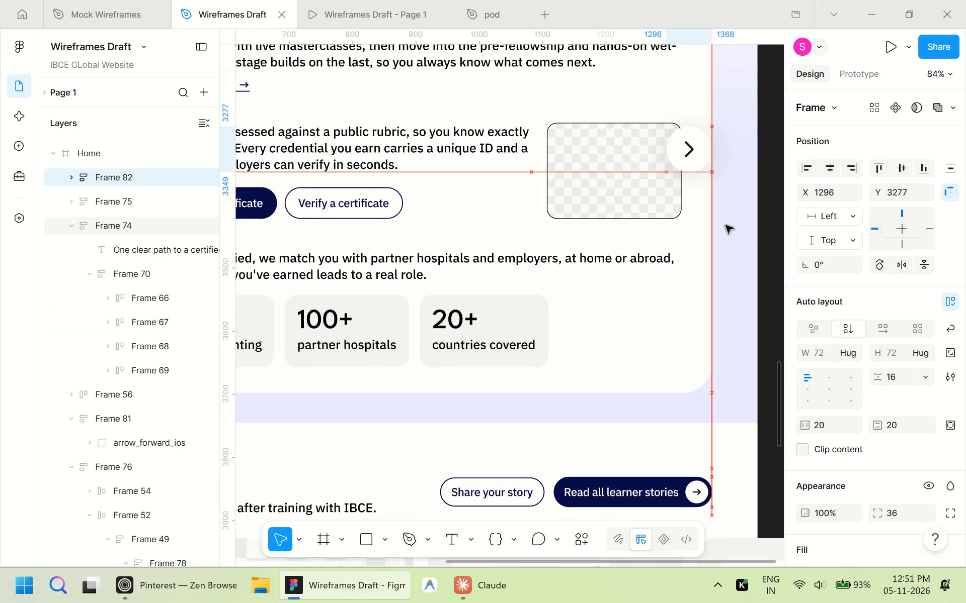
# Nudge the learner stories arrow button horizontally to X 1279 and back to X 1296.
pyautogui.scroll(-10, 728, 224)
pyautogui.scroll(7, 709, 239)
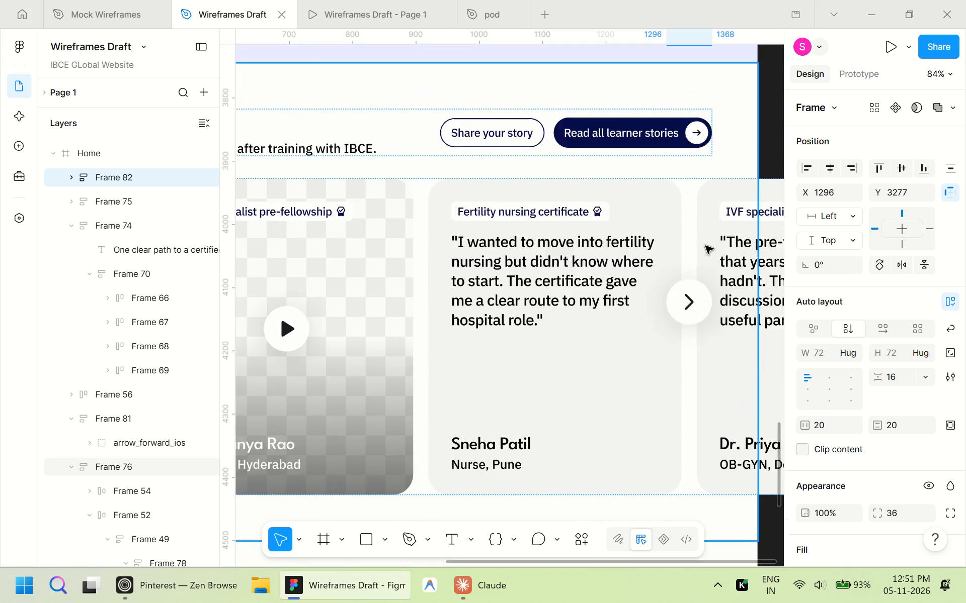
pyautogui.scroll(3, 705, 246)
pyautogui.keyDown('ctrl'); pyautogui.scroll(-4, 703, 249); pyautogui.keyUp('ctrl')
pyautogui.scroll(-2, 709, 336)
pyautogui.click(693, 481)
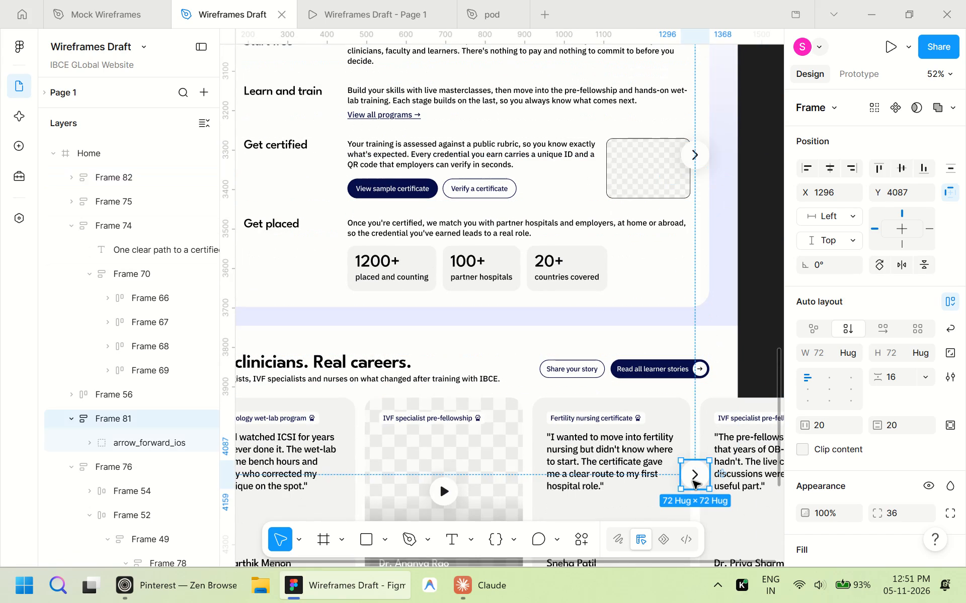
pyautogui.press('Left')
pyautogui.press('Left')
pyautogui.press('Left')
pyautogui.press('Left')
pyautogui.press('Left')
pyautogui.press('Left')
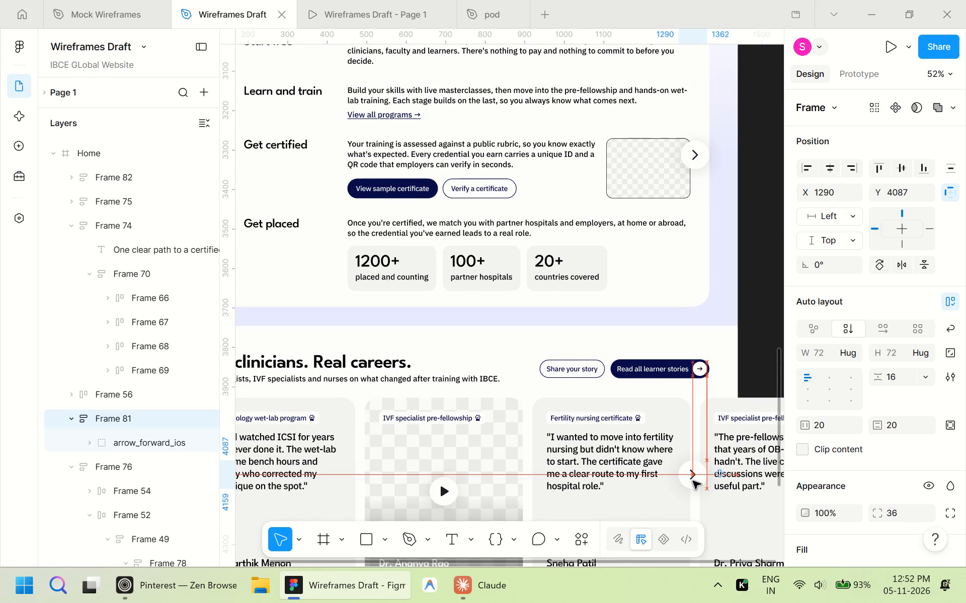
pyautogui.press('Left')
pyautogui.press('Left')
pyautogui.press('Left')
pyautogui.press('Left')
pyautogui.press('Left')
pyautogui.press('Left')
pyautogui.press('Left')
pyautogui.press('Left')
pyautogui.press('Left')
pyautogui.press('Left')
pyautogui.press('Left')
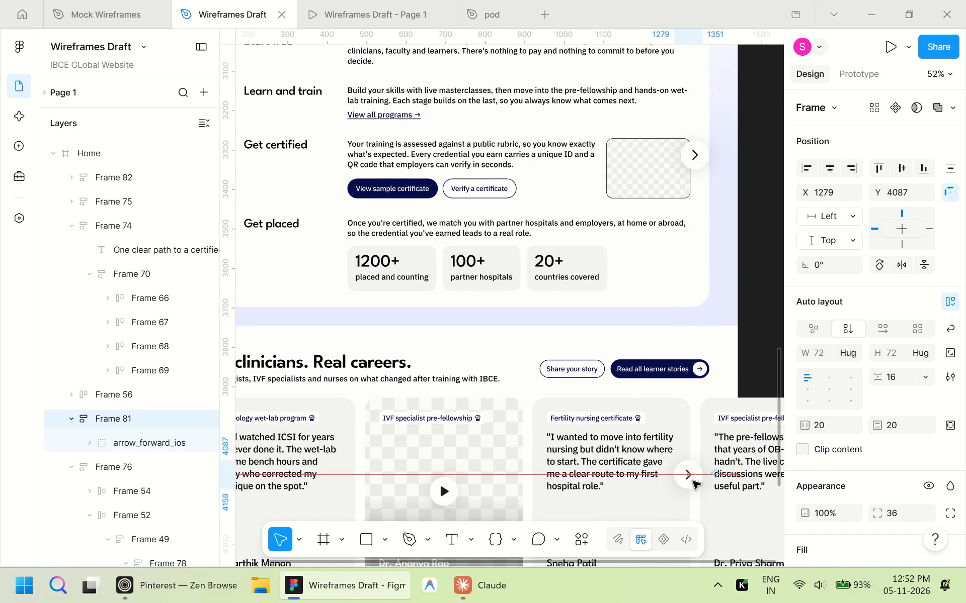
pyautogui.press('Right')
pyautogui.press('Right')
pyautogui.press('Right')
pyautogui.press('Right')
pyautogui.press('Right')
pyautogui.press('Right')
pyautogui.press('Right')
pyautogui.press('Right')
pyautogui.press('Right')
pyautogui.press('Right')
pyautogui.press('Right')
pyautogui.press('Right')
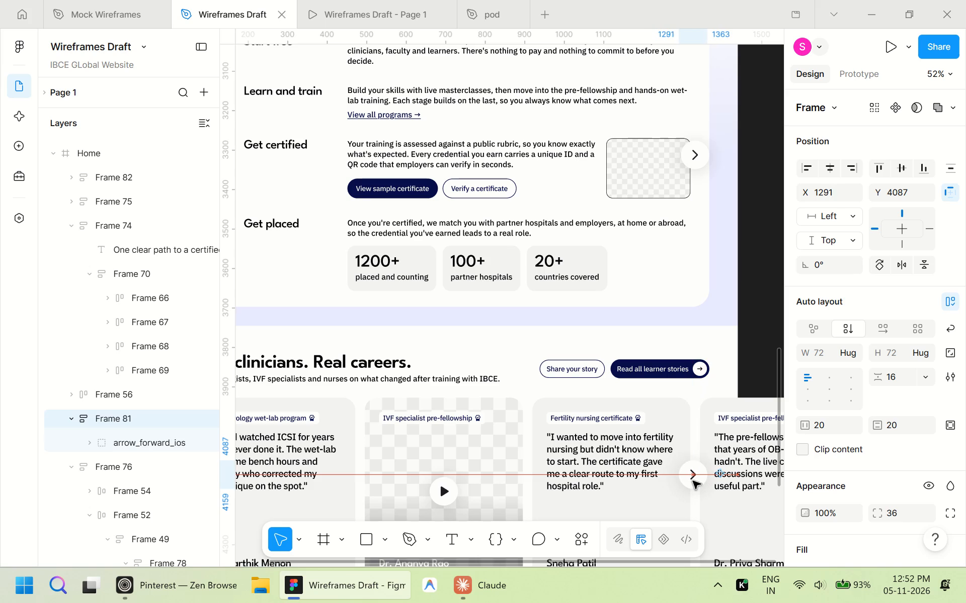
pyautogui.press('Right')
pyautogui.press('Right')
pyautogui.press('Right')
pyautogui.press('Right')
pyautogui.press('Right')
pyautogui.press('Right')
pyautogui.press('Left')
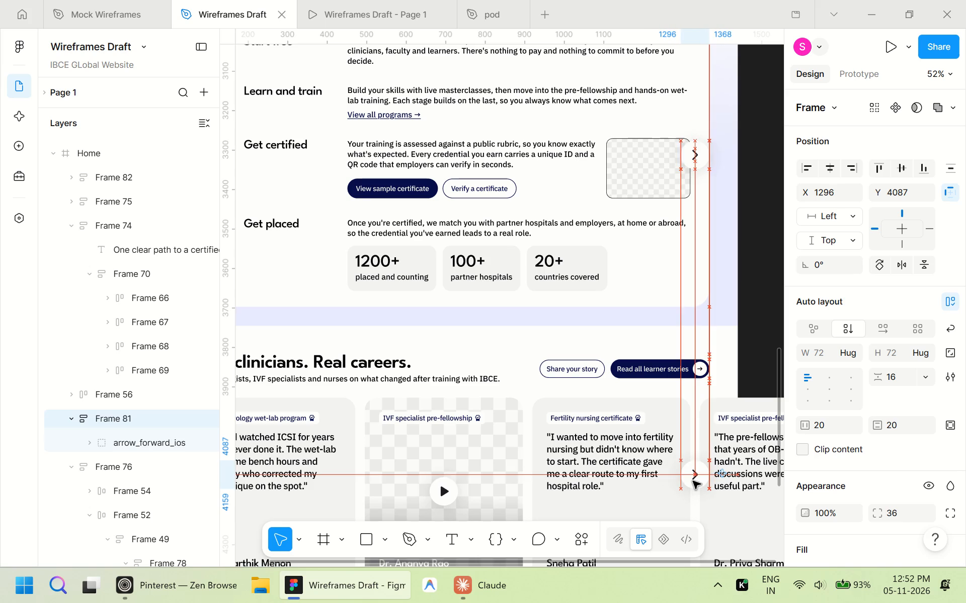
# Move the arrow button from the Get certified image up onto the next batch section's cards, at about X 1268, Y 2458.
pyautogui.scroll(4, 710, 336)
pyautogui.click(692, 346)
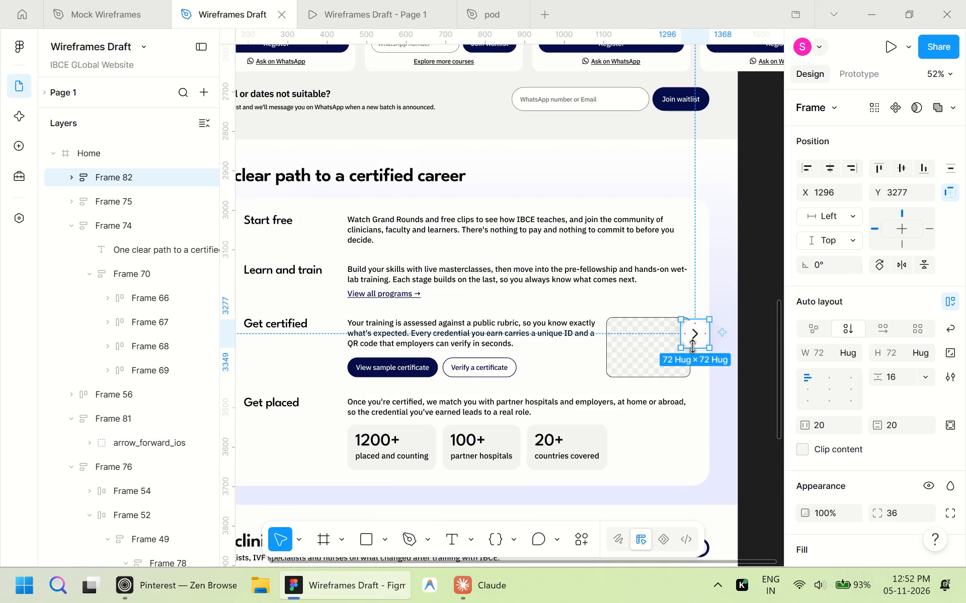
pyautogui.scroll(10, 692, 346)
pyautogui.scroll(-4, 692, 346)
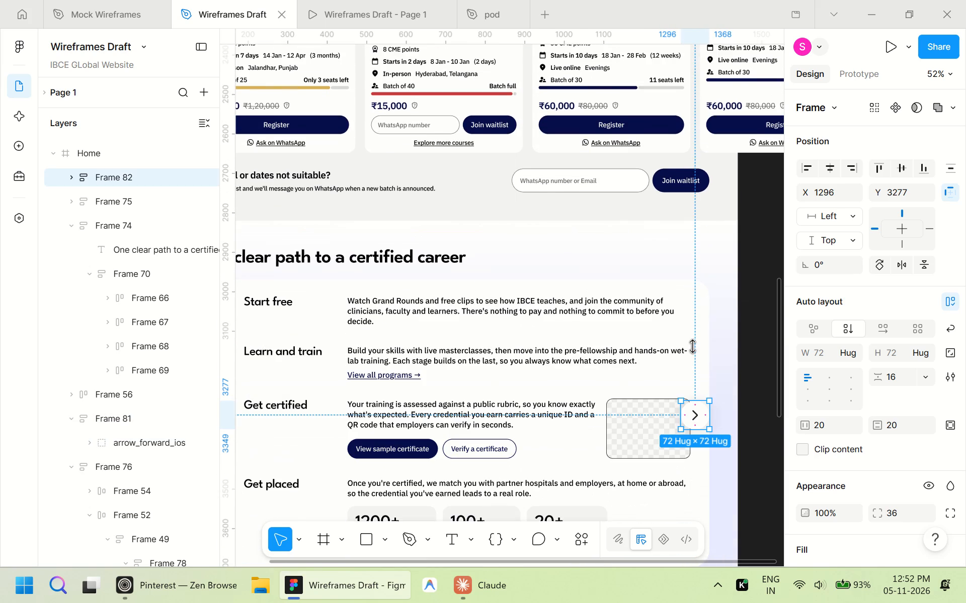
pyautogui.moveTo(697, 418); pyautogui.dragTo(687, 94)
# Lock the whole next batch section frame, Frame 46.
pyautogui.scroll(4, 687, 94)
pyautogui.scroll(2, 690, 268)
pyautogui.click(525, 298)
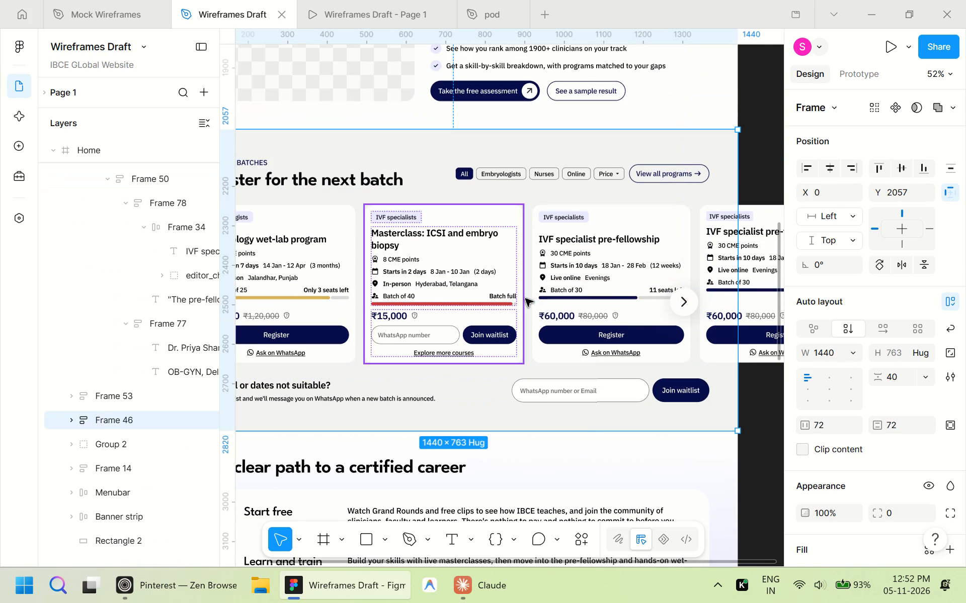
pyautogui.hotkey('ctrl', 'shift', 'l')
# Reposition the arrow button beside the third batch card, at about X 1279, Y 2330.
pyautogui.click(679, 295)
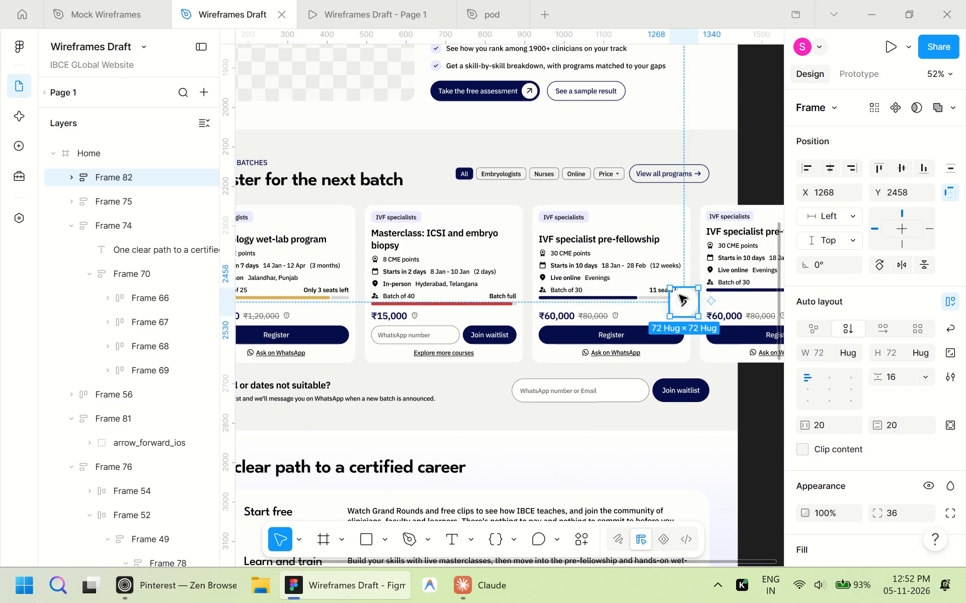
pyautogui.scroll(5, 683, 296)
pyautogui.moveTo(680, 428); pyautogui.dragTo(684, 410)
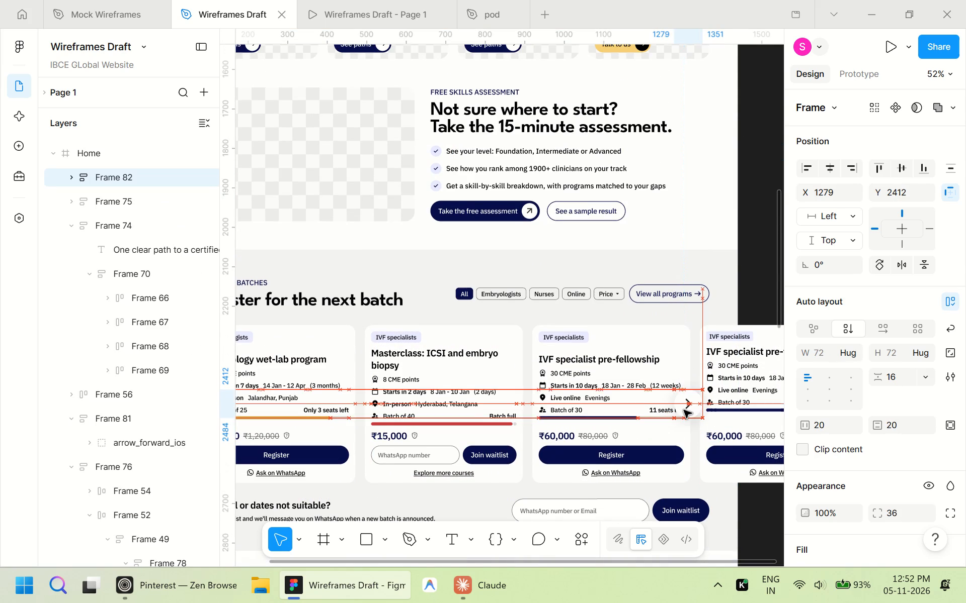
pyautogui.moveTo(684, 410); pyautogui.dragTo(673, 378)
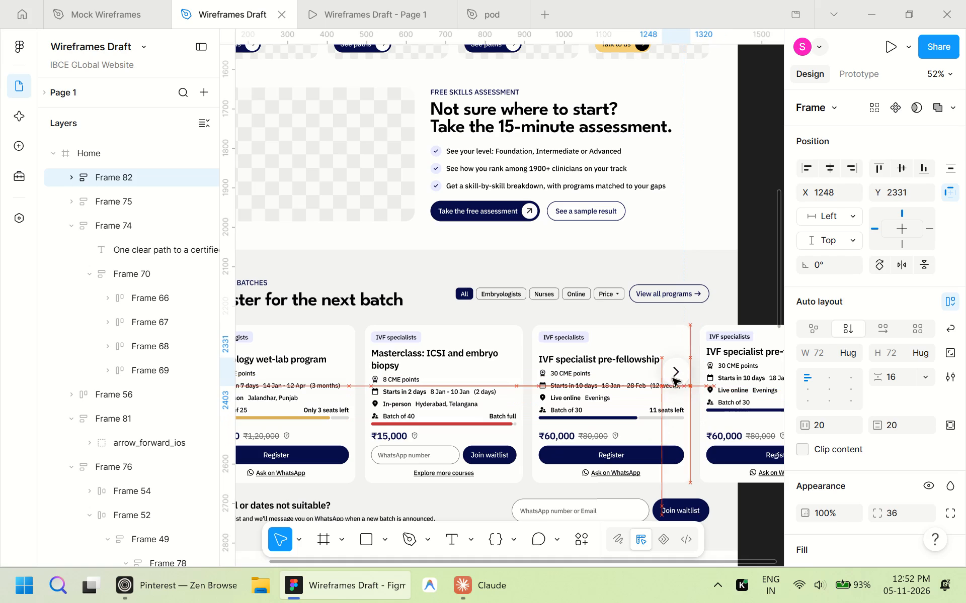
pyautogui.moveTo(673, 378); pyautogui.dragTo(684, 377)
# Copy the learner stories arrow button's X value and apply it to the batch cards' arrow button, setting X to 1296.
pyautogui.scroll(-11, 680, 306)
pyautogui.click(695, 257)
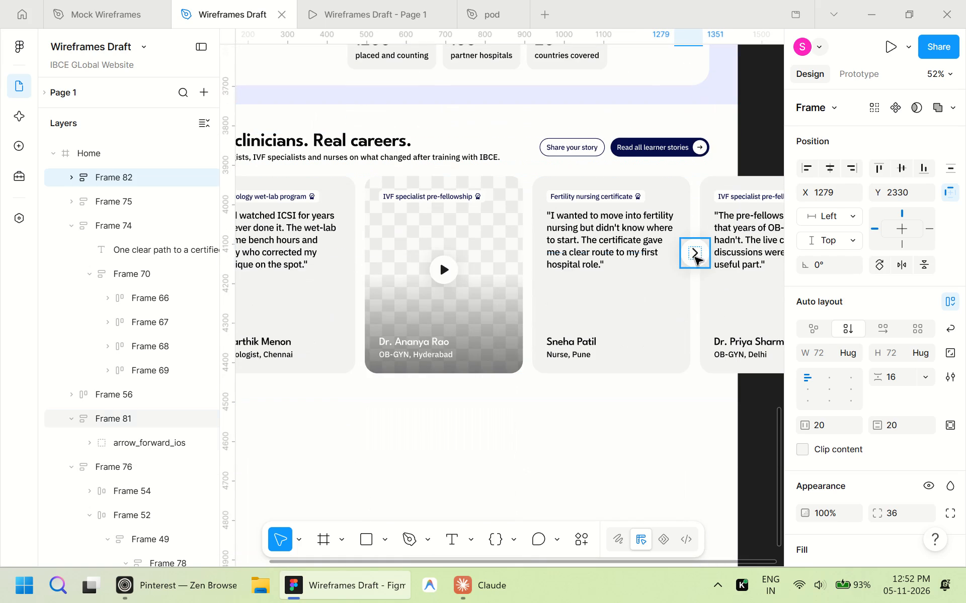
pyautogui.click(844, 194)
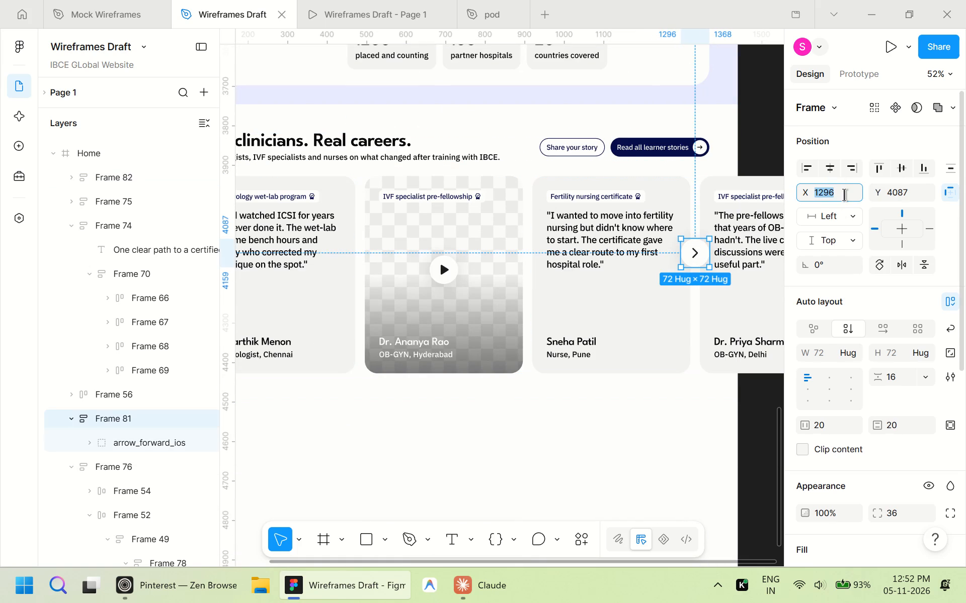
pyautogui.hotkey('ctrl', 'c')
pyautogui.scroll(14, 568, 202)
pyautogui.click(688, 290)
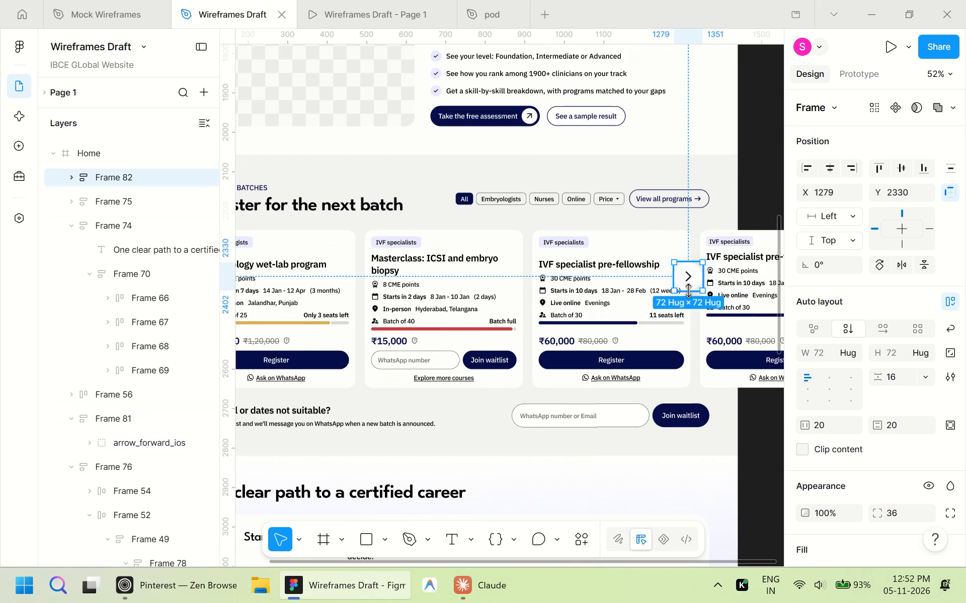
pyautogui.click(827, 189)
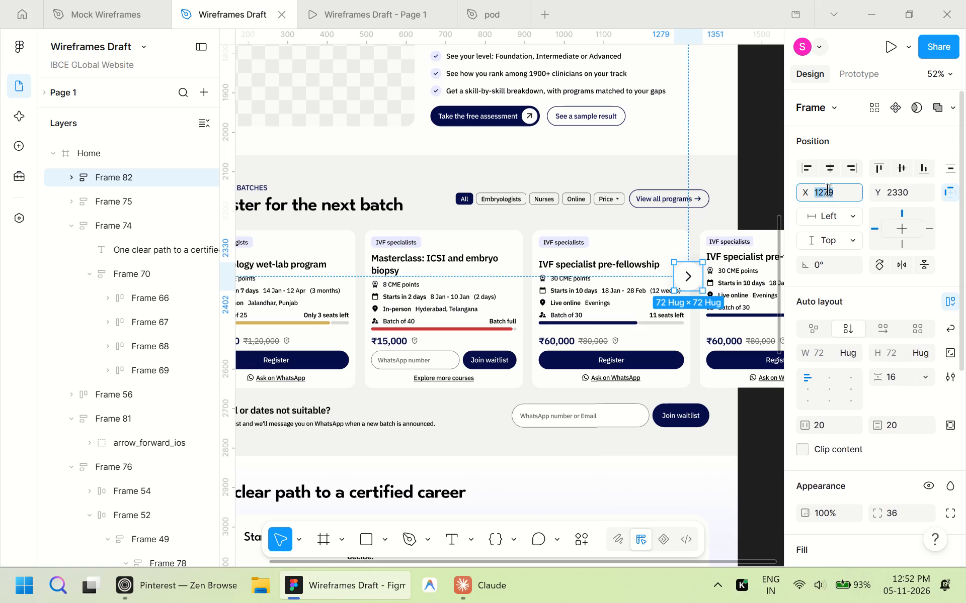
pyautogui.hotkey('ctrl', 'v')
pyautogui.press('Return')
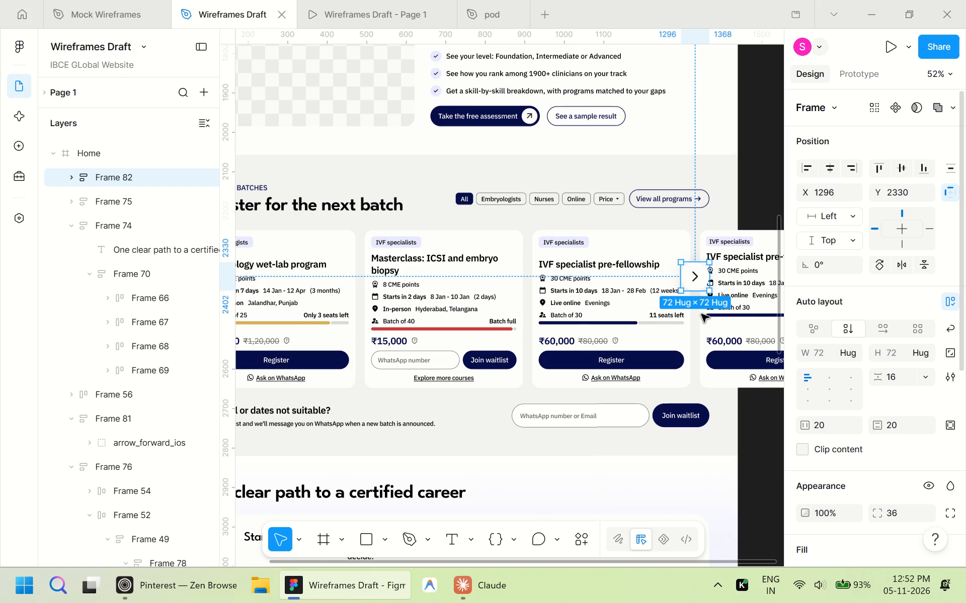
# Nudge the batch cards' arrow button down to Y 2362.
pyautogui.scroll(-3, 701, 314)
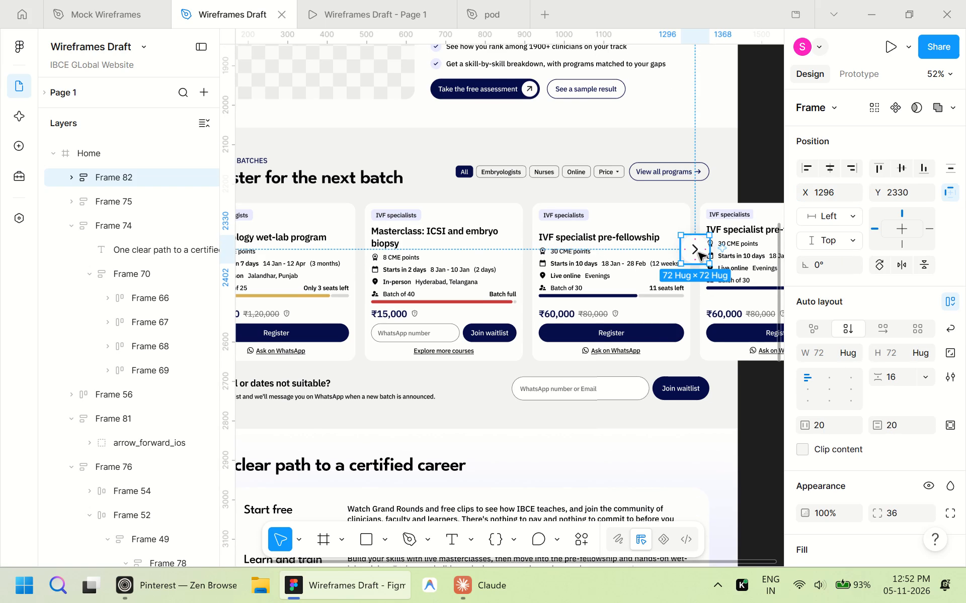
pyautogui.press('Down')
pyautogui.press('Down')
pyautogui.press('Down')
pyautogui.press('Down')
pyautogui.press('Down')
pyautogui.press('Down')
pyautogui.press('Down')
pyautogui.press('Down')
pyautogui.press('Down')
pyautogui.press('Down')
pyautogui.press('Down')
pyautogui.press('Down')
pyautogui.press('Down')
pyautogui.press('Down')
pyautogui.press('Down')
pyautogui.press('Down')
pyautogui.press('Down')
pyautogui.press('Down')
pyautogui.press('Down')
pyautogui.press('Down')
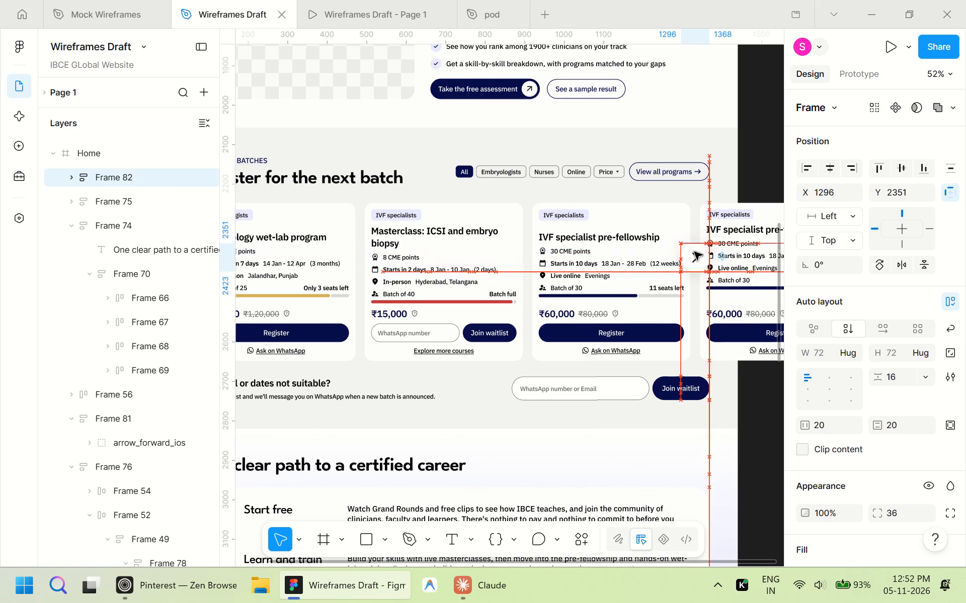
# Collapse the expanded layers so only the Home frame's top-level layers are listed.
pyautogui.click(551, 292)
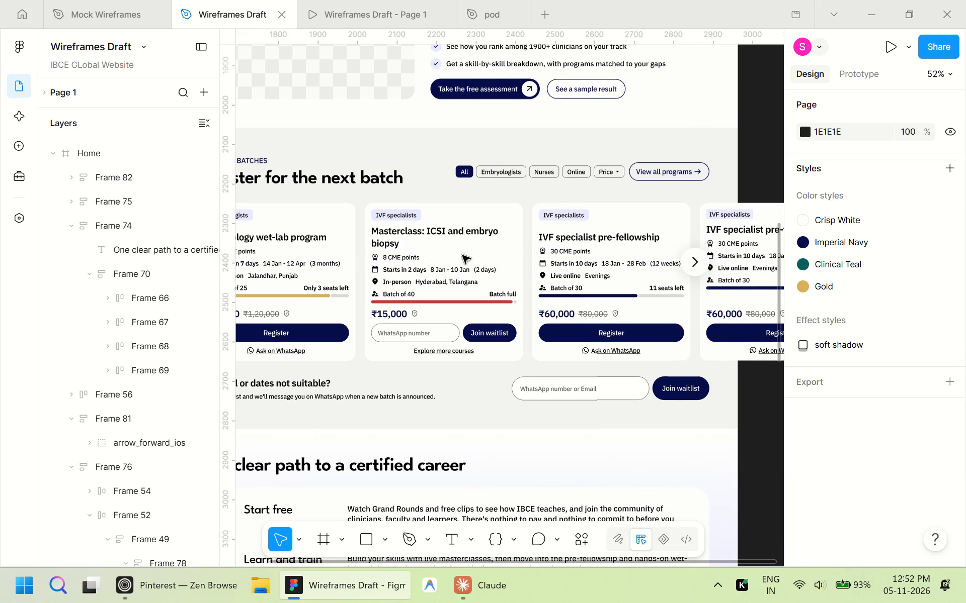
pyautogui.click(199, 125)
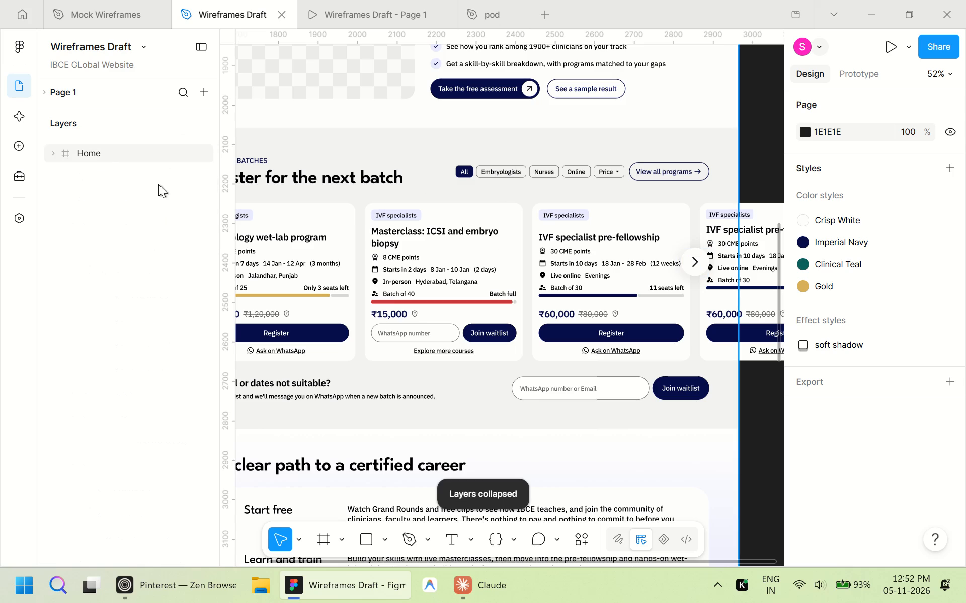
pyautogui.click(692, 258)
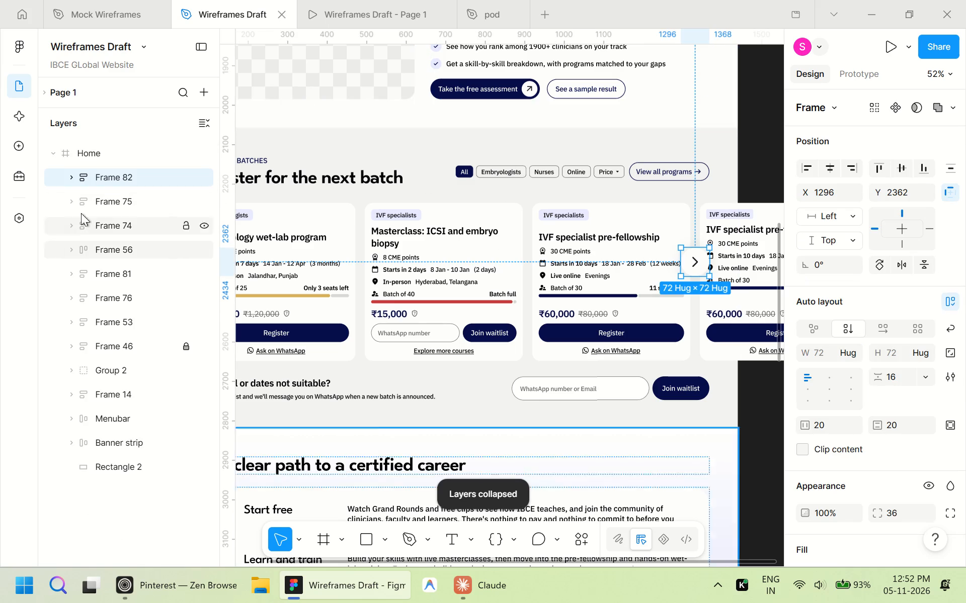
pyautogui.doubleClick(338, 215)
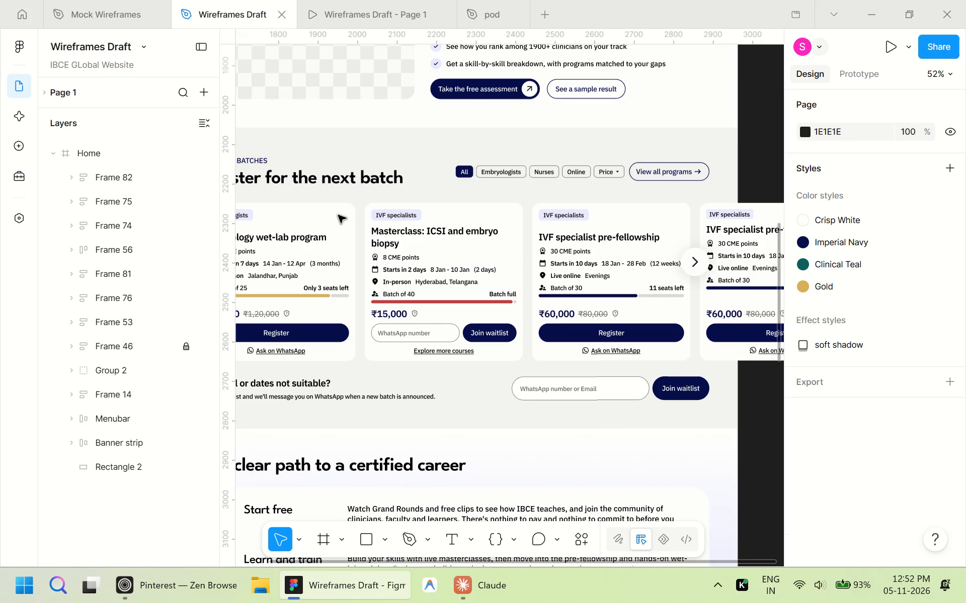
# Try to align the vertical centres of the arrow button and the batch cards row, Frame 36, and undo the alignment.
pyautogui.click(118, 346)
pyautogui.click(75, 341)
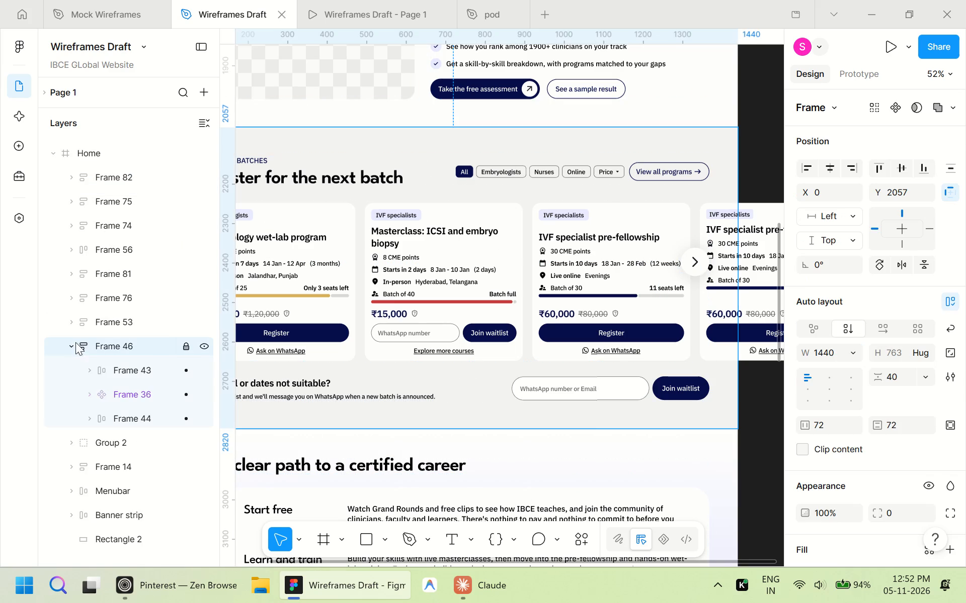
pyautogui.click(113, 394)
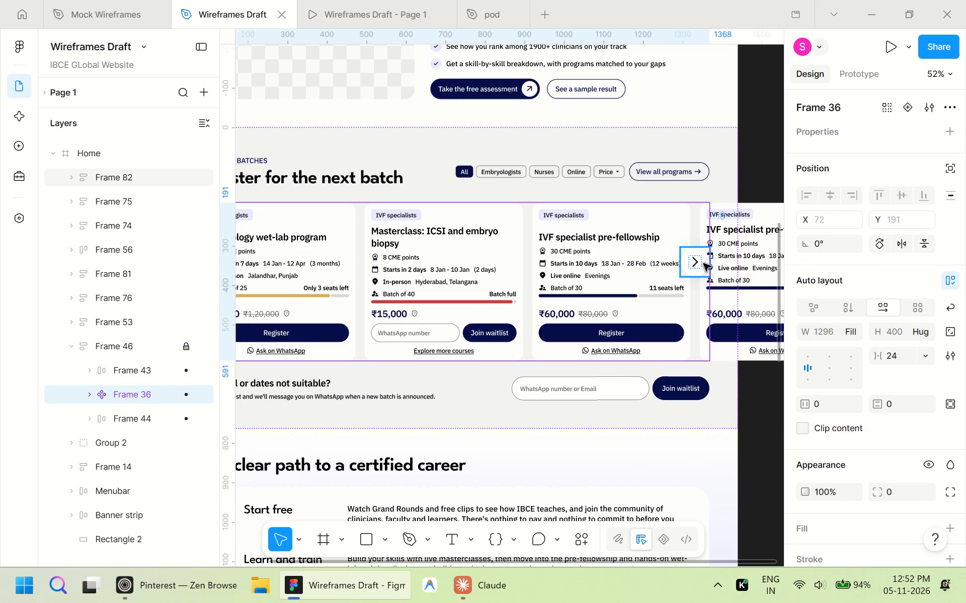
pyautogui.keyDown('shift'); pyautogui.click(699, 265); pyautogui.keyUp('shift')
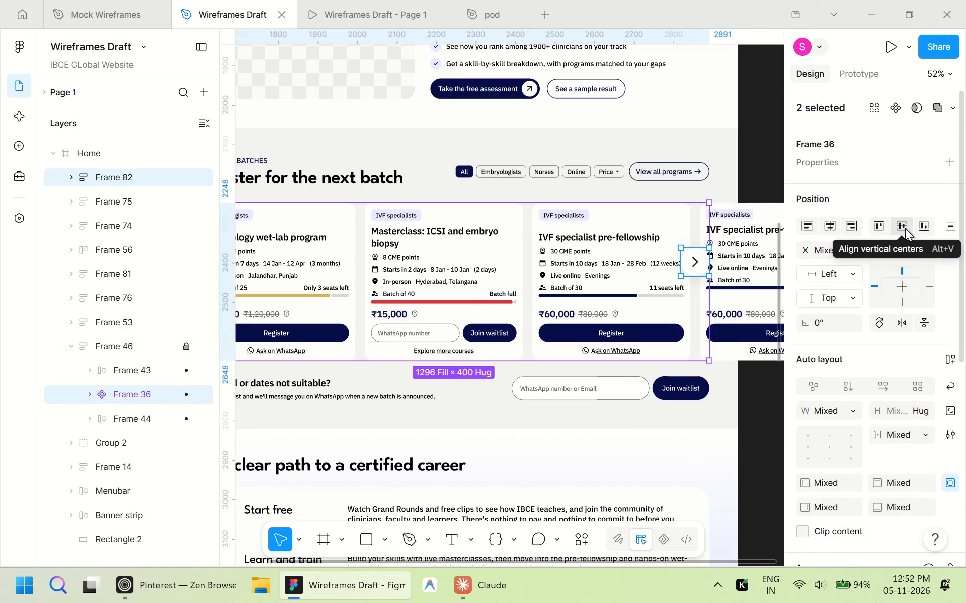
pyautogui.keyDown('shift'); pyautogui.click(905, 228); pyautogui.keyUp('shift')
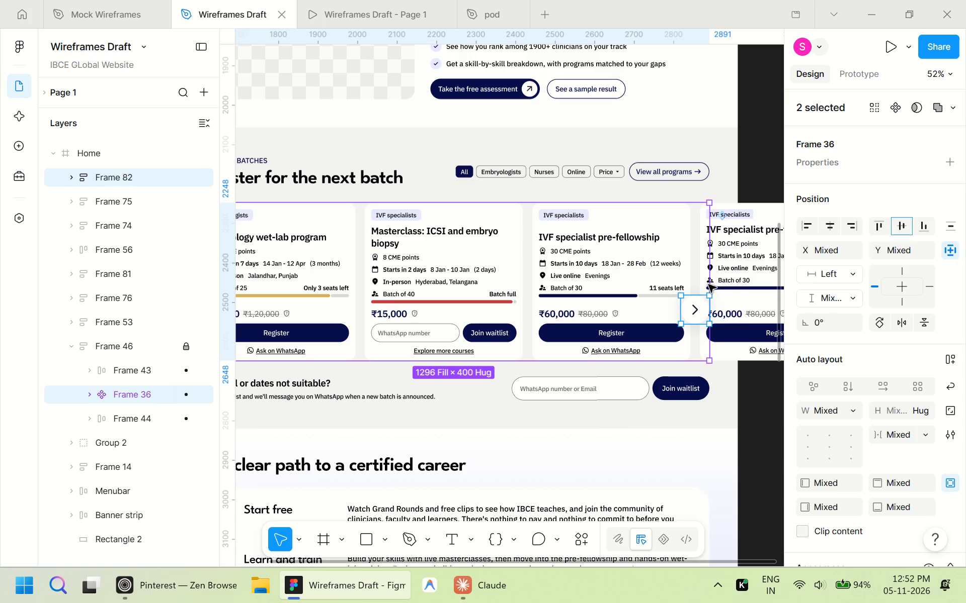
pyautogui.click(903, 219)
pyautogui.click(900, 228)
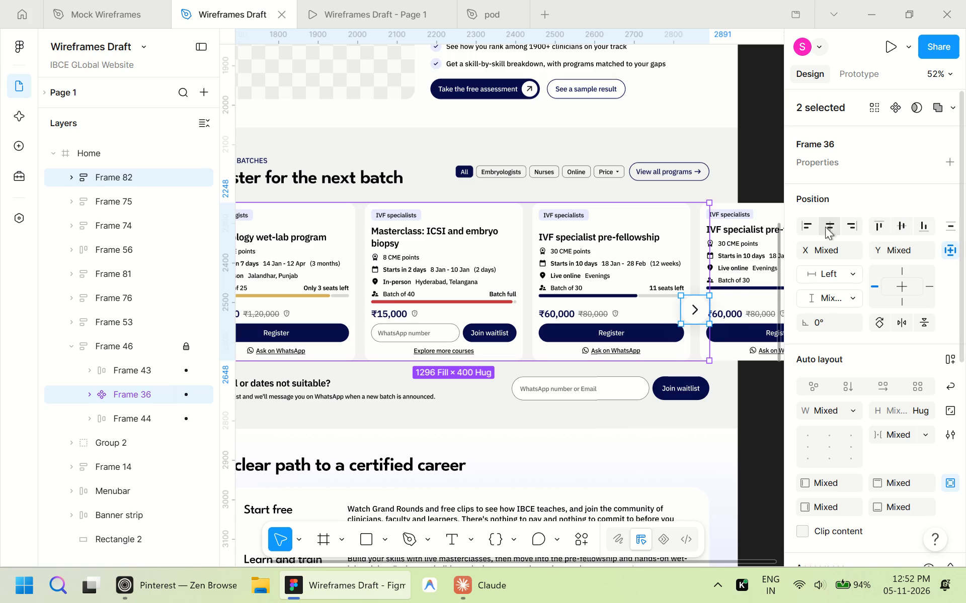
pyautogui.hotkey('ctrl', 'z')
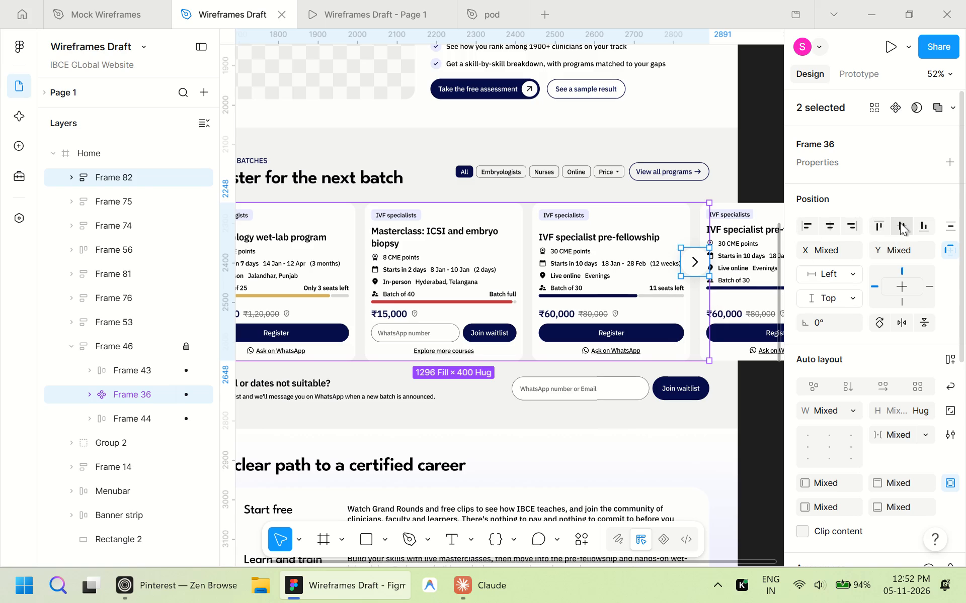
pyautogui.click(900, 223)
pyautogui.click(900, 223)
# Move the batch cards' arrow button straight down to Y 2408, keeping X at 1296.
pyautogui.moveTo(697, 261); pyautogui.dragTo(696, 270)
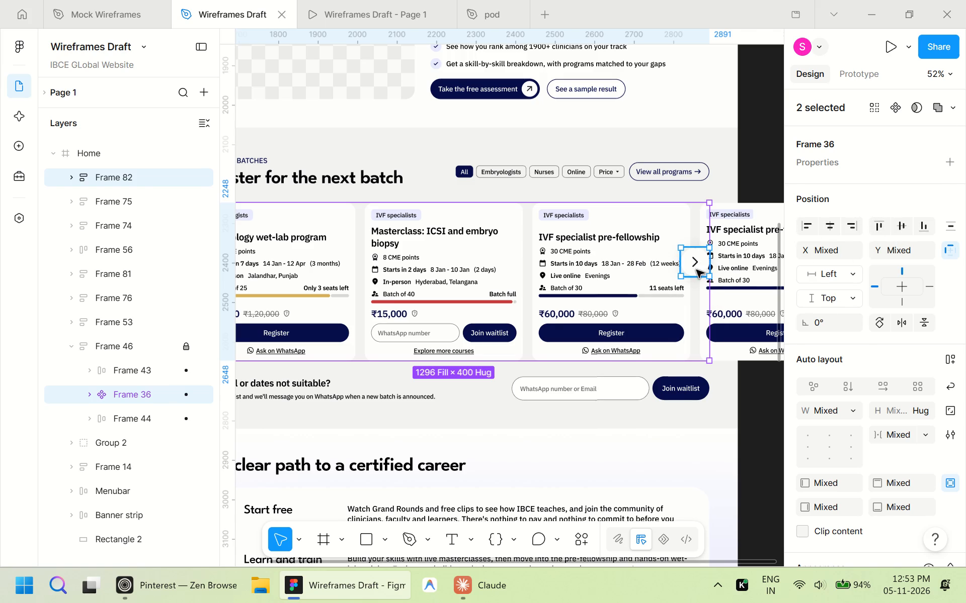
pyautogui.moveTo(696, 270); pyautogui.dragTo(696, 279)
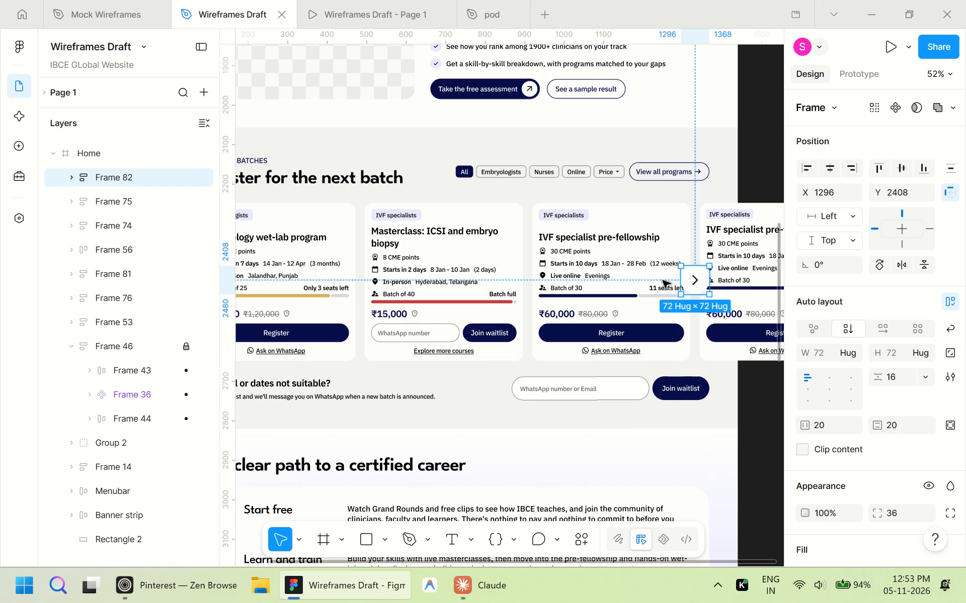
# Unlock Frame 46, the next batch section containing the batch cards row, Frame 36.
pyautogui.click(133, 395)
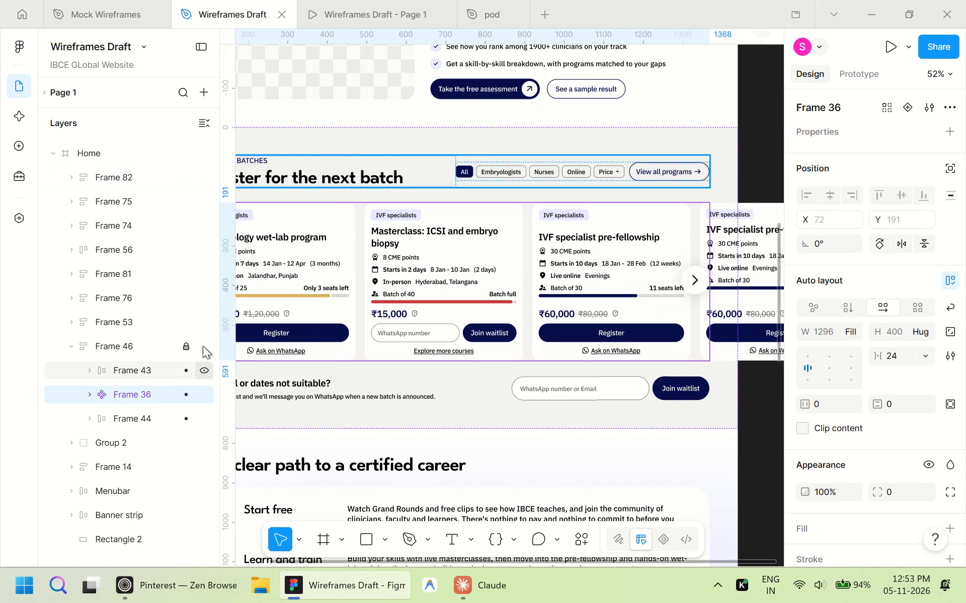
pyautogui.click(188, 348)
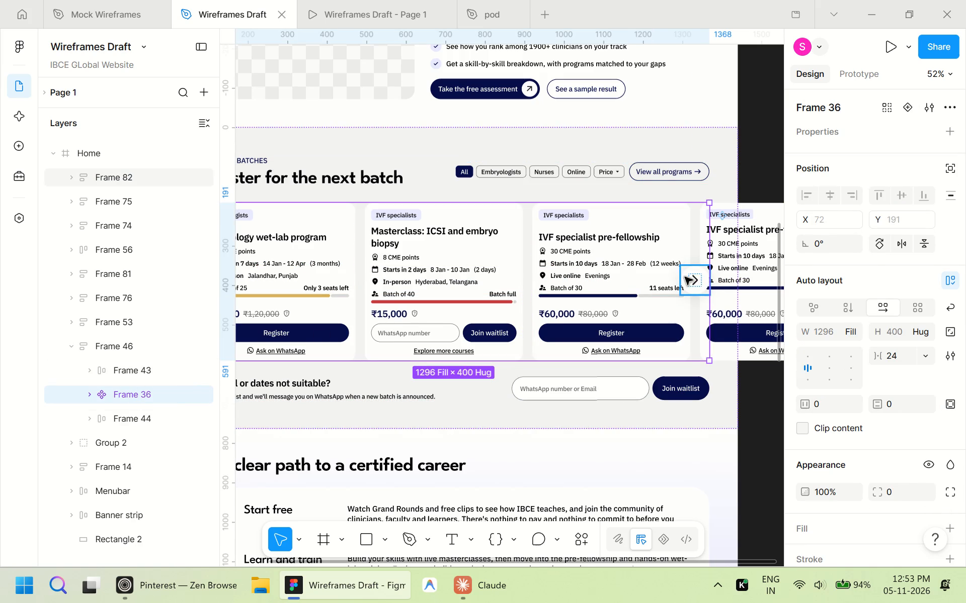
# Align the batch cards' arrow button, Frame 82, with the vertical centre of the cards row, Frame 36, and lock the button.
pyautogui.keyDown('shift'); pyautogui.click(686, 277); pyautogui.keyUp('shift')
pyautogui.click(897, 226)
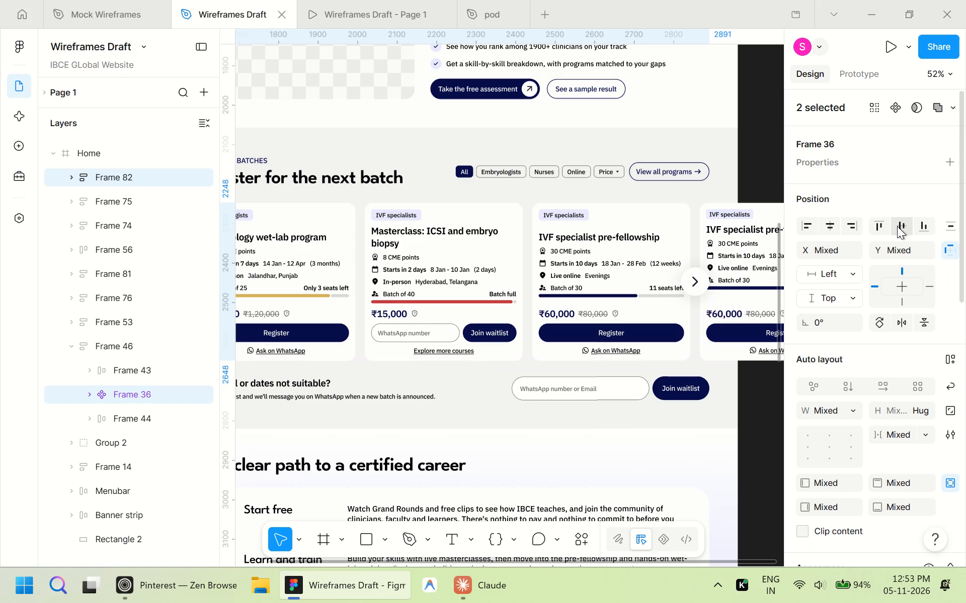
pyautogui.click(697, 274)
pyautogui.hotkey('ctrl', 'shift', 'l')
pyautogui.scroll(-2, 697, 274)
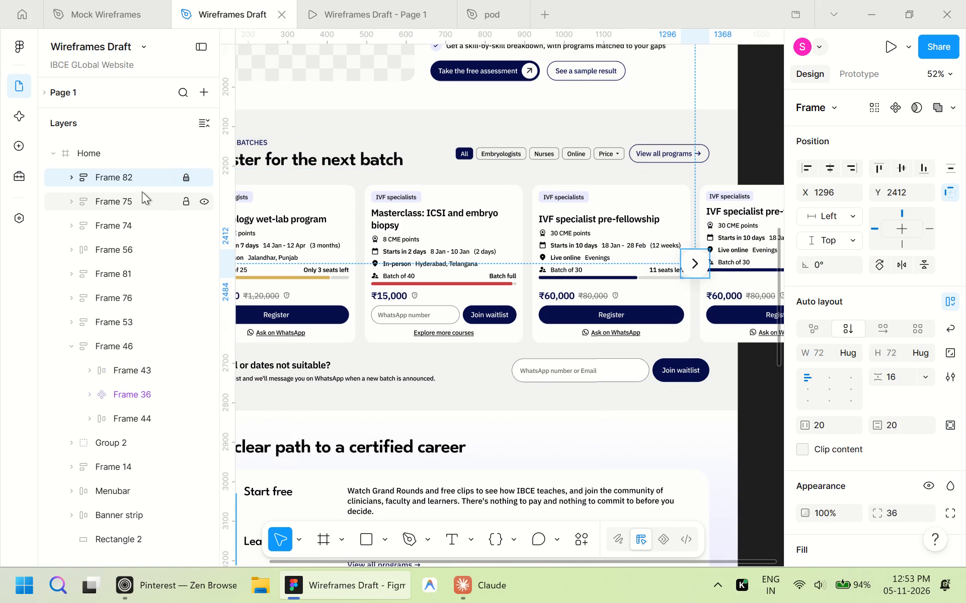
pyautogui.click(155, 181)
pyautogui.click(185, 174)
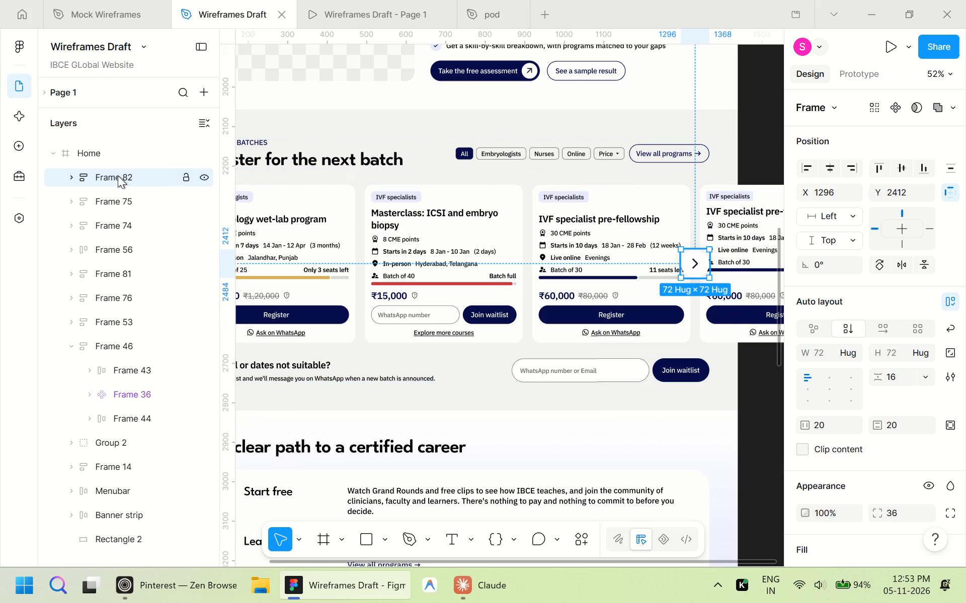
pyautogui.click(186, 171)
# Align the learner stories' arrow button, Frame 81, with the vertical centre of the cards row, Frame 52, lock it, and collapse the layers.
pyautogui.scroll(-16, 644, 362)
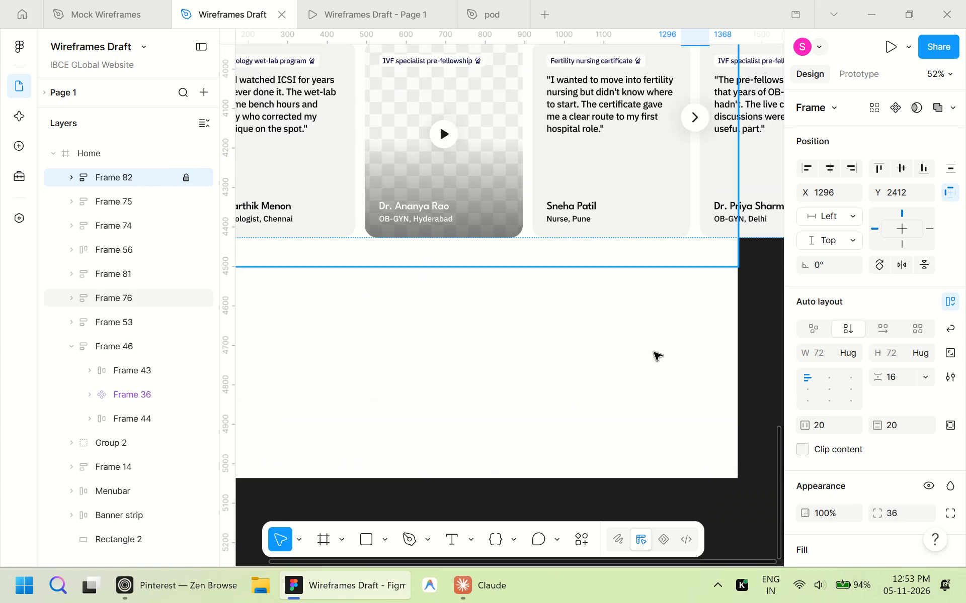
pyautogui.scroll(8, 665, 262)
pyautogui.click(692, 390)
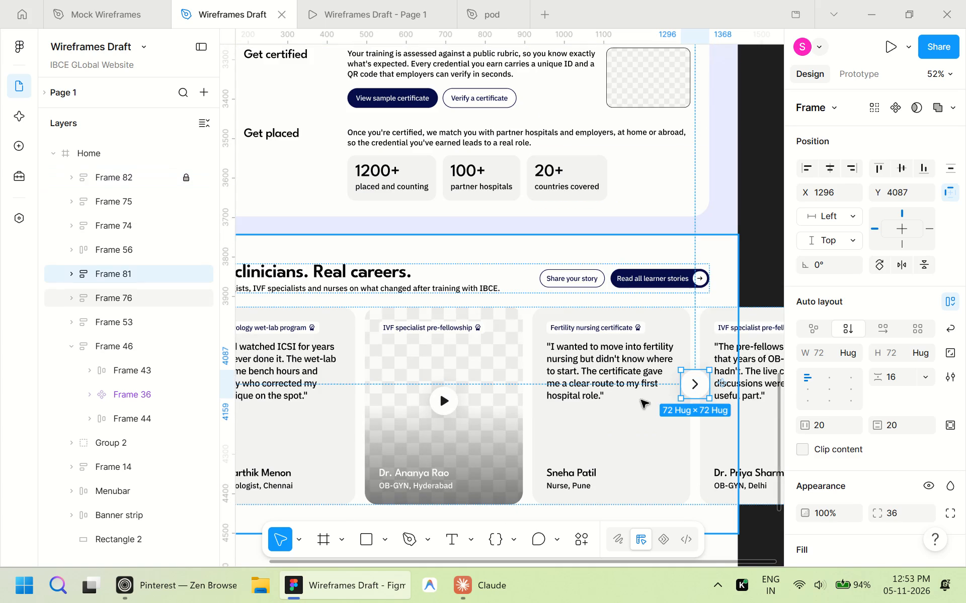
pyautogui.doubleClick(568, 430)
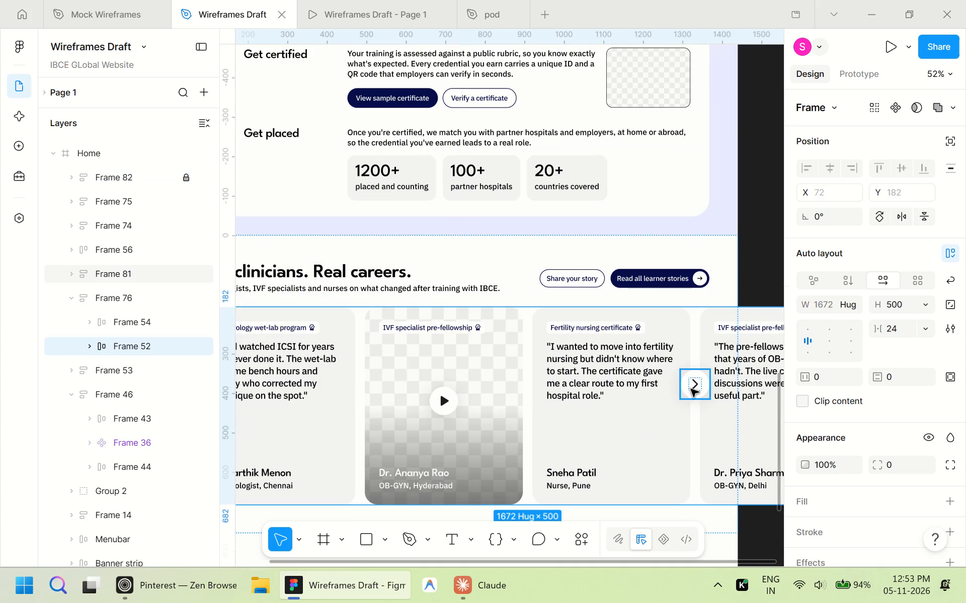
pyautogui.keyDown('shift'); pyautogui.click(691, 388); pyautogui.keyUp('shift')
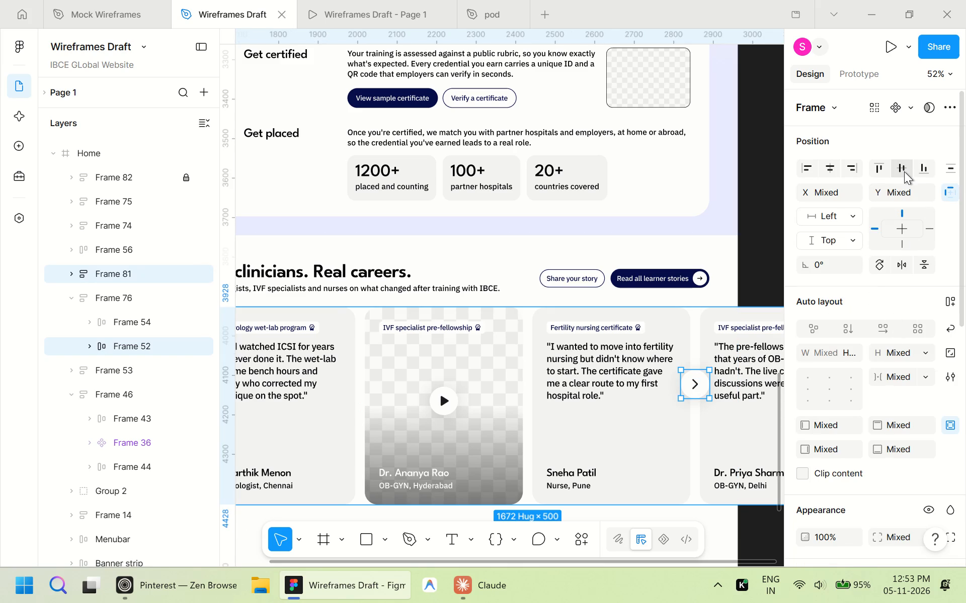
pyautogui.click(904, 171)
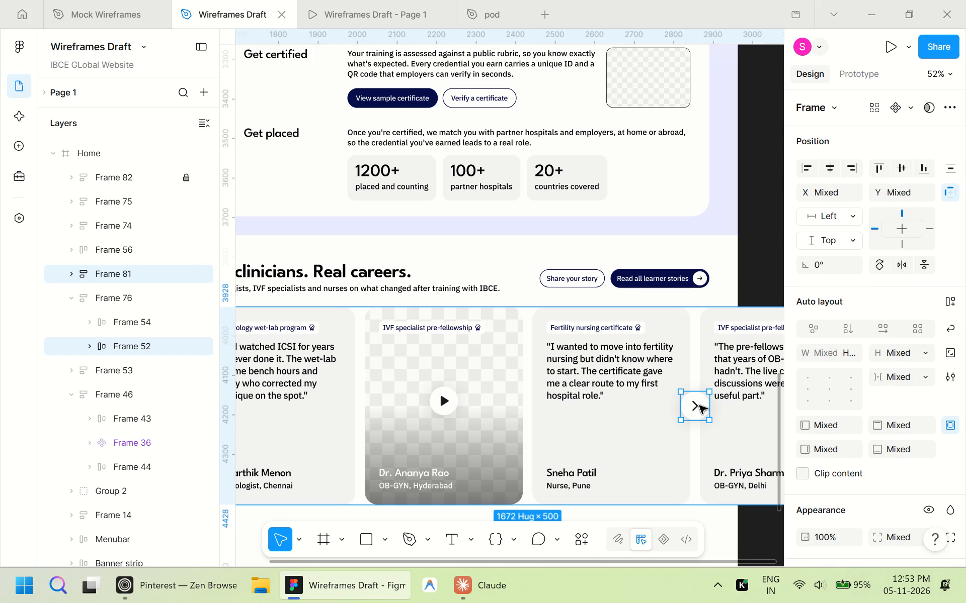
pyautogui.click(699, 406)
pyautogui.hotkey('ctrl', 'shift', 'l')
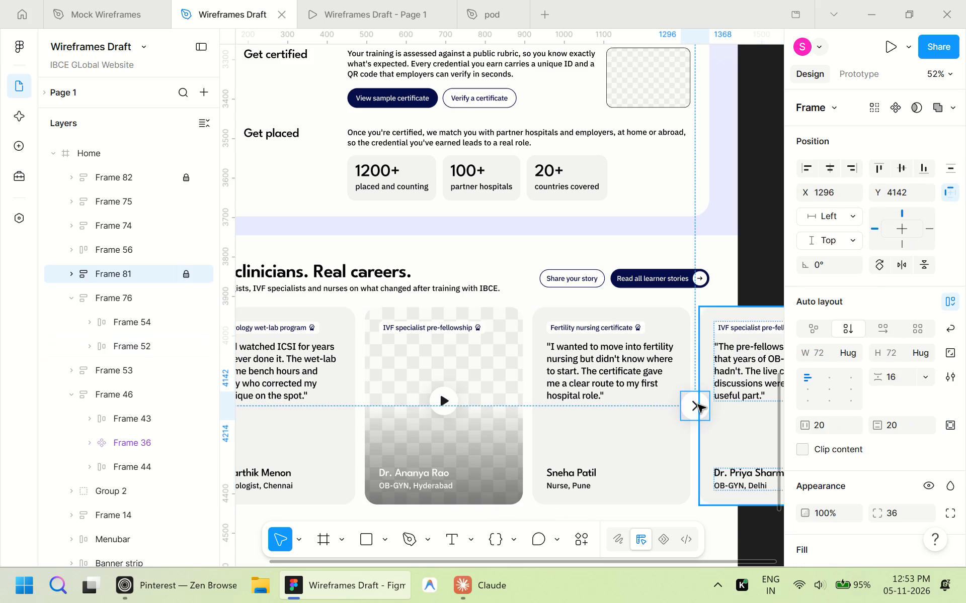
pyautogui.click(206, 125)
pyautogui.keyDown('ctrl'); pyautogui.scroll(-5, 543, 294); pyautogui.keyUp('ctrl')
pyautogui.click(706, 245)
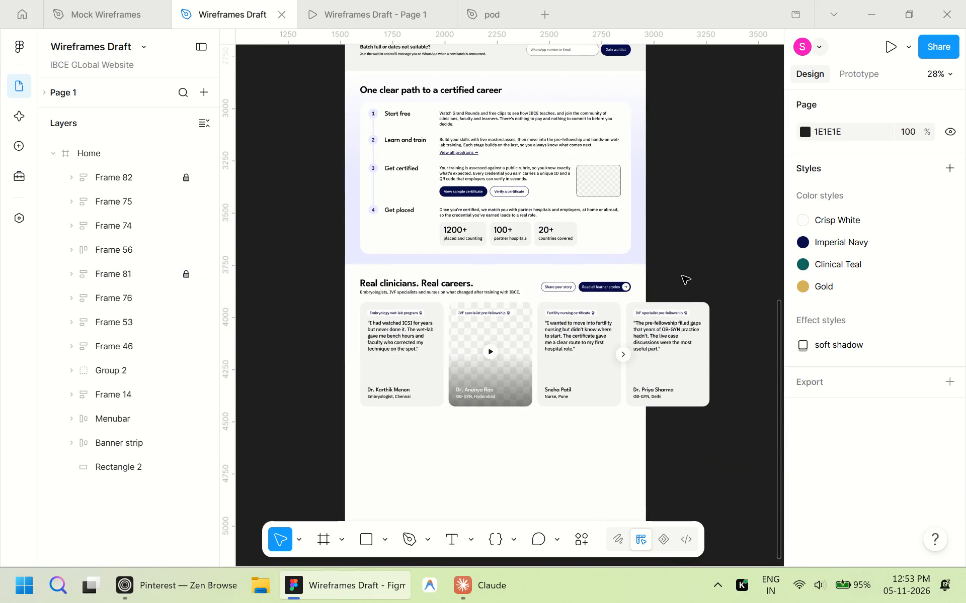
# Examine the arrow buttons' placement over the learner story cards and the next batch cards.
pyautogui.keyDown('ctrl'); pyautogui.scroll(5, 620, 373); pyautogui.keyUp('ctrl')
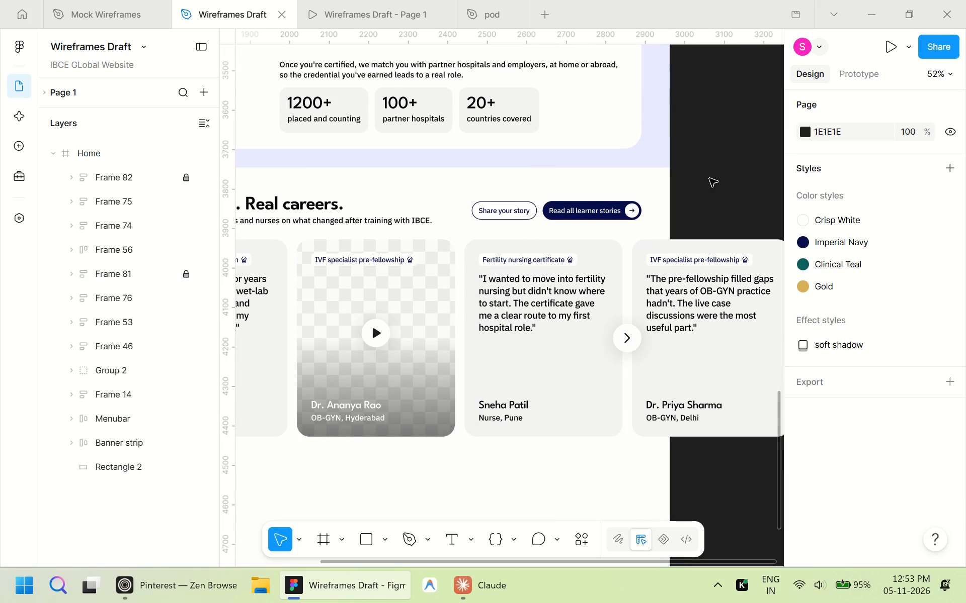
pyautogui.scroll(3, 691, 196)
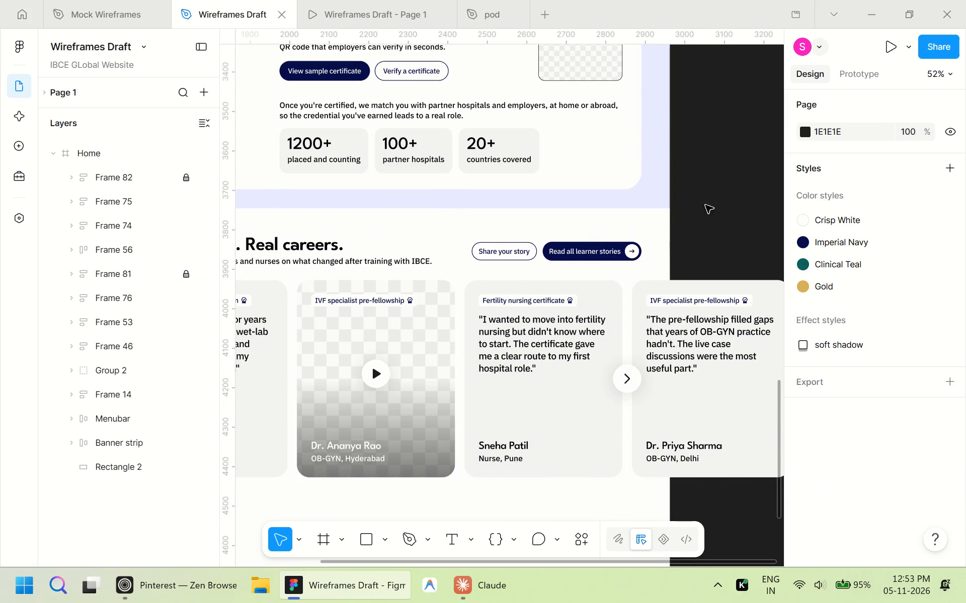
pyautogui.keyDown('shift'); pyautogui.scroll(5, 721, 219); pyautogui.keyUp('shift')
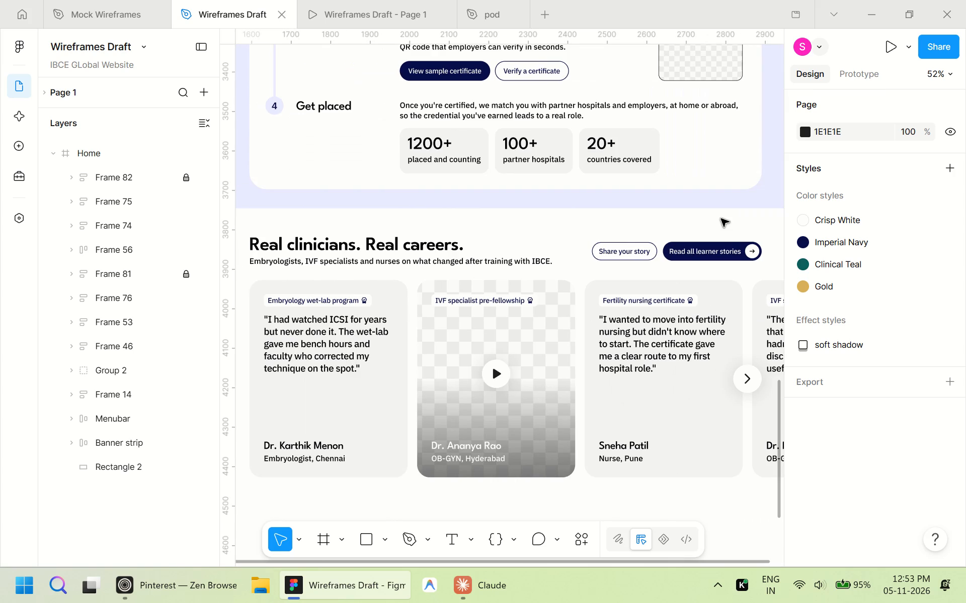
pyautogui.keyDown('ctrl'); pyautogui.scroll(-4, 721, 219); pyautogui.keyUp('ctrl')
pyautogui.keyDown('shift'); pyautogui.scroll(-4, 720, 220); pyautogui.keyUp('shift')
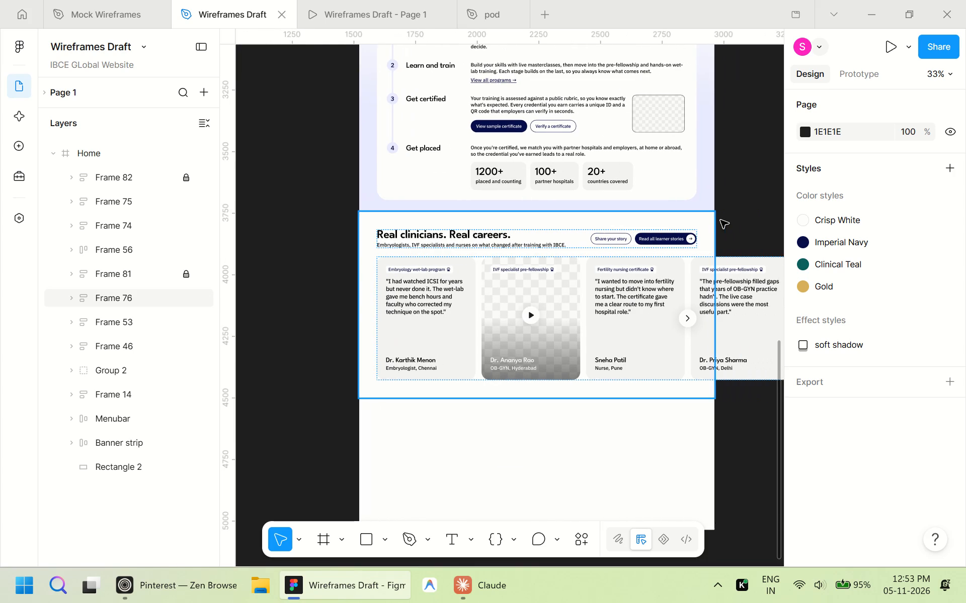
pyautogui.keyDown('shift'); pyautogui.scroll(-1, 720, 220); pyautogui.keyUp('shift')
pyautogui.click(661, 302)
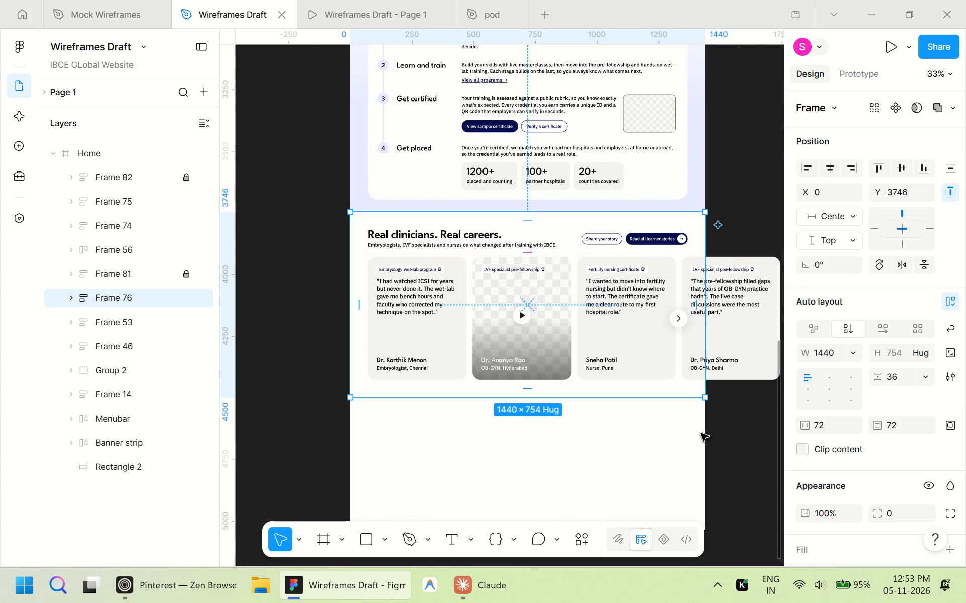
pyautogui.scroll(9, 665, 445)
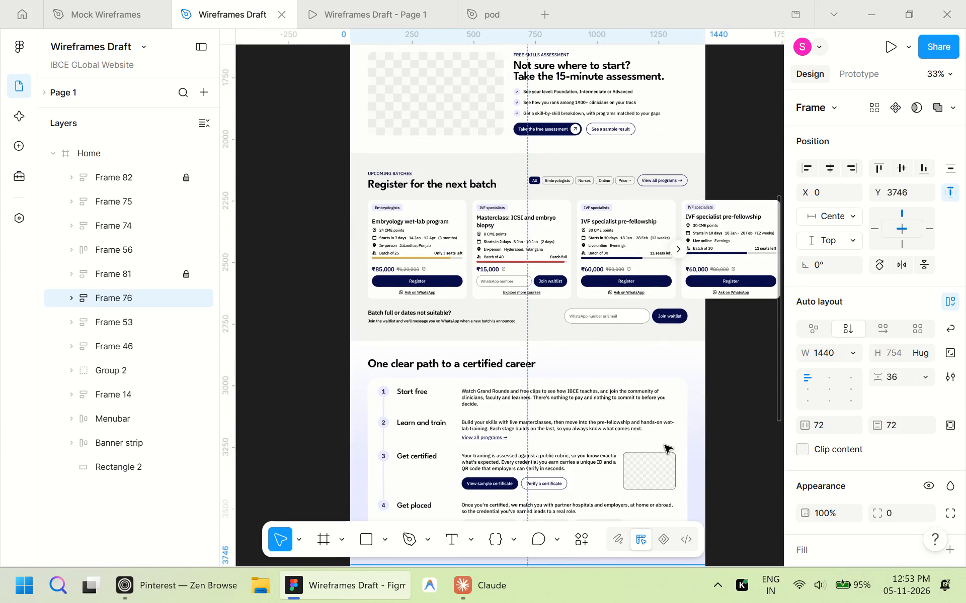
pyautogui.scroll(3, 665, 445)
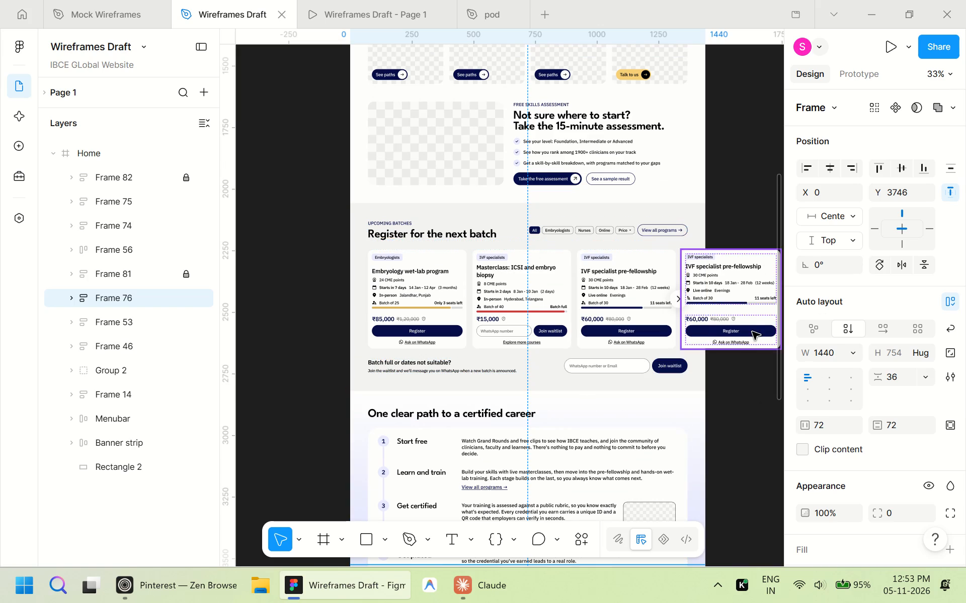
pyautogui.scroll(-7, 654, 438)
pyautogui.keyDown('ctrl'); pyautogui.scroll(5, 626, 264); pyautogui.keyUp('ctrl')
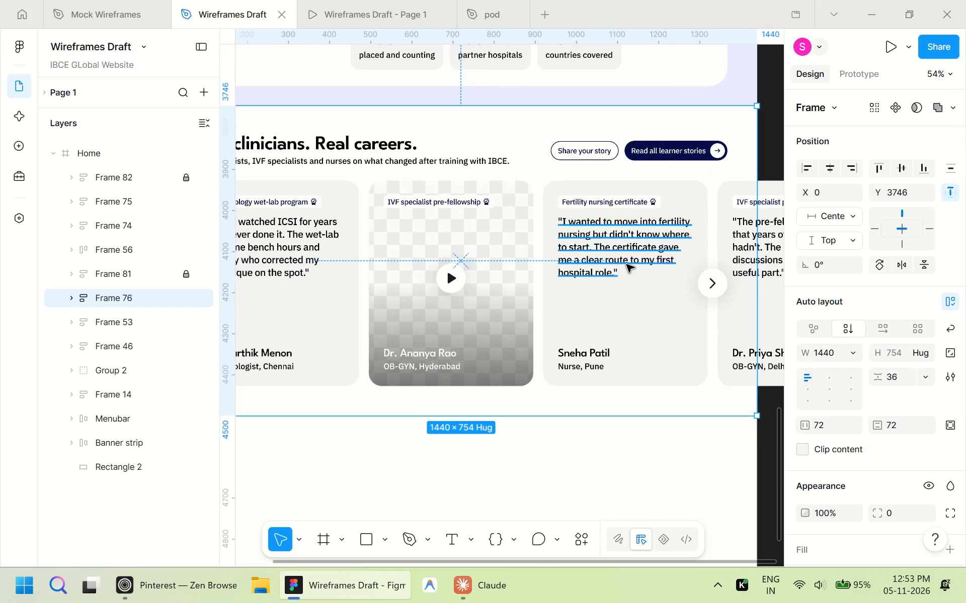
pyautogui.keyDown('ctrl'); pyautogui.scroll(-1, 630, 268); pyautogui.keyUp('ctrl')
pyautogui.keyDown('shift'); pyautogui.scroll(2, 630, 268); pyautogui.keyUp('shift')
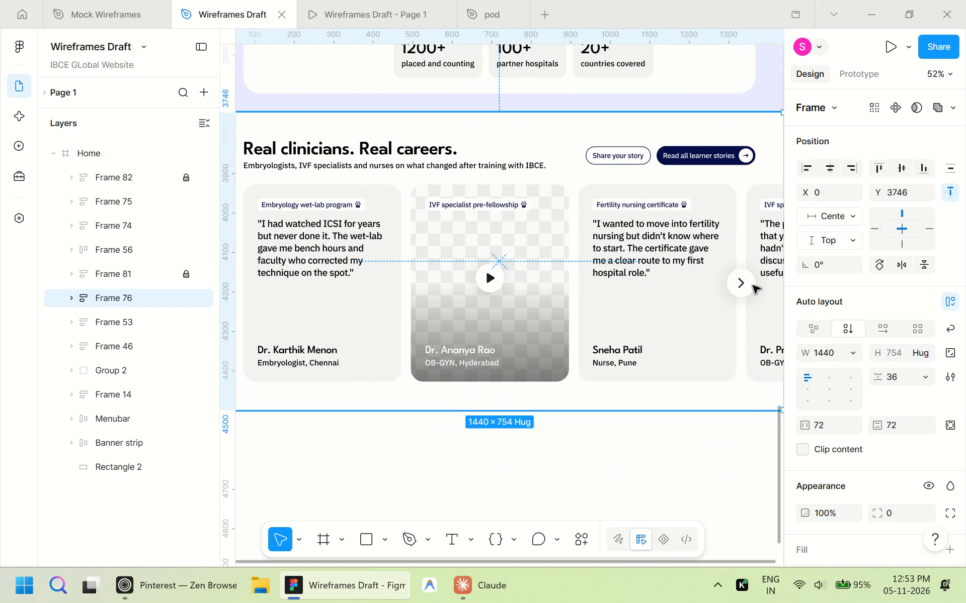
# Delete both locked carousel arrow buttons, Frame 82 and Frame 81, from the Home frame.
pyautogui.tripleClick(740, 283)
pyautogui.click(740, 283)
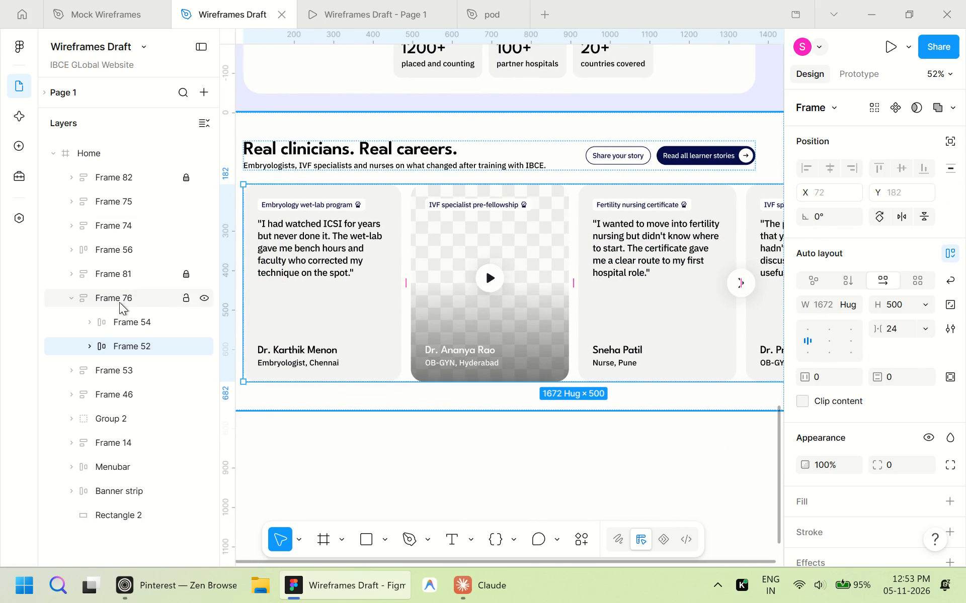
pyautogui.click(127, 277)
pyautogui.scroll(3, 137, 279)
pyautogui.keyDown('shift'); pyautogui.click(145, 182); pyautogui.keyUp('shift')
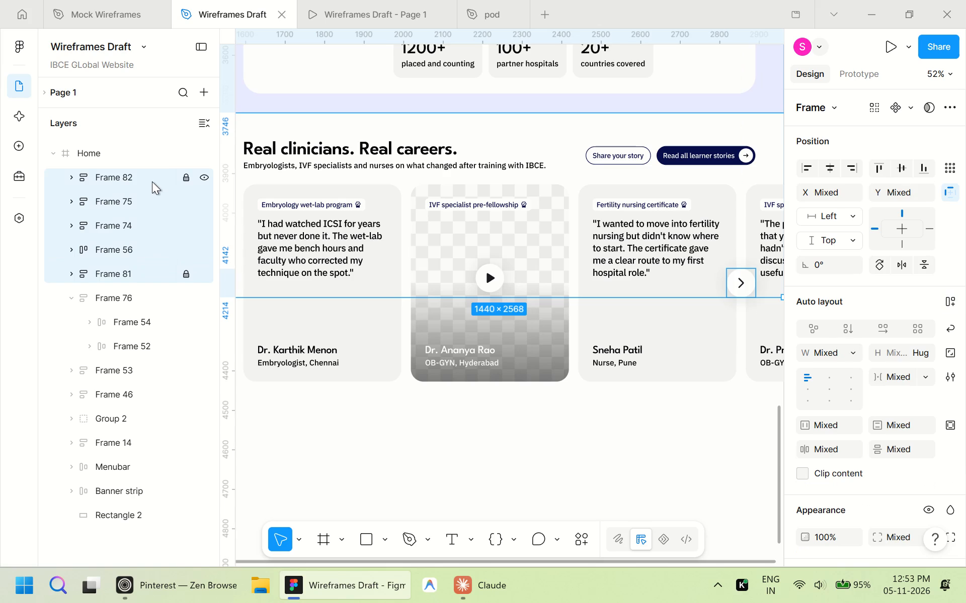
pyautogui.click(152, 181)
pyautogui.keyDown('ctrl'); pyautogui.click(146, 271); pyautogui.keyUp('ctrl')
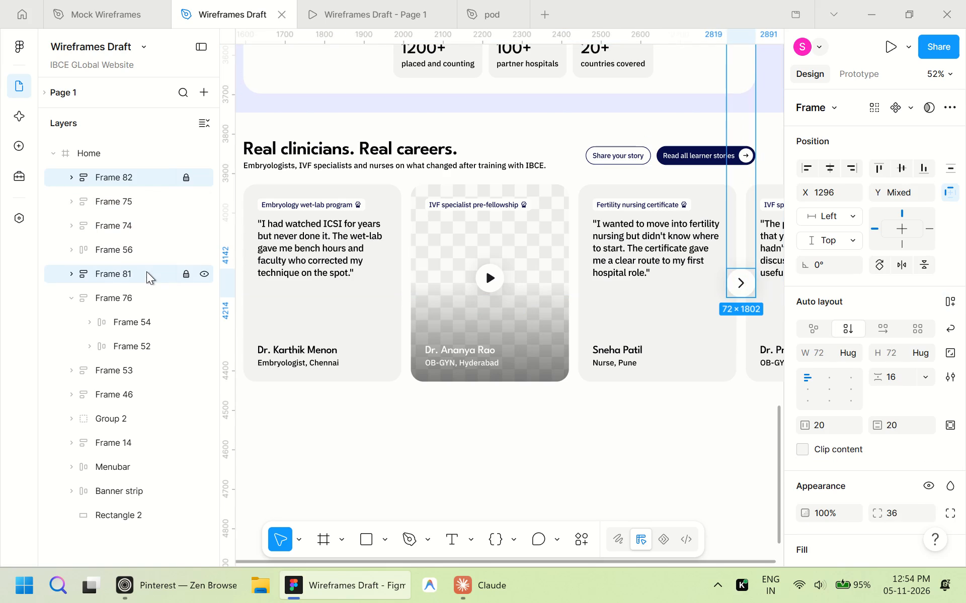
pyautogui.press('Delete')
# Change the fill of the Fertility nursing certificate story card, Frame 51, to E7EAFF, sampled from the certified career path section.
pyautogui.keyDown('ctrl'); pyautogui.scroll(-4, 612, 460); pyautogui.keyUp('ctrl')
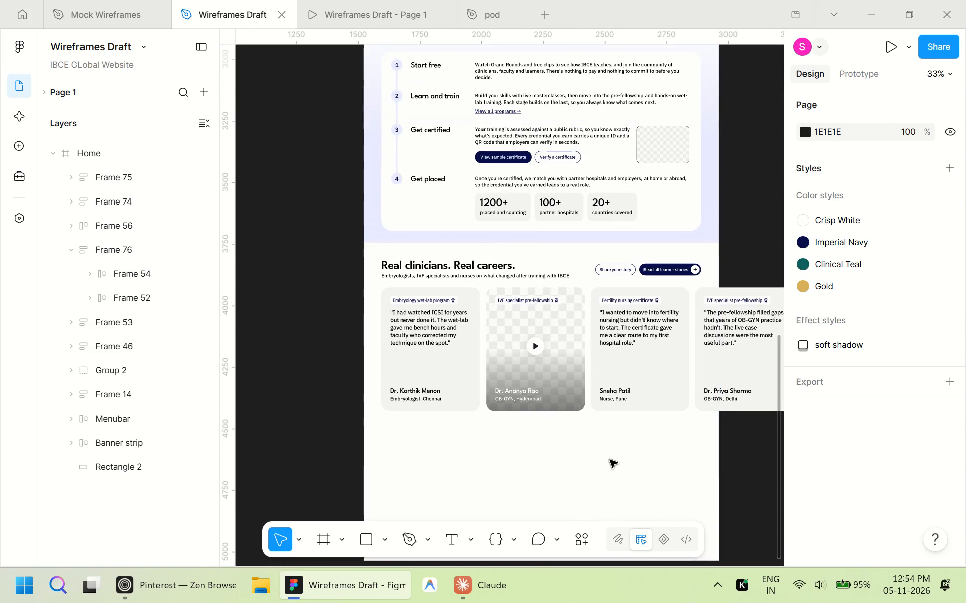
pyautogui.scroll(-1, 610, 460)
pyautogui.click(488, 385)
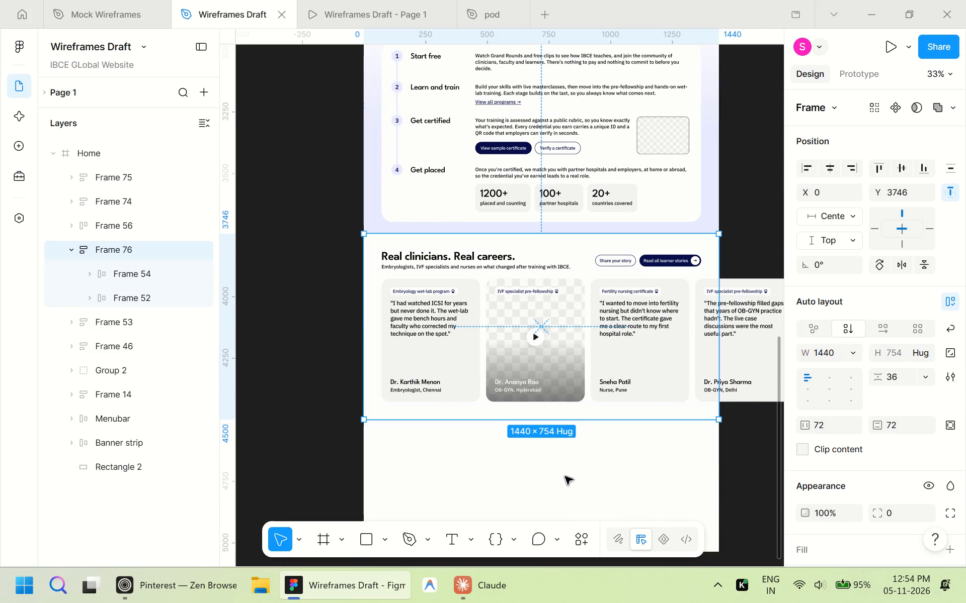
pyautogui.doubleClick(671, 328)
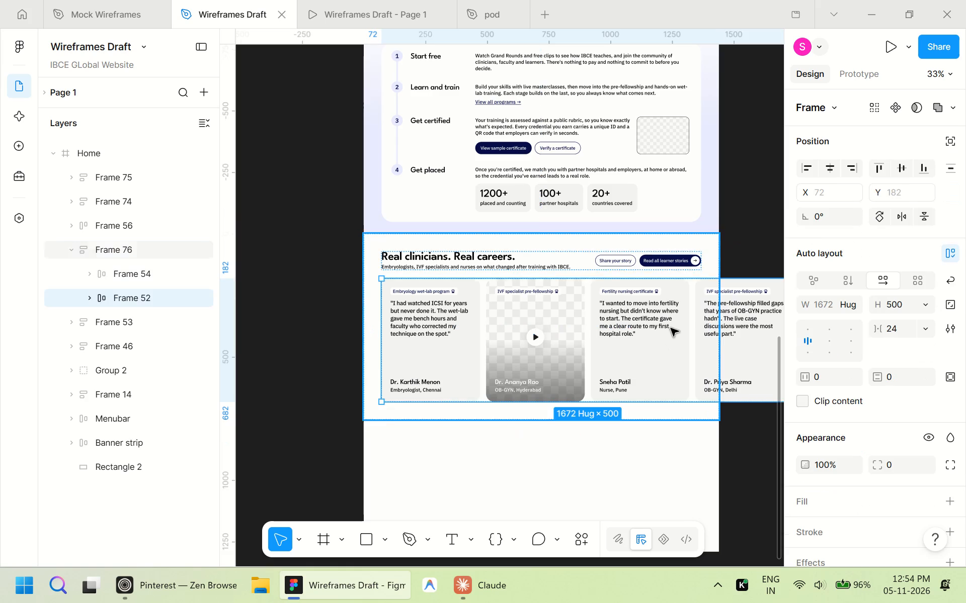
pyautogui.doubleClick(670, 329)
pyautogui.scroll(-3, 887, 390)
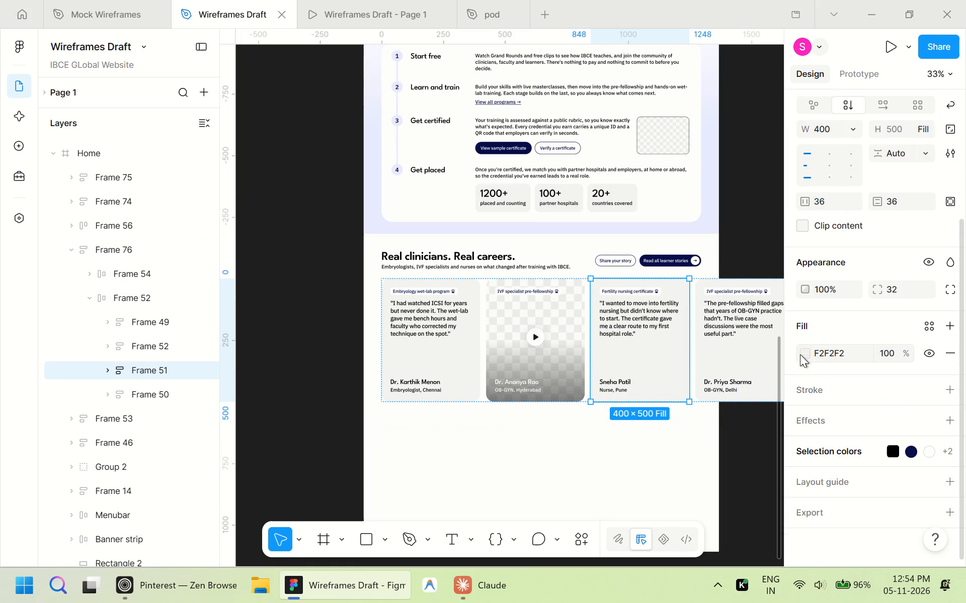
pyautogui.click(801, 358)
pyautogui.click(624, 440)
pyautogui.scroll(2, 533, 242)
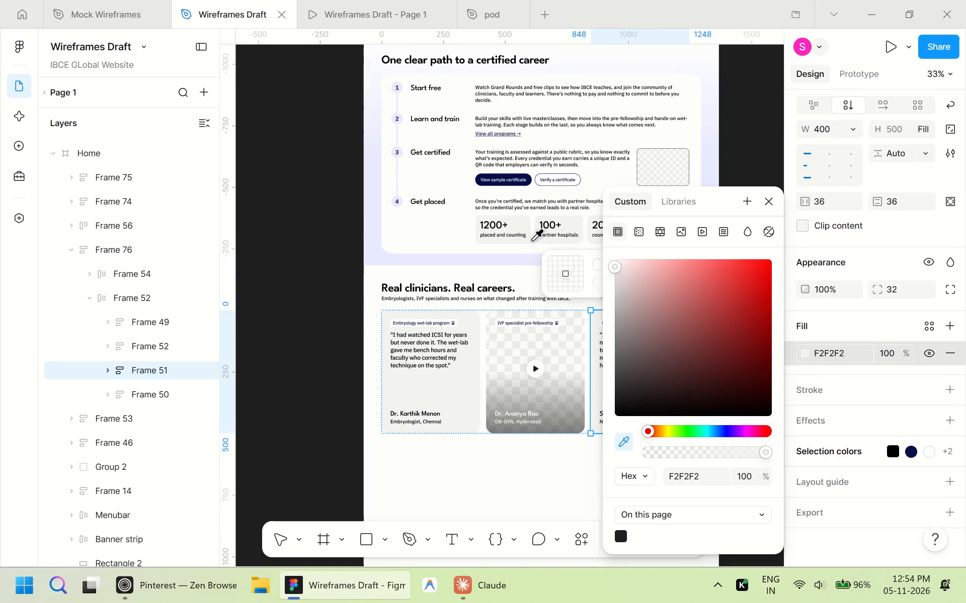
pyautogui.scroll(7, 510, 245)
pyautogui.scroll(-3, 550, 237)
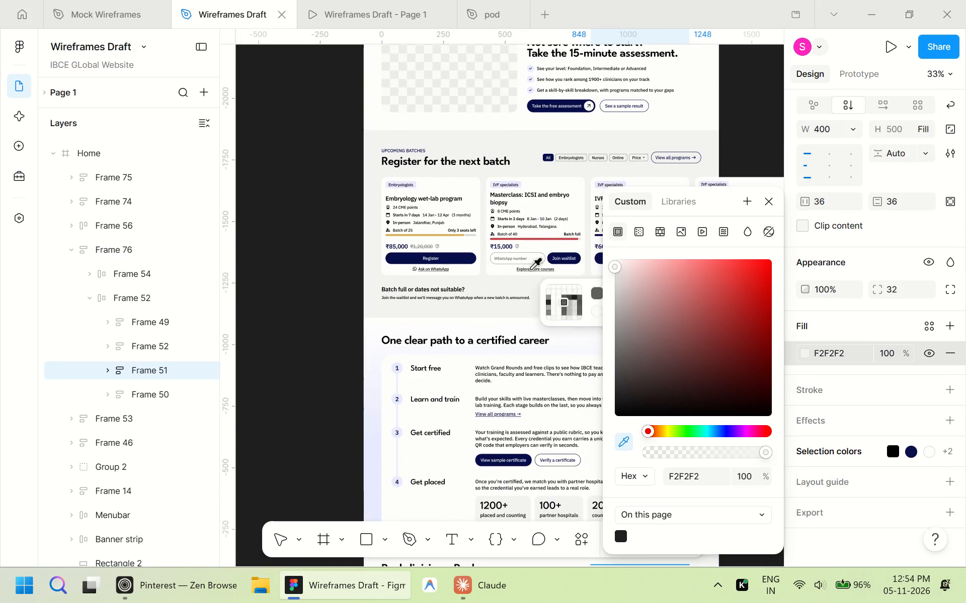
pyautogui.keyDown('ctrl'); pyautogui.scroll(8, 387, 443); pyautogui.keyUp('ctrl')
pyautogui.keyDown('ctrl'); pyautogui.scroll(-5, 401, 436); pyautogui.keyUp('ctrl')
pyautogui.keyDown('ctrl'); pyautogui.scroll(13, 407, 436); pyautogui.keyUp('ctrl')
pyautogui.click(450, 387)
pyautogui.keyDown('ctrl'); pyautogui.scroll(-5, 510, 330); pyautogui.keyUp('ctrl')
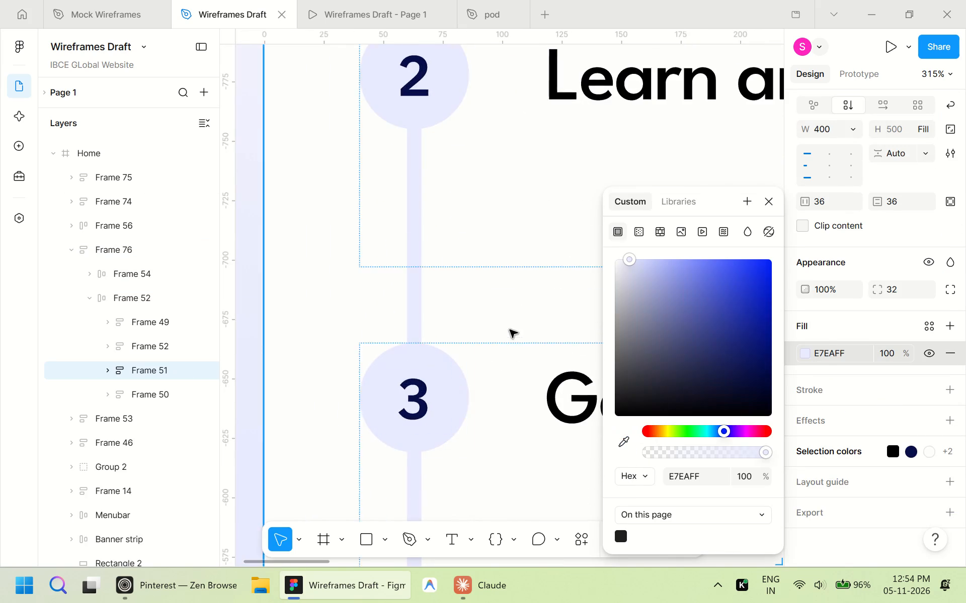
pyautogui.keyDown('ctrl'); pyautogui.scroll(-5, 510, 330); pyautogui.keyUp('ctrl')
pyautogui.keyDown('shift'); pyautogui.scroll(-12, 509, 322); pyautogui.keyUp('shift')
pyautogui.scroll(-4, 509, 322)
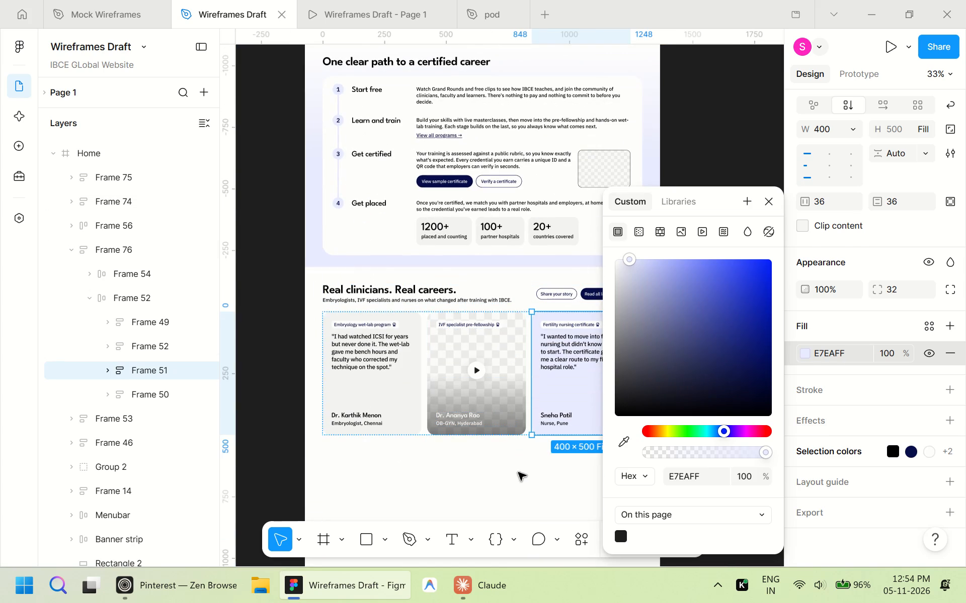
pyautogui.click(518, 472)
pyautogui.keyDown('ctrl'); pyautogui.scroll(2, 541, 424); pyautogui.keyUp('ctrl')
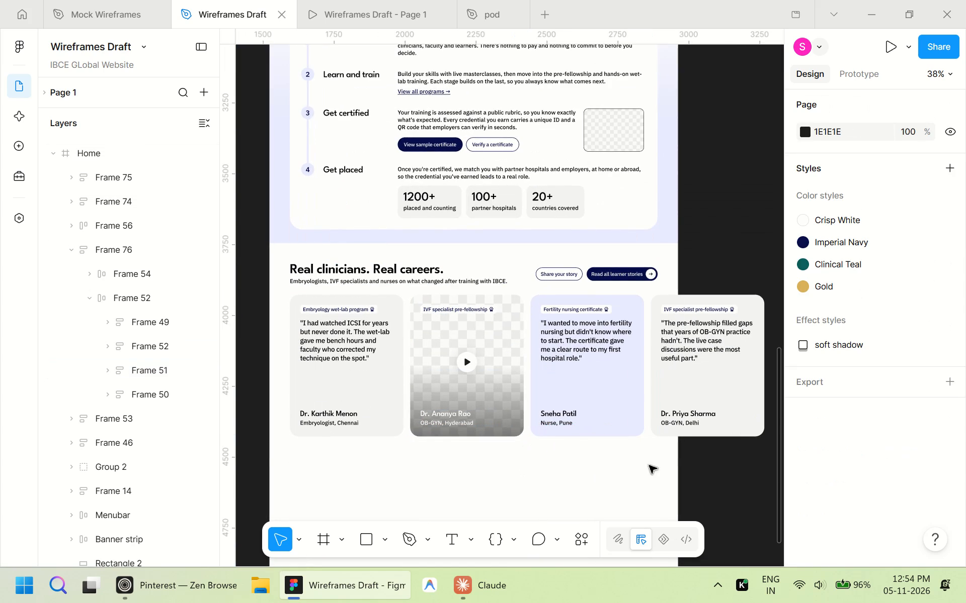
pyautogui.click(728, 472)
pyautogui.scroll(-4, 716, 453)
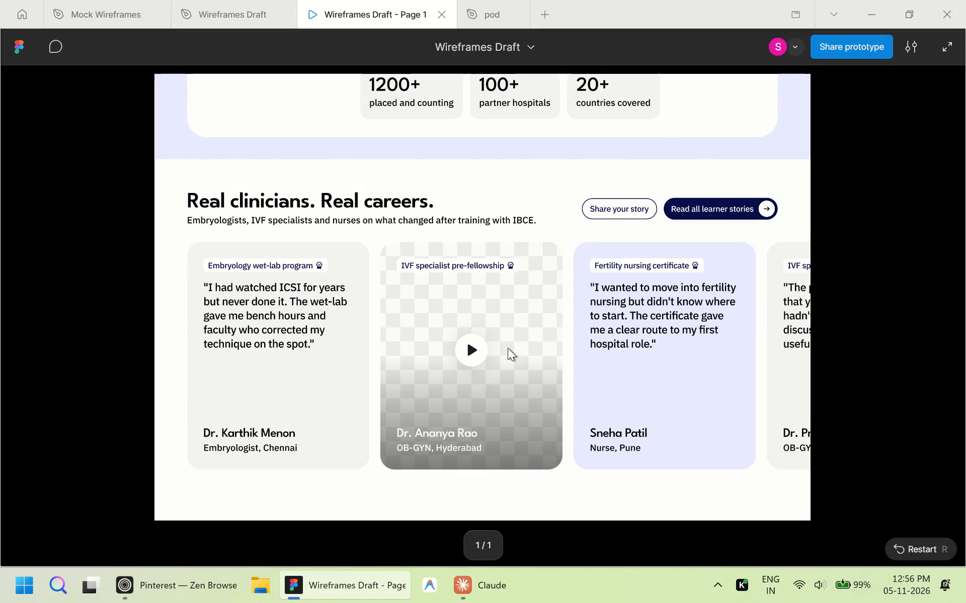
pyautogui.scroll(-2, 512, 344)
pyautogui.scroll(10, 512, 344)
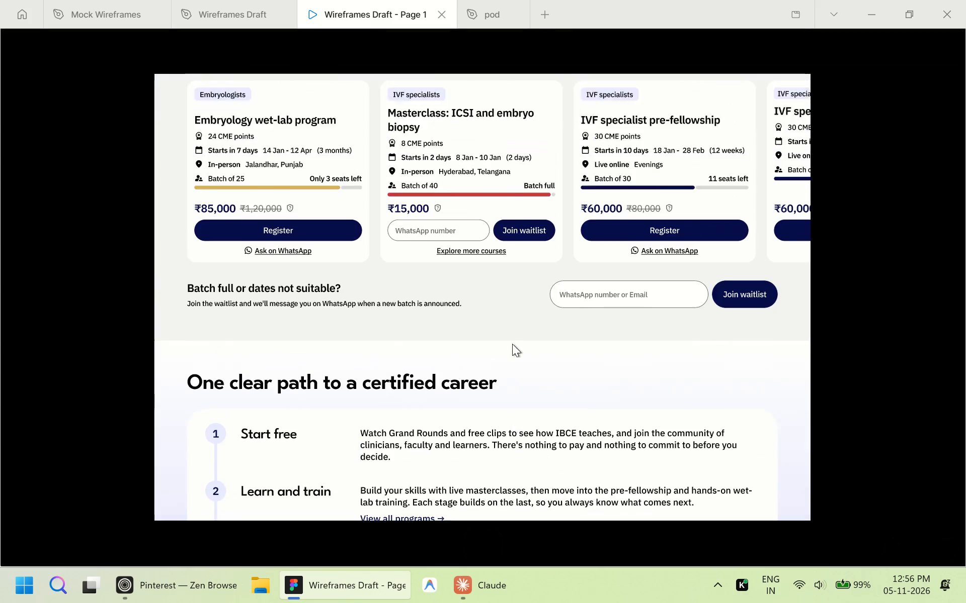
pyautogui.scroll(16, 512, 344)
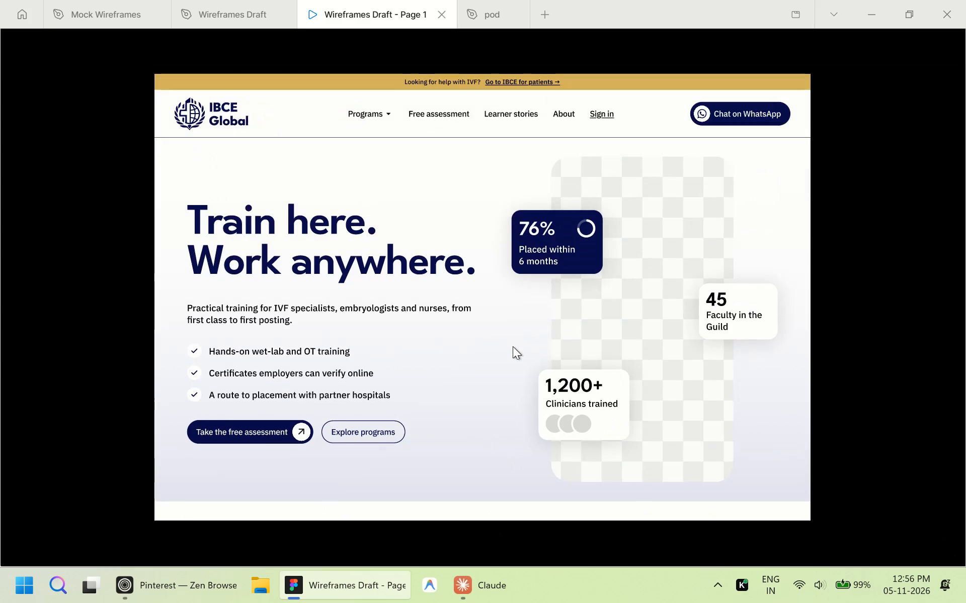
pyautogui.scroll(-11, 513, 346)
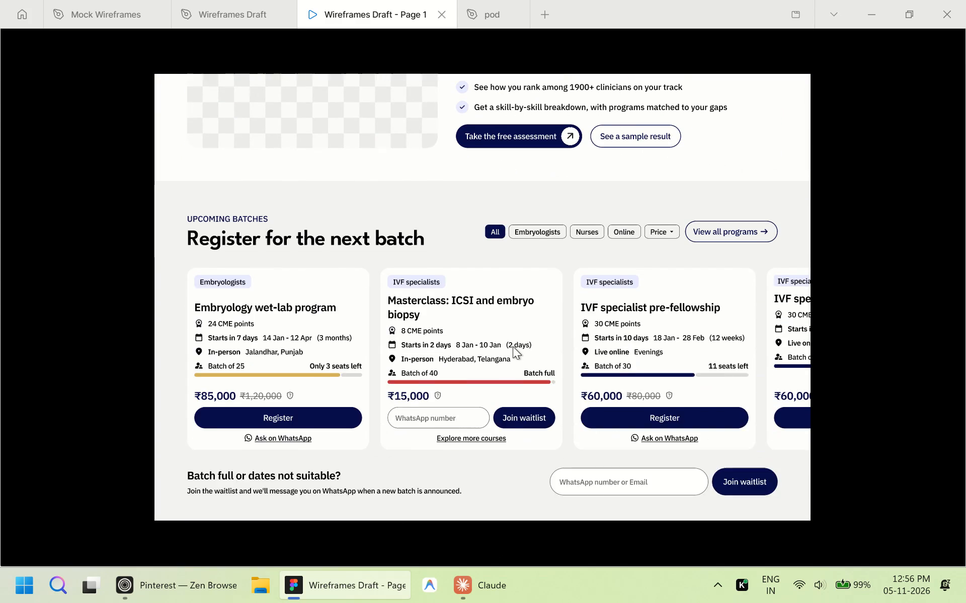
pyautogui.scroll(-10, 513, 346)
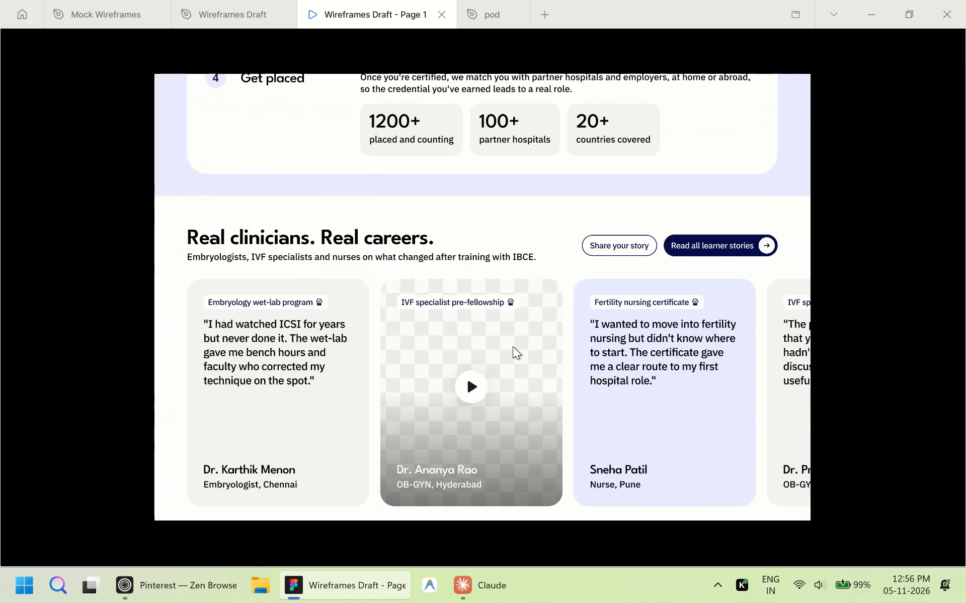
pyautogui.scroll(-2, 513, 346)
pyautogui.scroll(1, 513, 346)
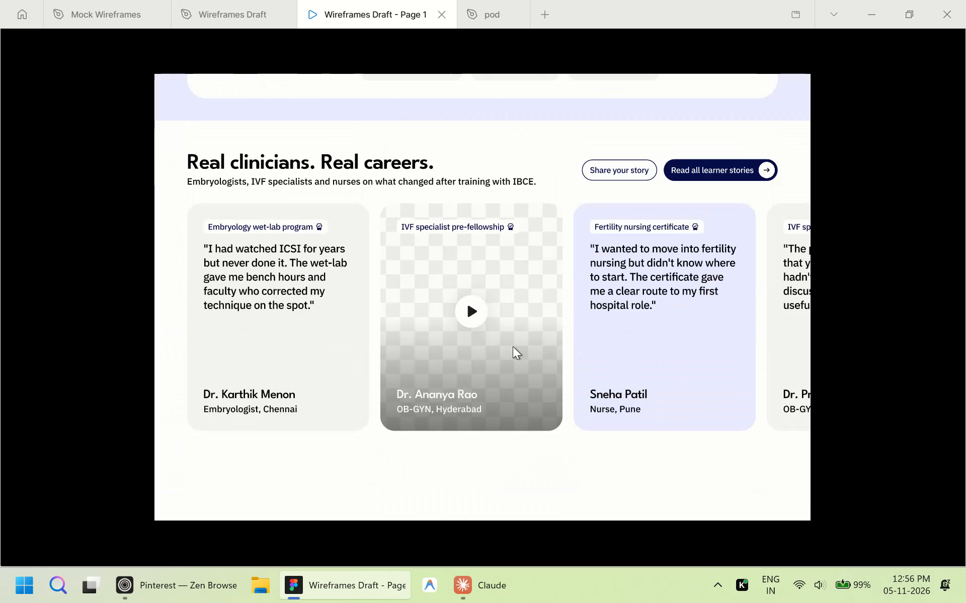
pyautogui.scroll(4, 513, 346)
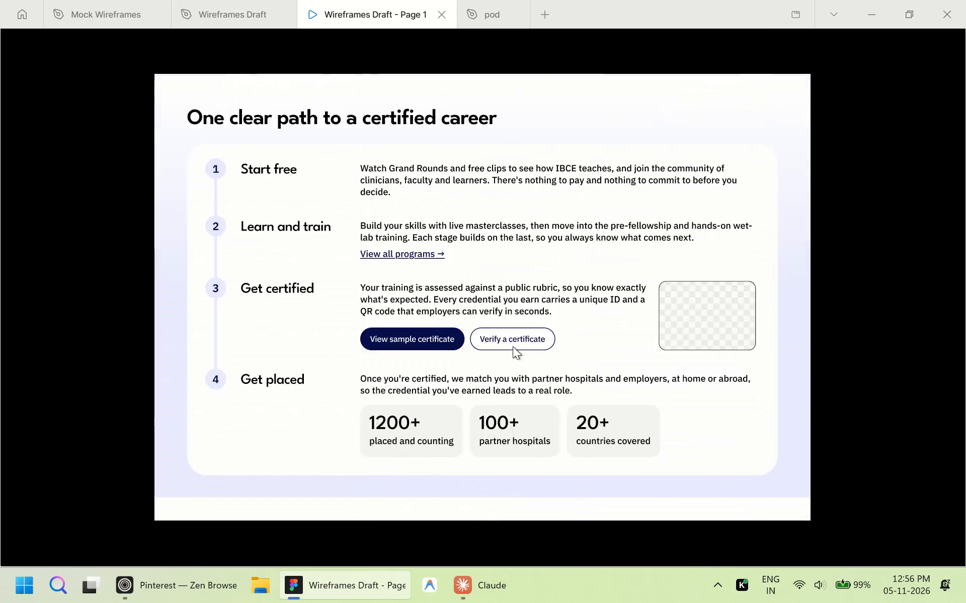
pyautogui.scroll(18, 513, 346)
pyautogui.scroll(3, 513, 346)
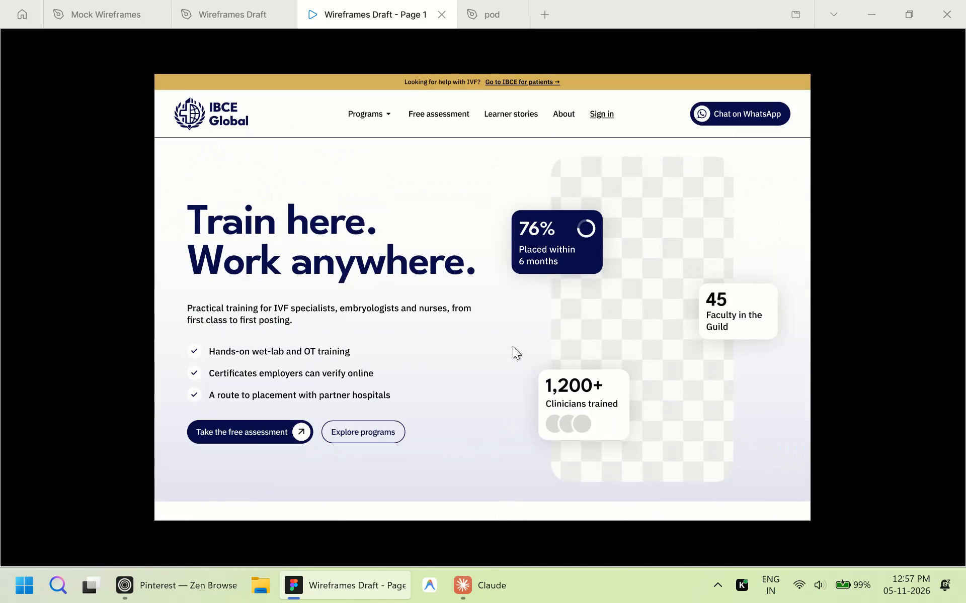
pyautogui.scroll(4, 532, 281)
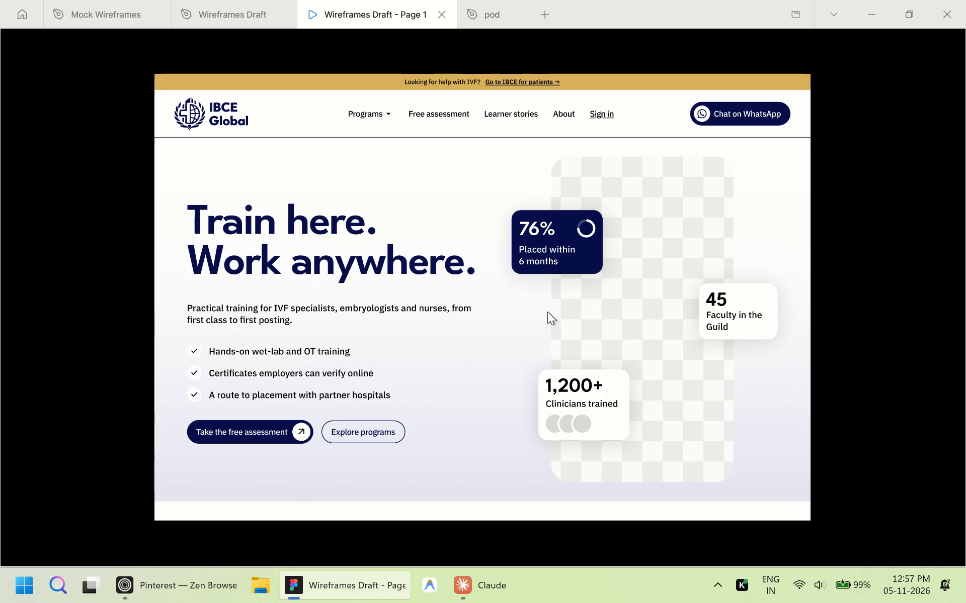
# Examine how the free assessment, upcoming batches, certified career path and learner stories sections follow one another in the prototype preview.
pyautogui.scroll(-10, 547, 318)
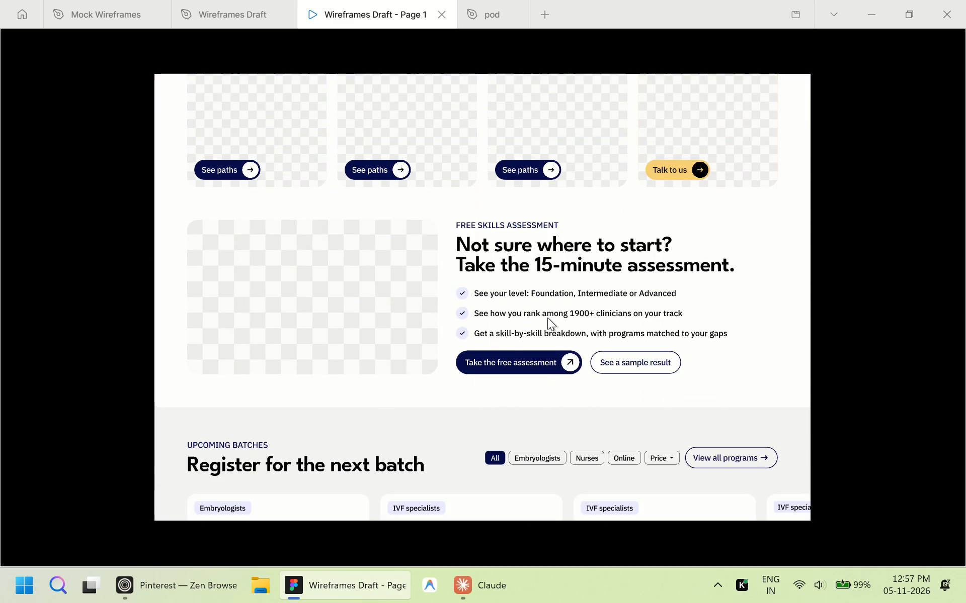
pyautogui.scroll(-17, 545, 330)
pyautogui.scroll(3, 545, 328)
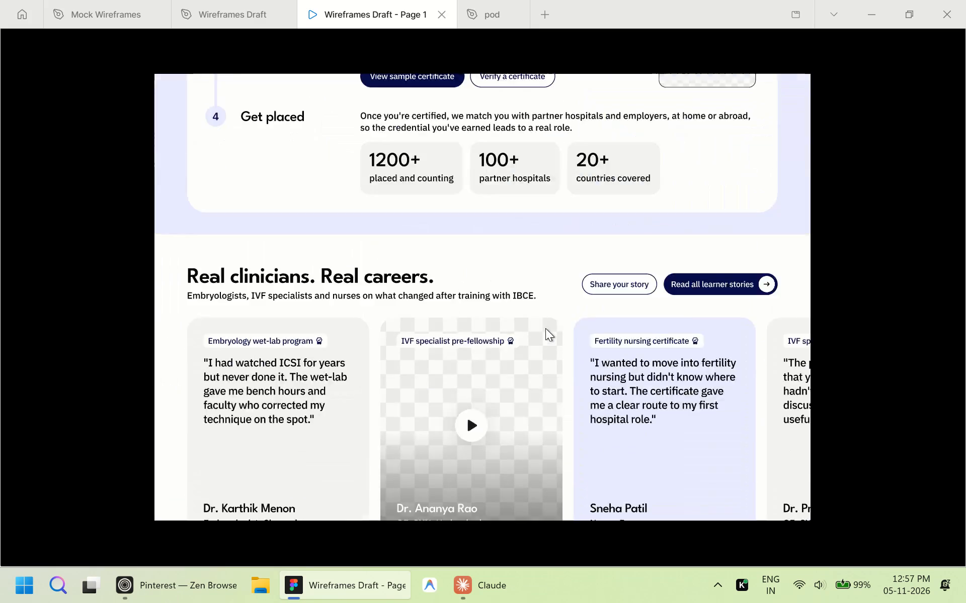
pyautogui.scroll(8, 545, 328)
pyautogui.scroll(-4, 546, 327)
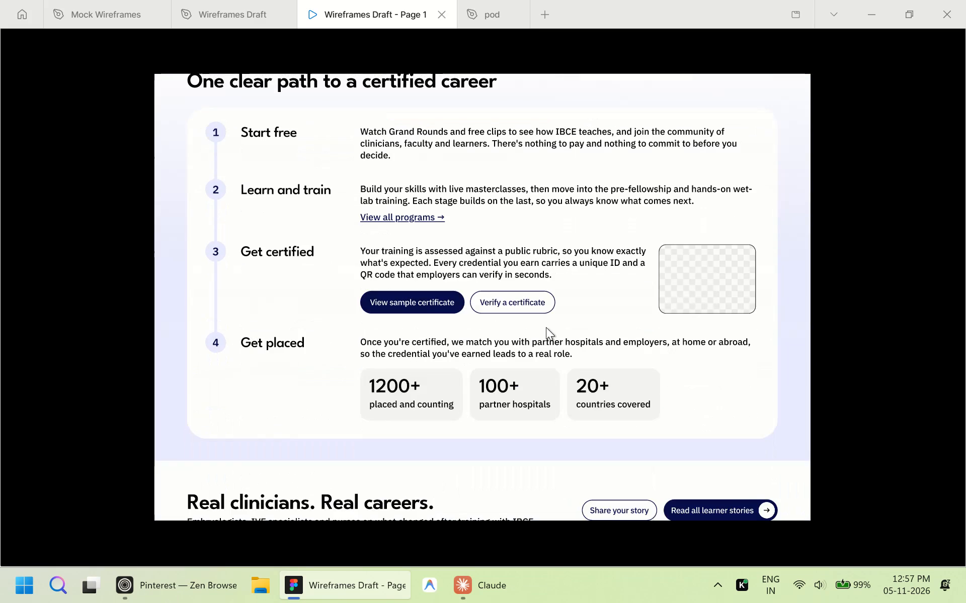
pyautogui.scroll(1, 546, 327)
pyautogui.scroll(-1, 546, 327)
pyautogui.scroll(1, 546, 327)
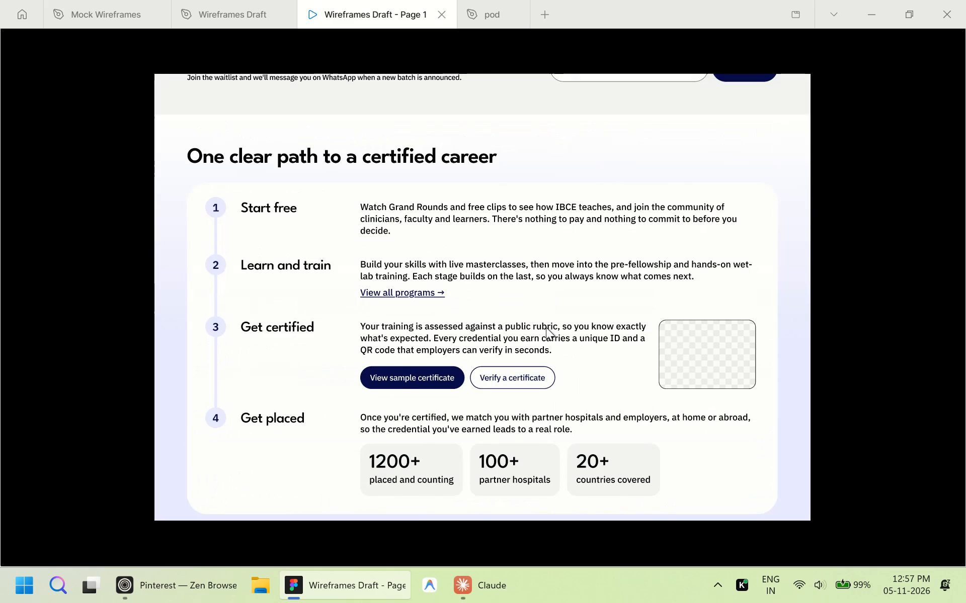
pyautogui.scroll(-1, 546, 327)
pyautogui.scroll(2, 546, 327)
pyautogui.scroll(-5, 546, 327)
pyautogui.scroll(11, 546, 327)
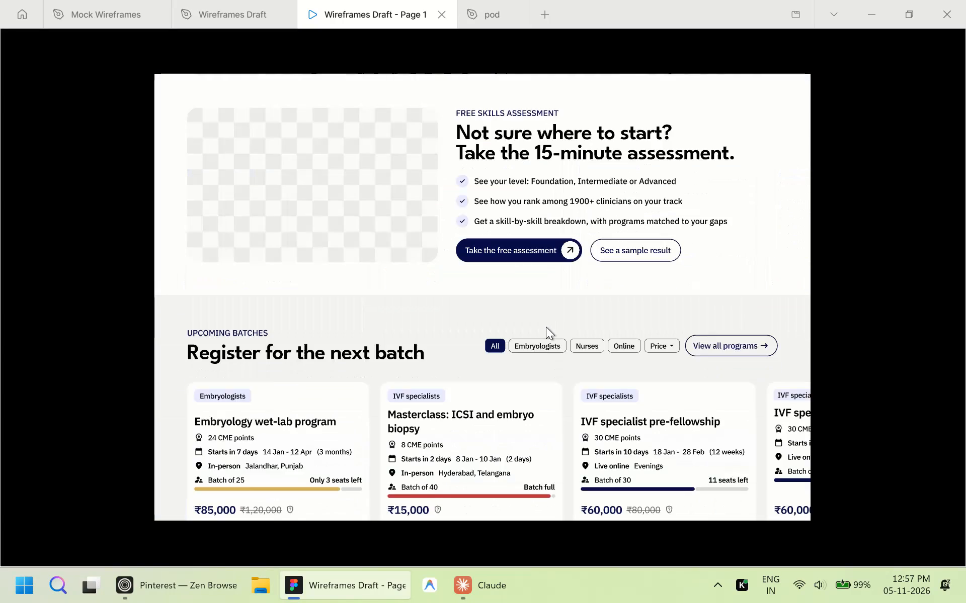
pyautogui.scroll(5, 546, 323)
pyautogui.scroll(-3, 545, 321)
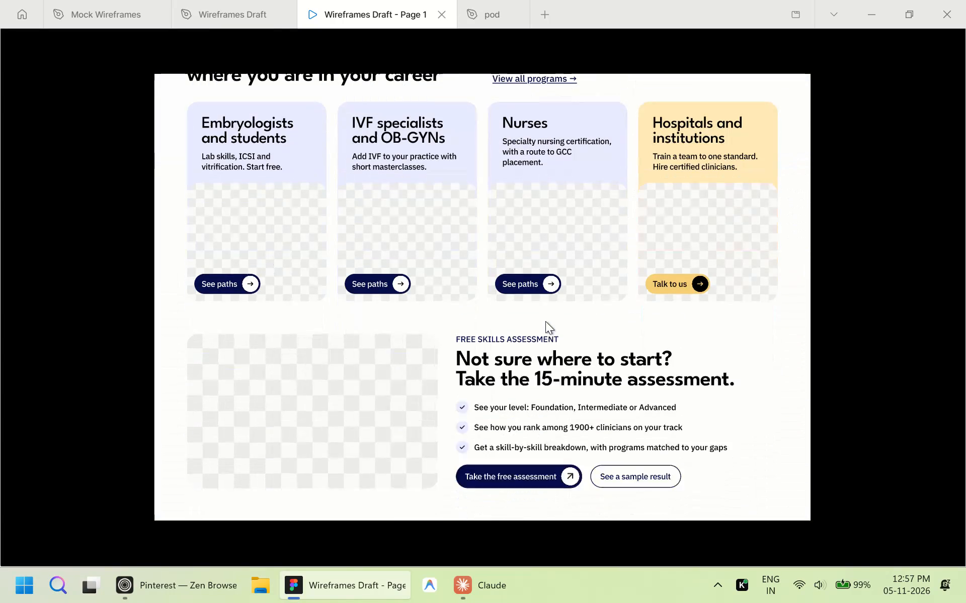
pyautogui.scroll(-14, 545, 321)
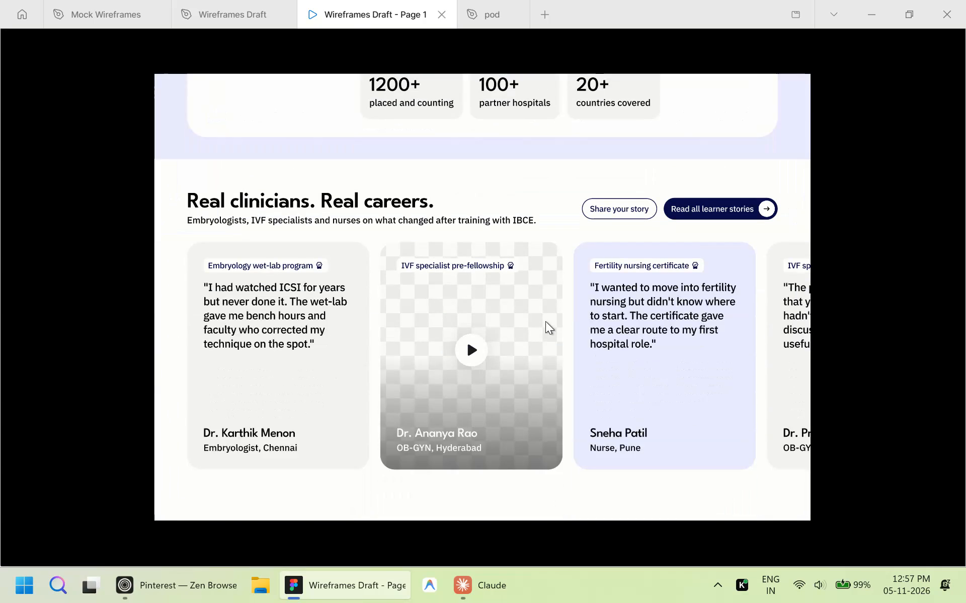
pyautogui.scroll(-1, 545, 321)
# Examine the role-based training cards, free skills assessment and upcoming batches sections in the prototype preview.
pyautogui.scroll(19, 545, 321)
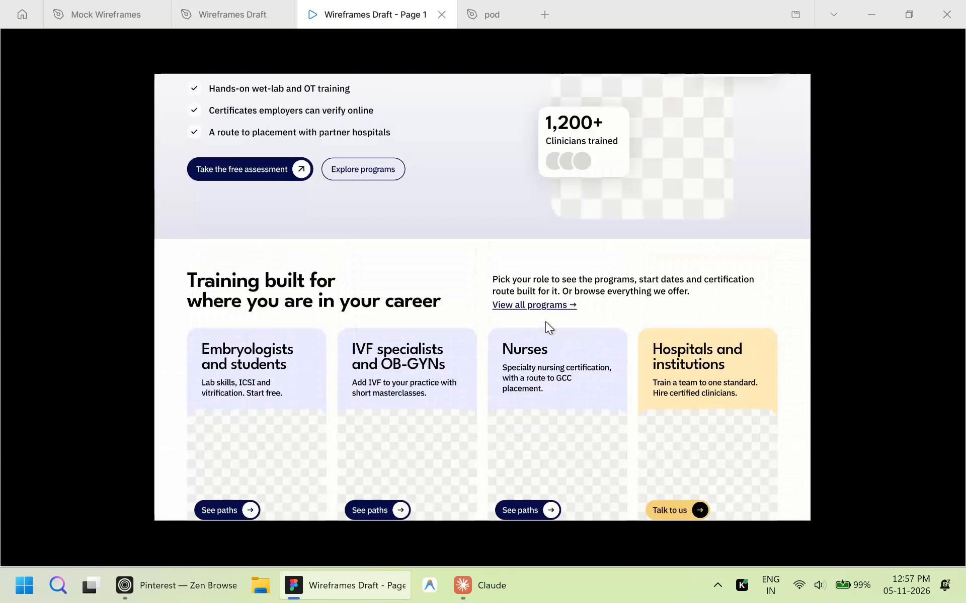
pyautogui.scroll(-3, 545, 323)
pyautogui.scroll(3, 545, 323)
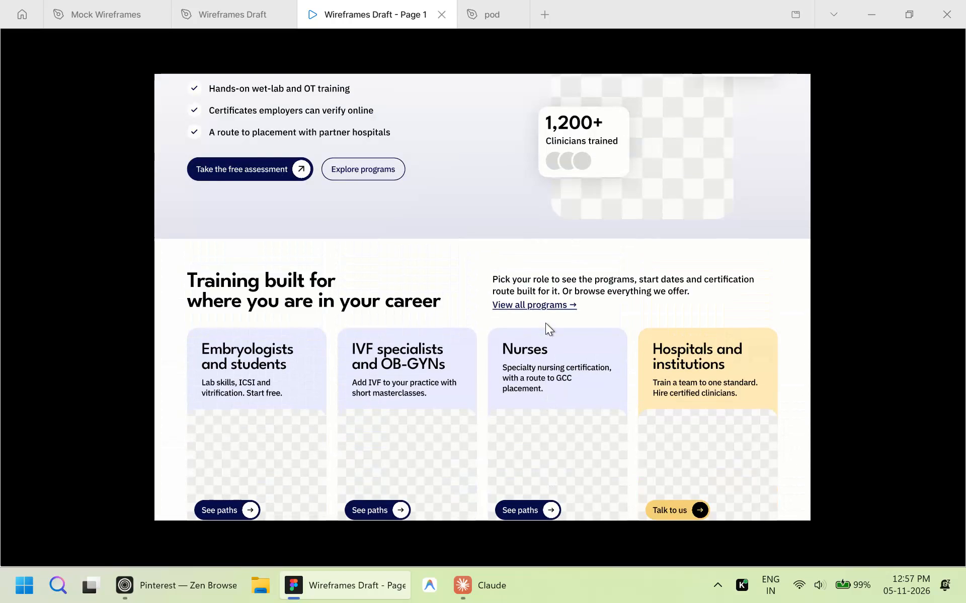
pyautogui.scroll(-1, 545, 323)
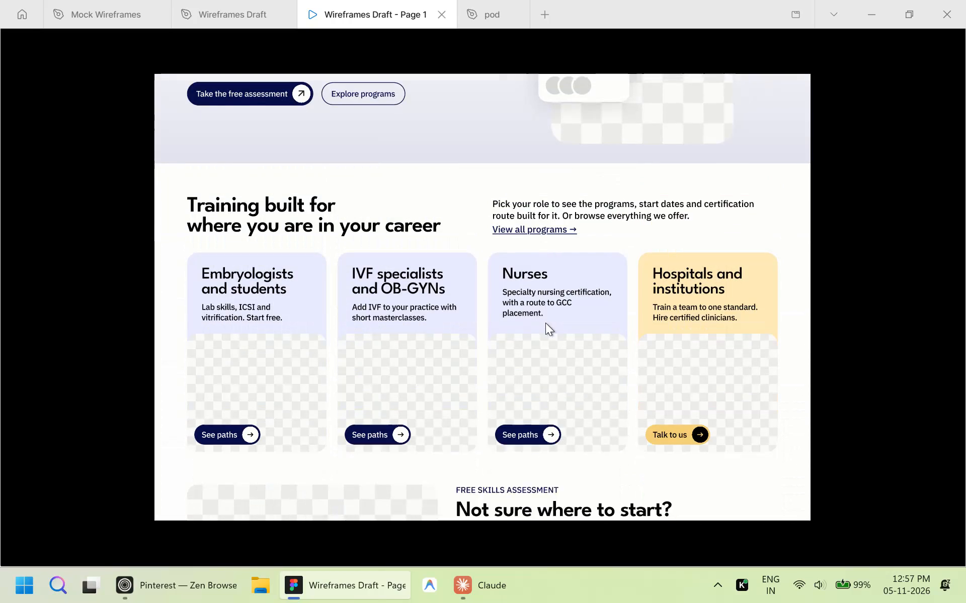
pyautogui.scroll(-4, 545, 323)
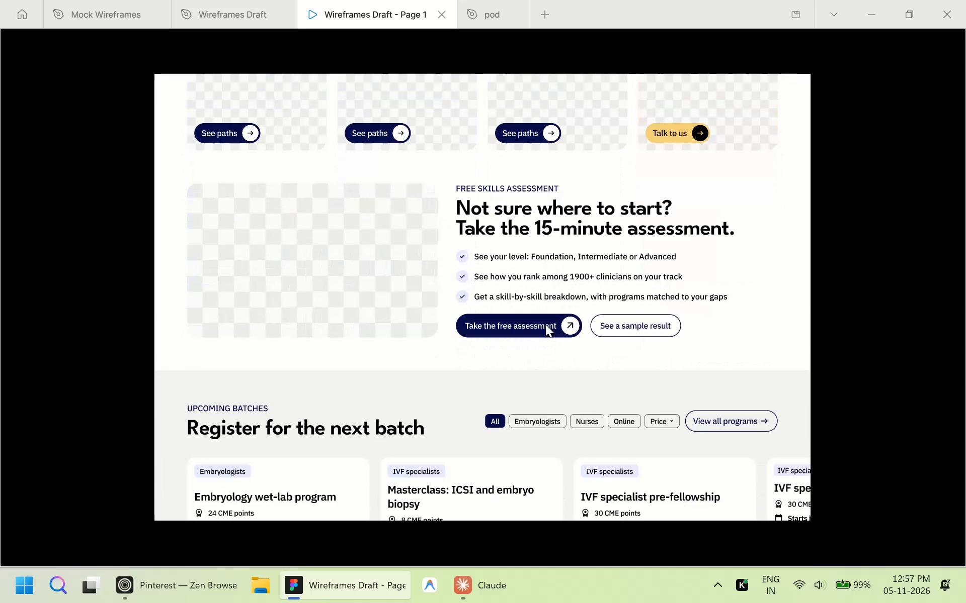
pyautogui.scroll(-1, 545, 324)
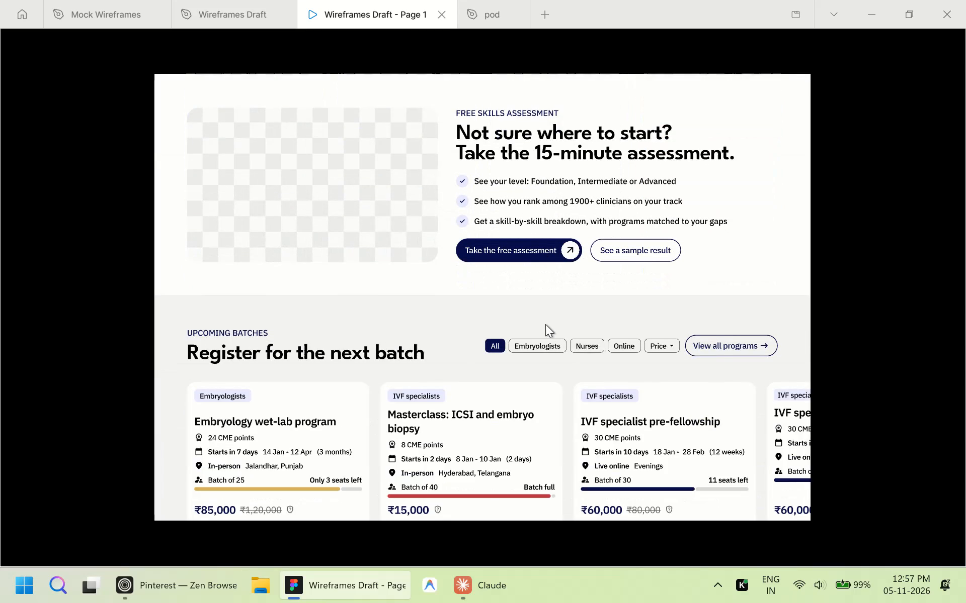
pyautogui.scroll(-2, 545, 324)
pyautogui.scroll(8, 545, 324)
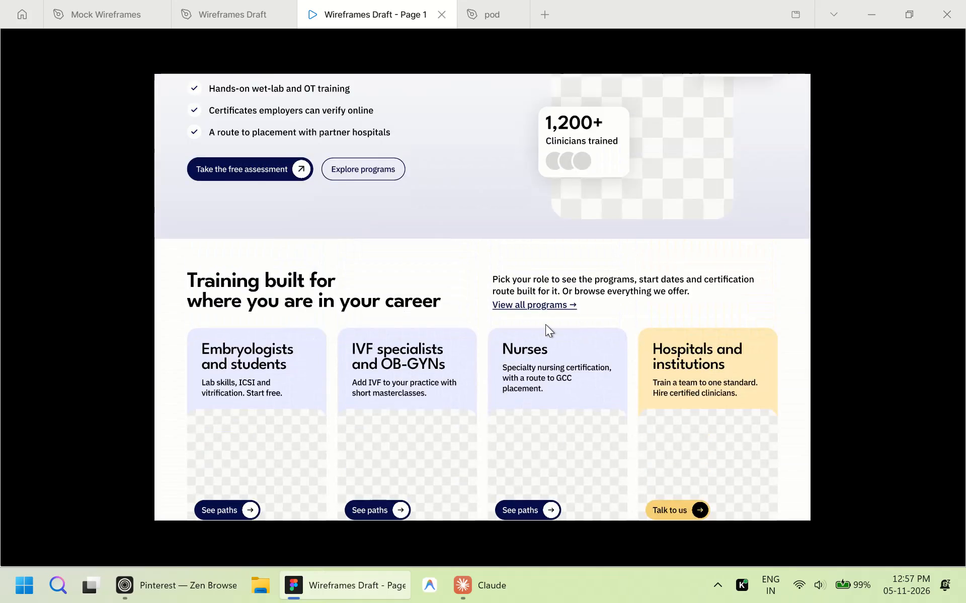
pyautogui.scroll(7, 545, 324)
pyautogui.scroll(-5, 546, 323)
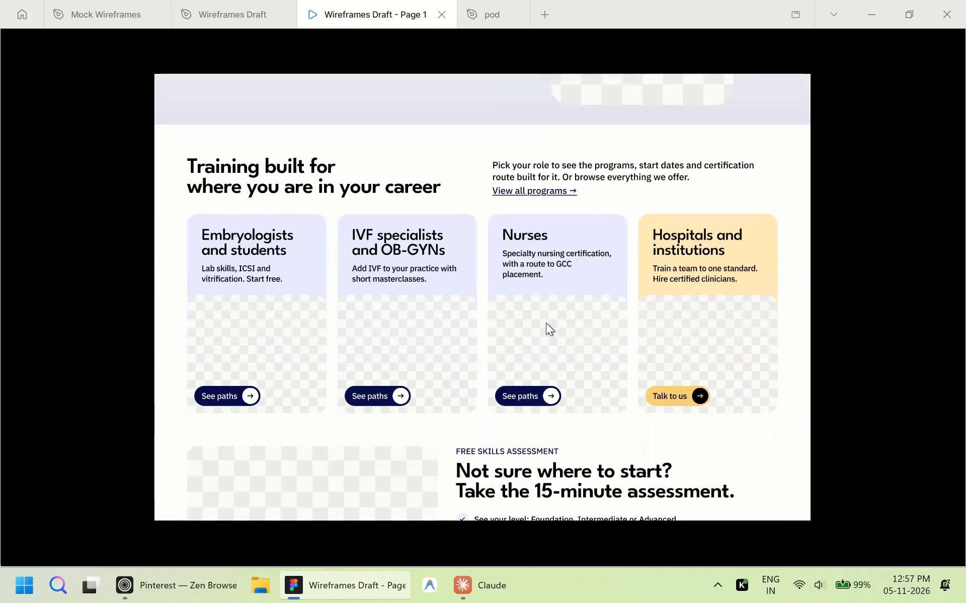
pyautogui.scroll(-3, 546, 323)
pyautogui.scroll(3, 546, 323)
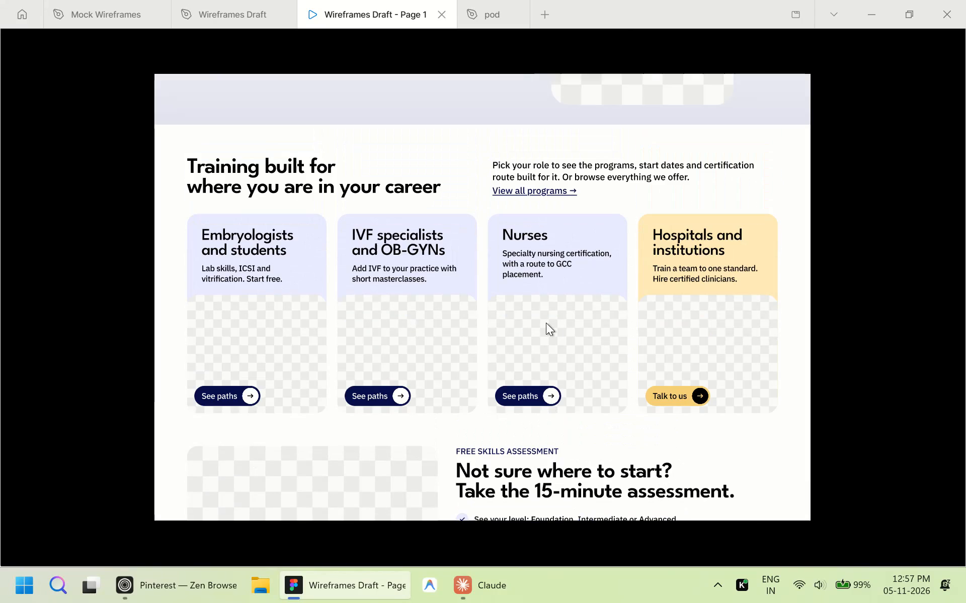
pyautogui.scroll(-1, 546, 325)
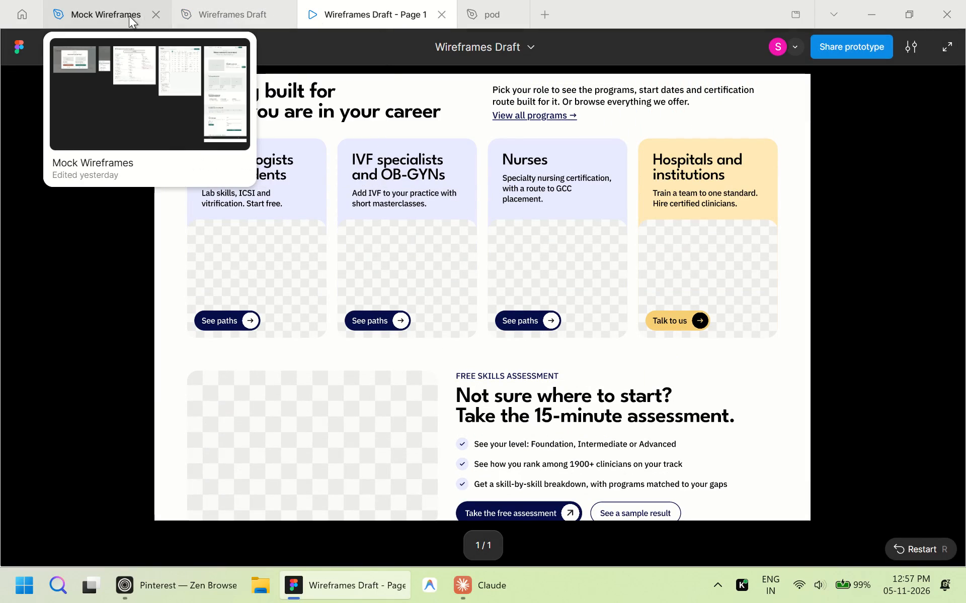
# Switch to the Mock Wireframes file and review the education home page from the learner testimonials back to the role-based training cards.
pyautogui.click(129, 16)
pyautogui.scroll(12, 494, 226)
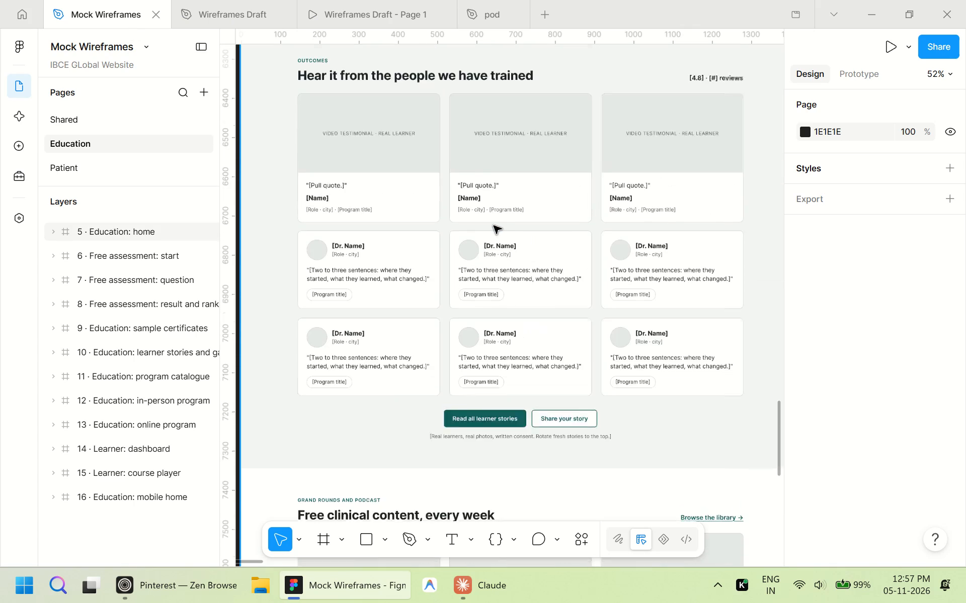
pyautogui.scroll(12, 494, 226)
pyautogui.scroll(9, 494, 226)
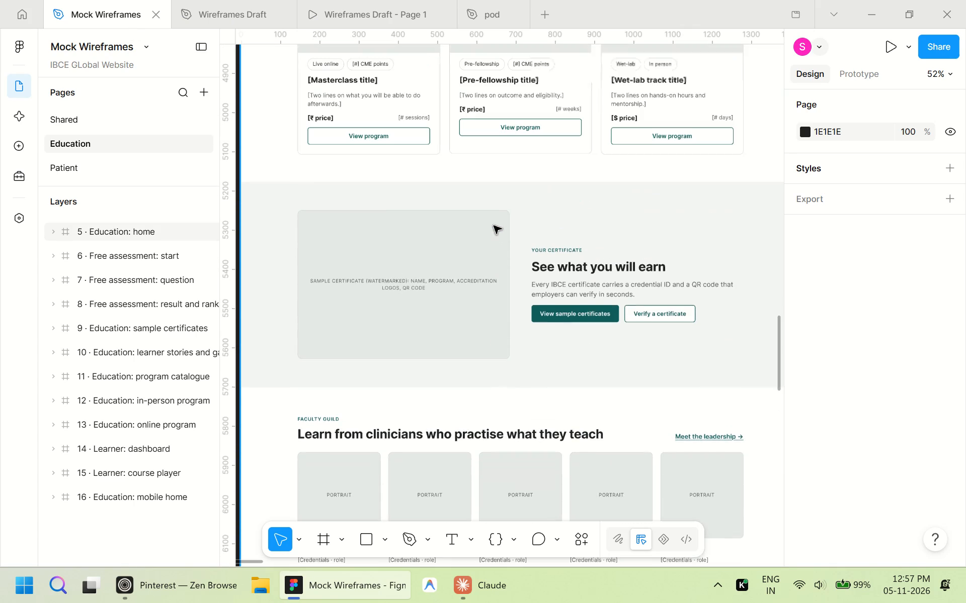
pyautogui.scroll(19, 494, 226)
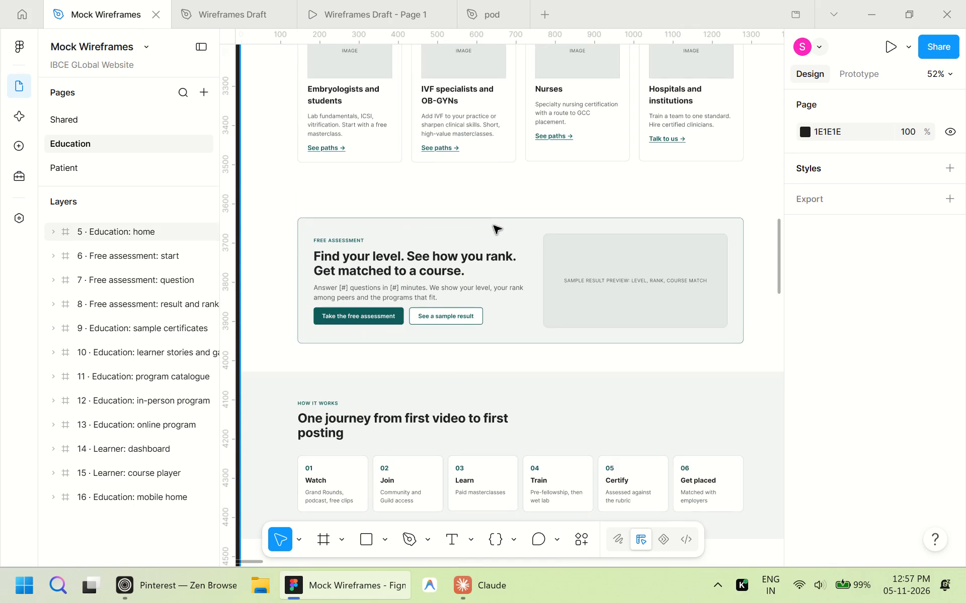
pyautogui.scroll(10, 494, 226)
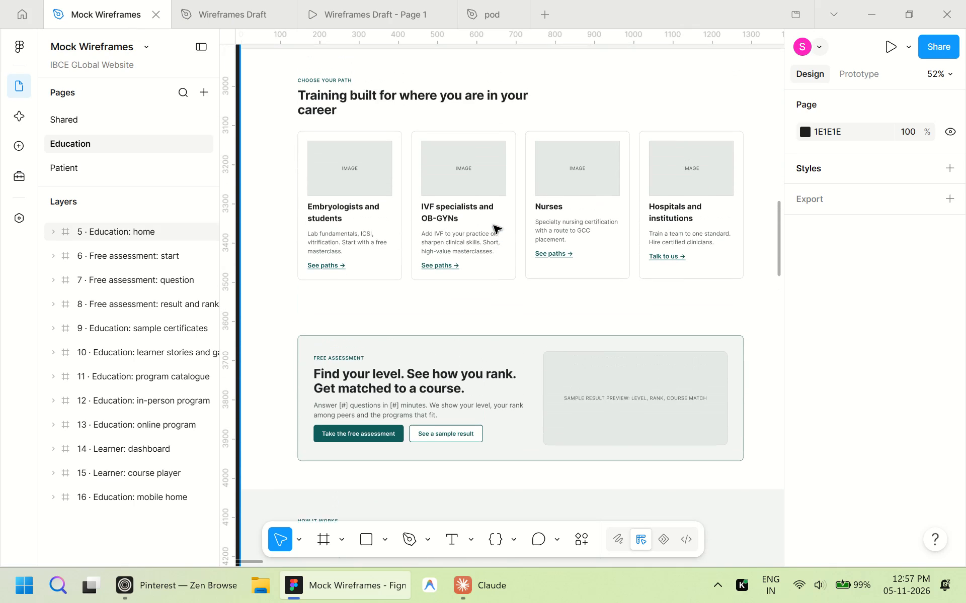
# Examine the order of the training paths, free assessment, How it works and programs sections in the mock wireframe.
pyautogui.scroll(2, 494, 226)
pyautogui.scroll(-12, 494, 226)
pyautogui.scroll(4, 494, 226)
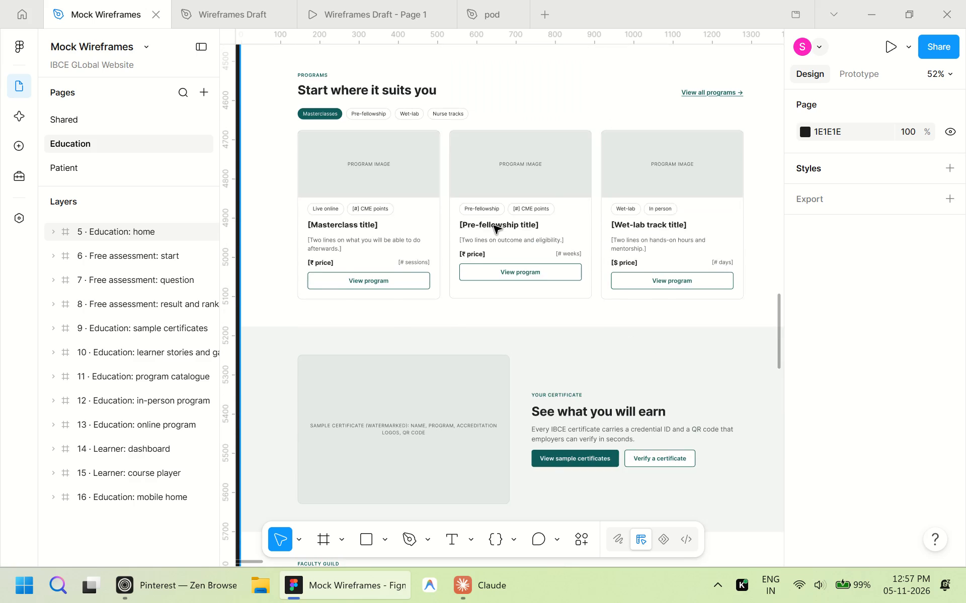
pyautogui.scroll(5, 639, 339)
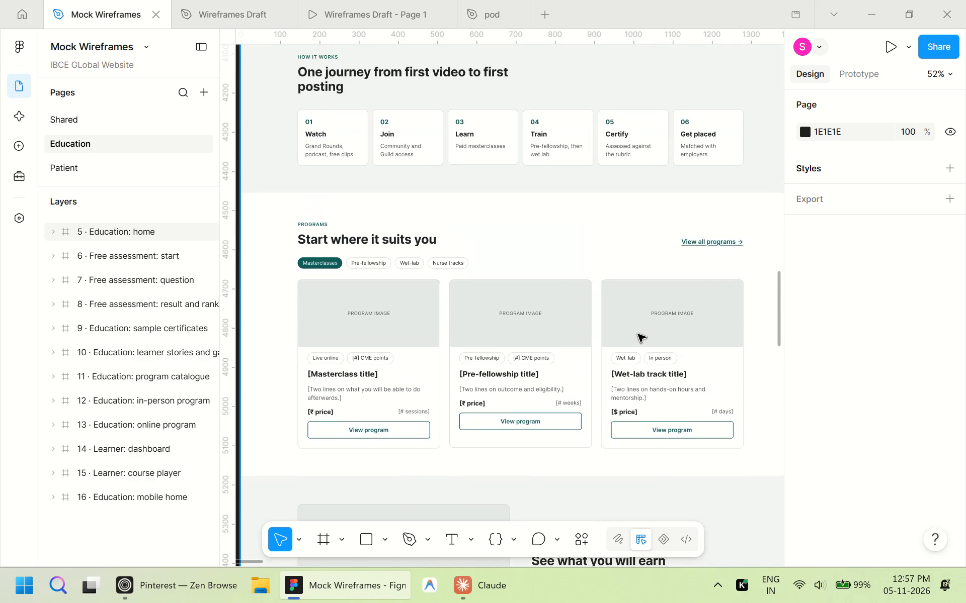
pyautogui.scroll(14, 638, 334)
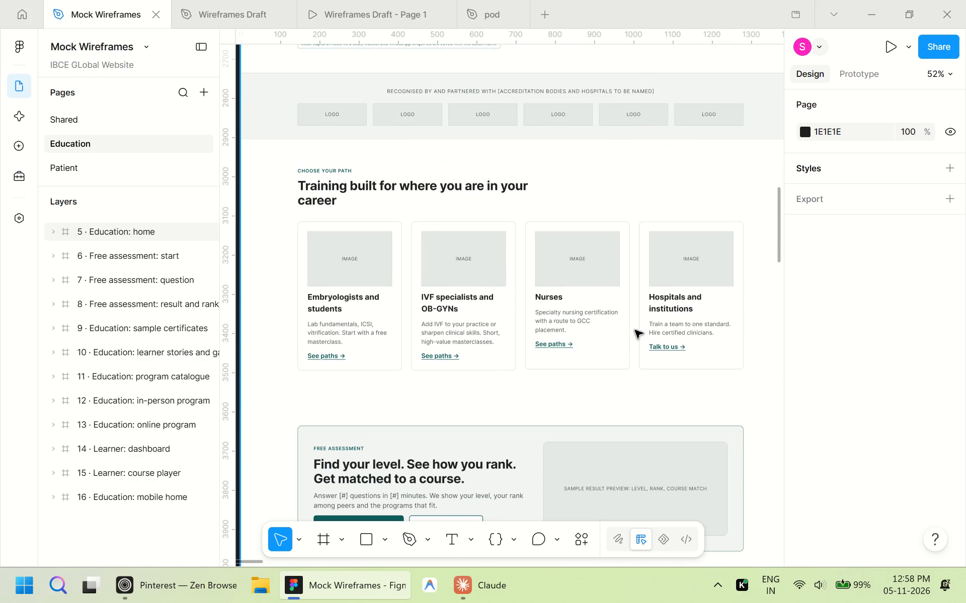
pyautogui.scroll(-8, 635, 330)
pyautogui.scroll(11, 635, 330)
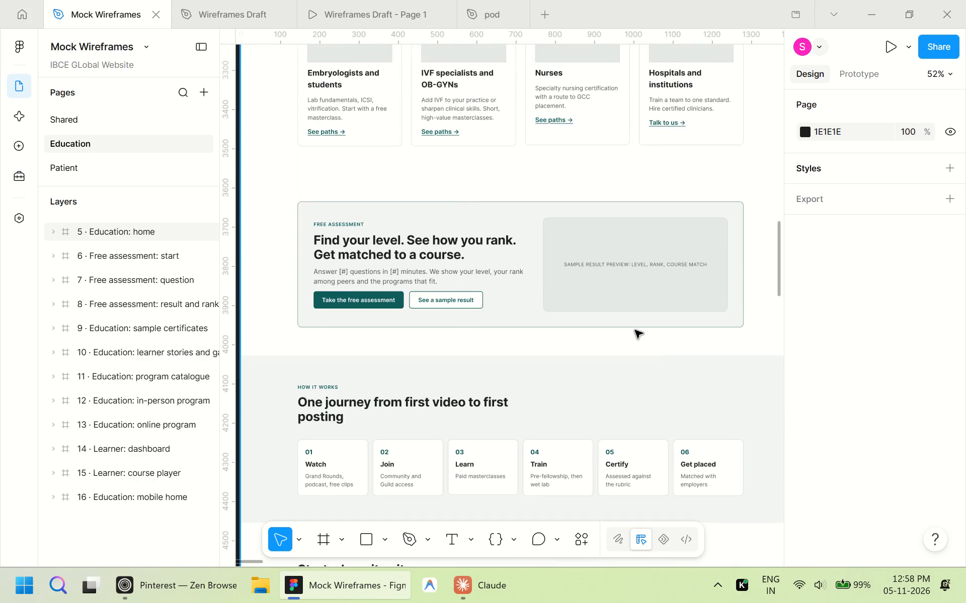
pyautogui.scroll(6, 635, 330)
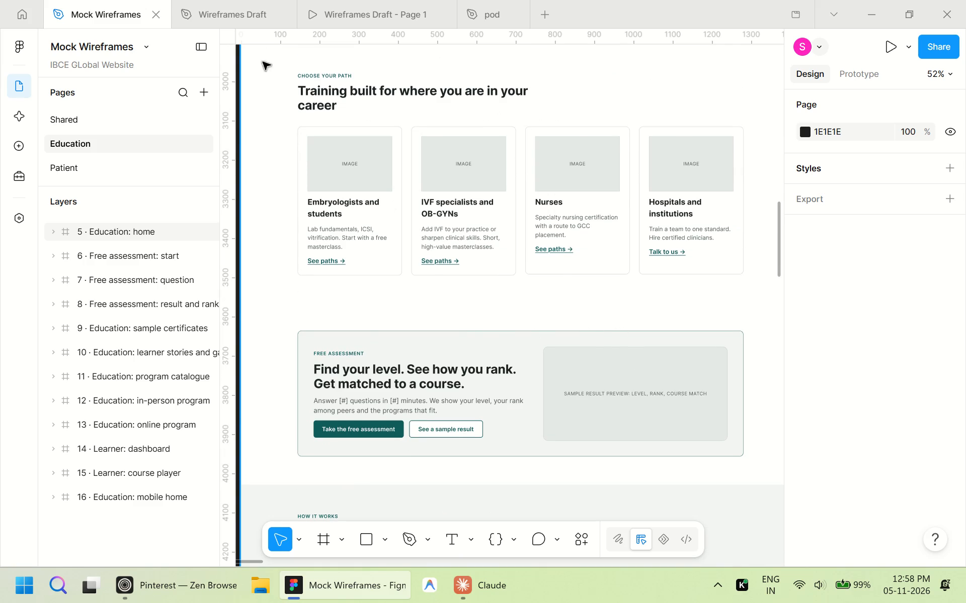
# Switch to the Wireframes Draft file and examine its hero, role-based training, skills assessment and upcoming batches sections.
pyautogui.click(236, 13)
pyautogui.scroll(12, 574, 258)
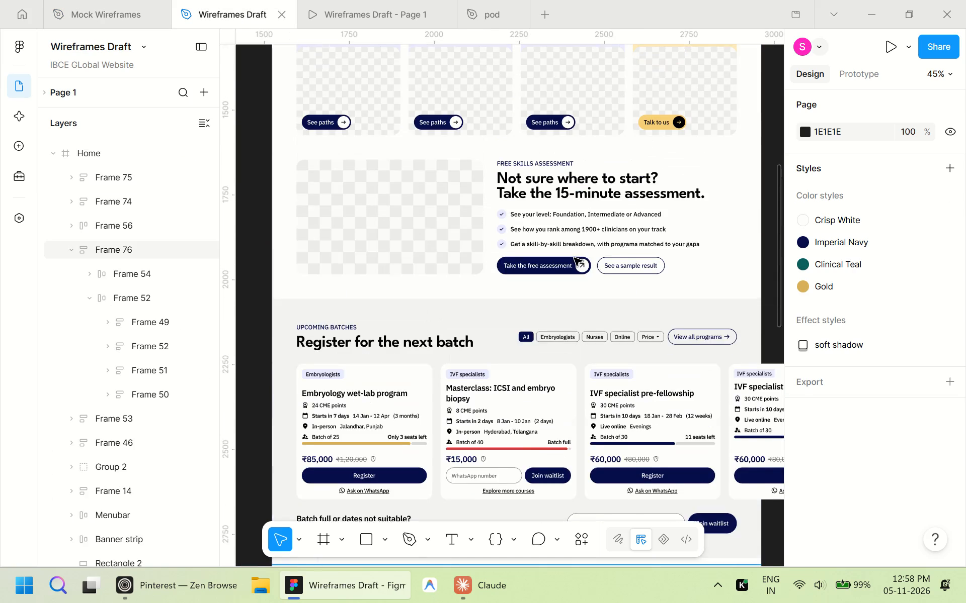
pyautogui.scroll(9, 574, 258)
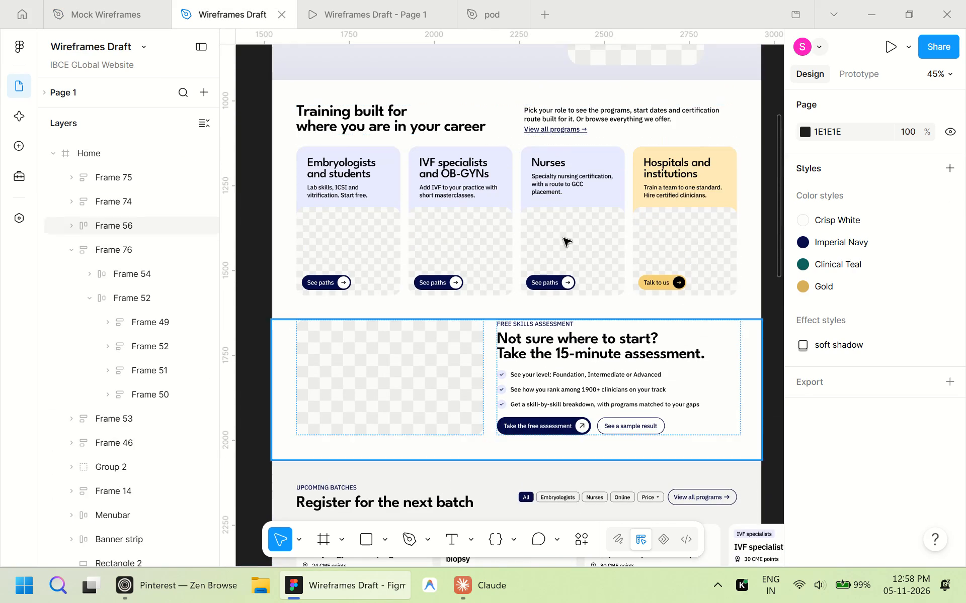
pyautogui.scroll(4, 565, 357)
pyautogui.scroll(5, 513, 232)
pyautogui.scroll(-3, 489, 209)
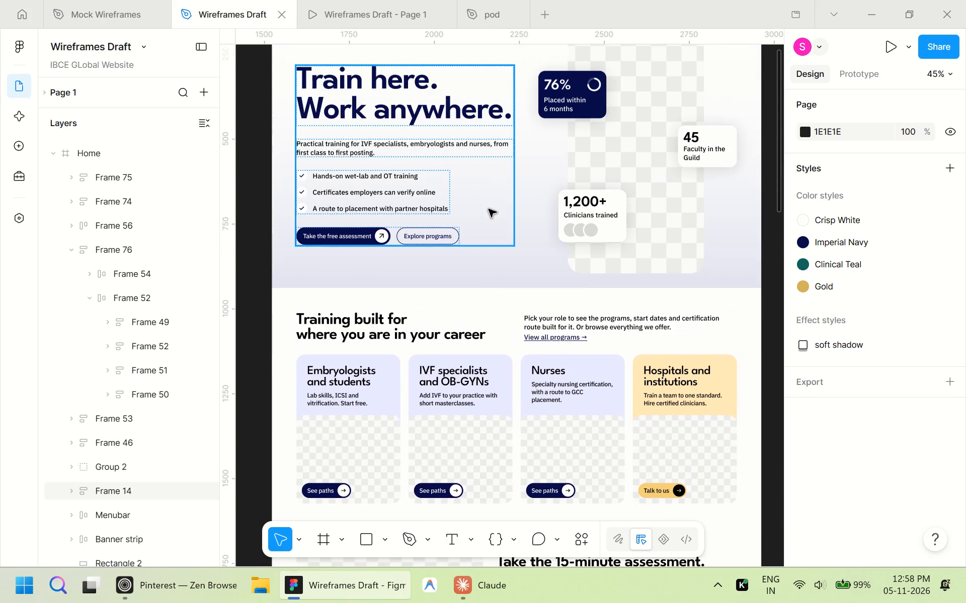
pyautogui.scroll(-6, 518, 324)
pyautogui.scroll(-5, 549, 389)
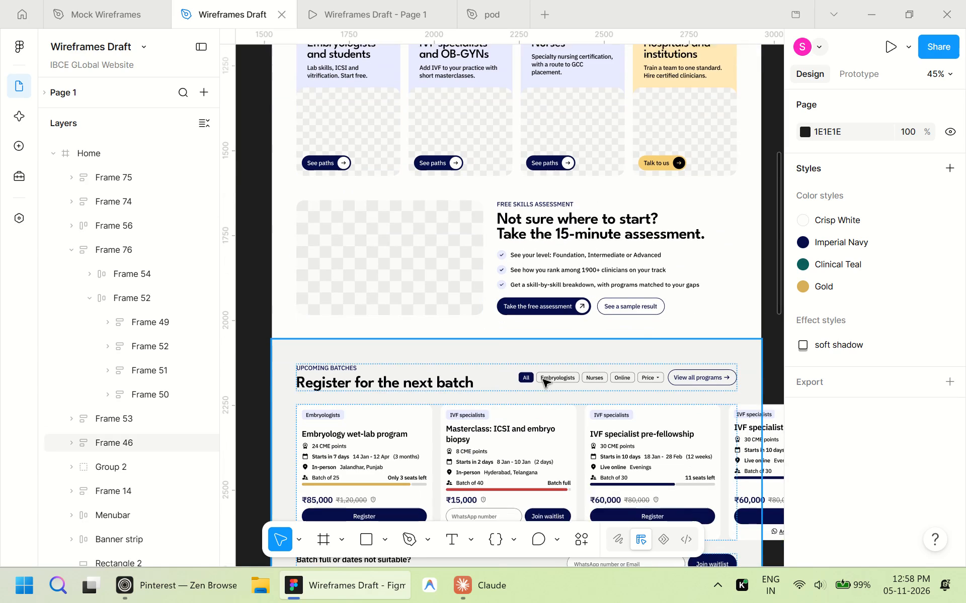
pyautogui.scroll(-1, 543, 379)
pyautogui.scroll(6, 575, 327)
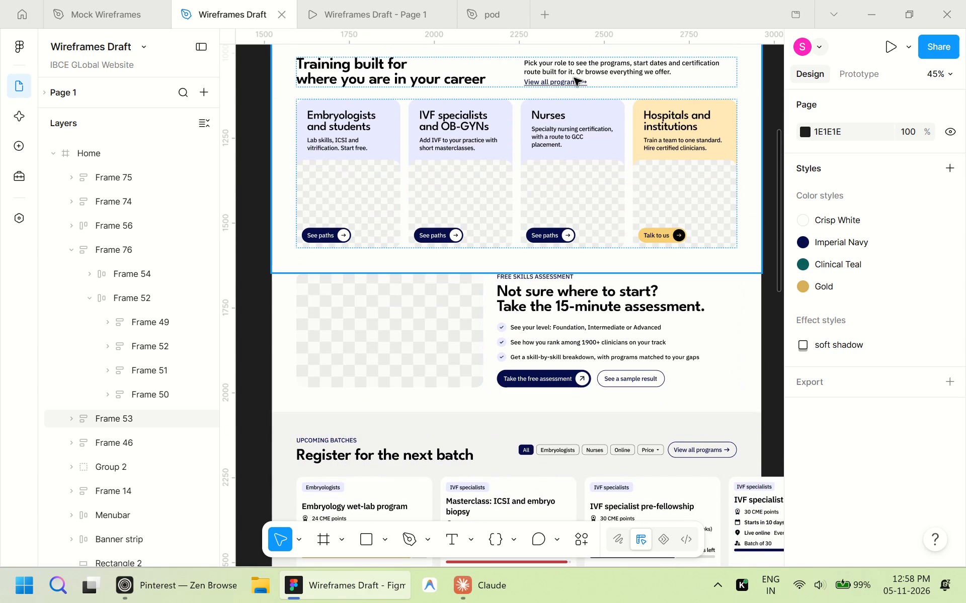
pyautogui.scroll(-3, 637, 185)
pyautogui.scroll(4, 637, 189)
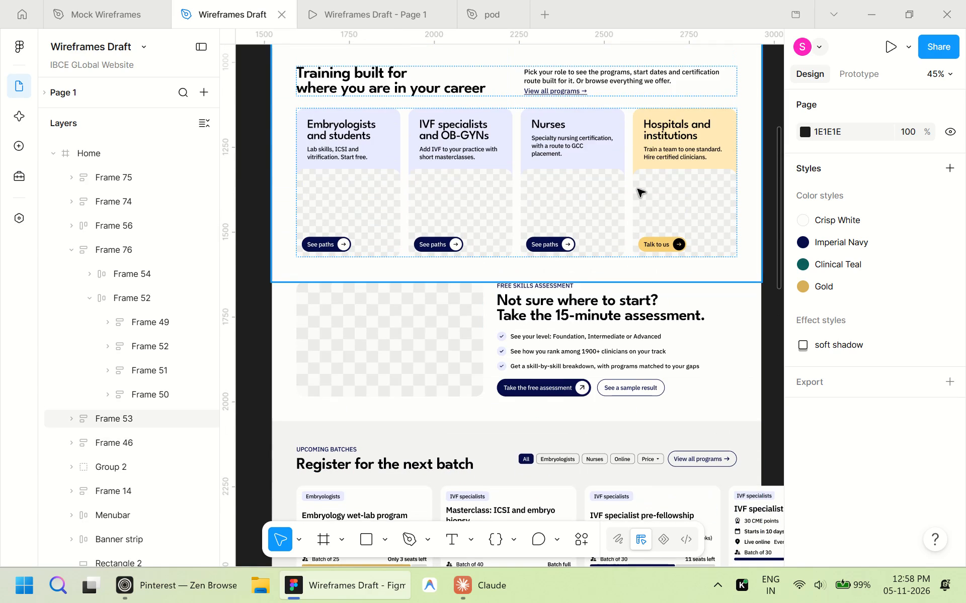
pyautogui.scroll(-13, 641, 202)
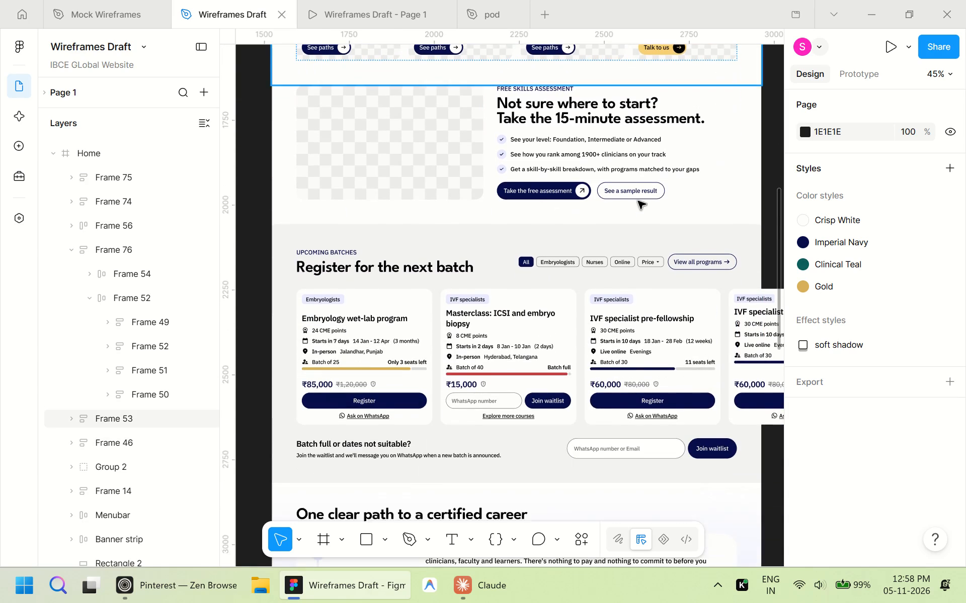
pyautogui.scroll(-1, 638, 201)
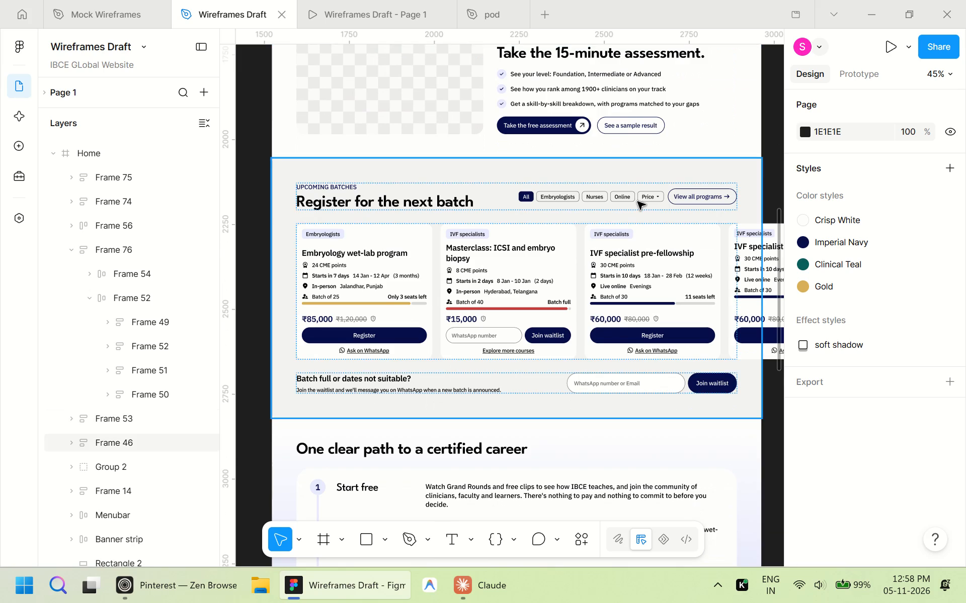
# Review the draft home page from the top banner and hero through to the certified career path section.
pyautogui.scroll(20, 637, 202)
pyautogui.scroll(2, 637, 202)
pyautogui.scroll(-9, 618, 197)
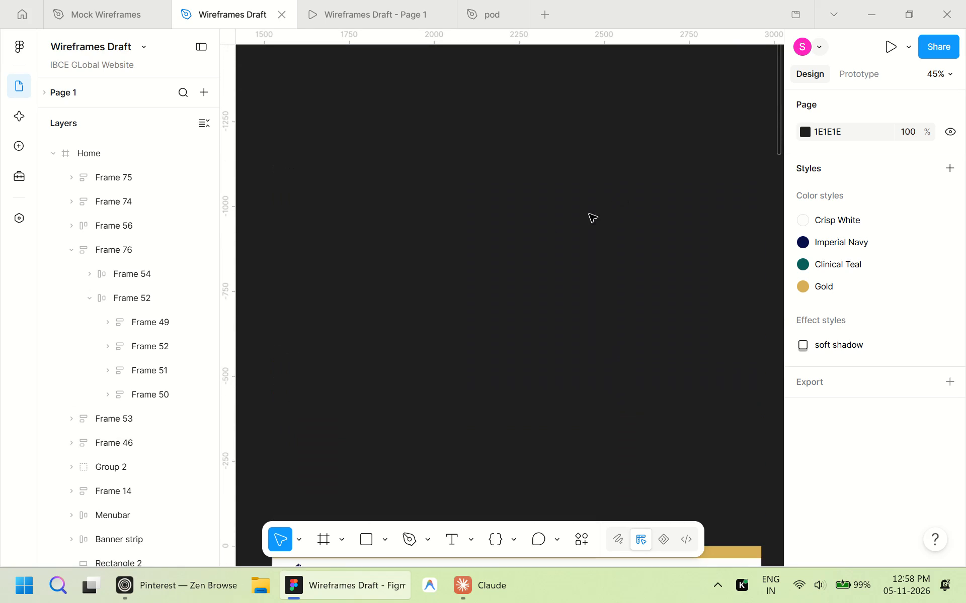
pyautogui.scroll(-6, 589, 214)
pyautogui.scroll(-6, 522, 261)
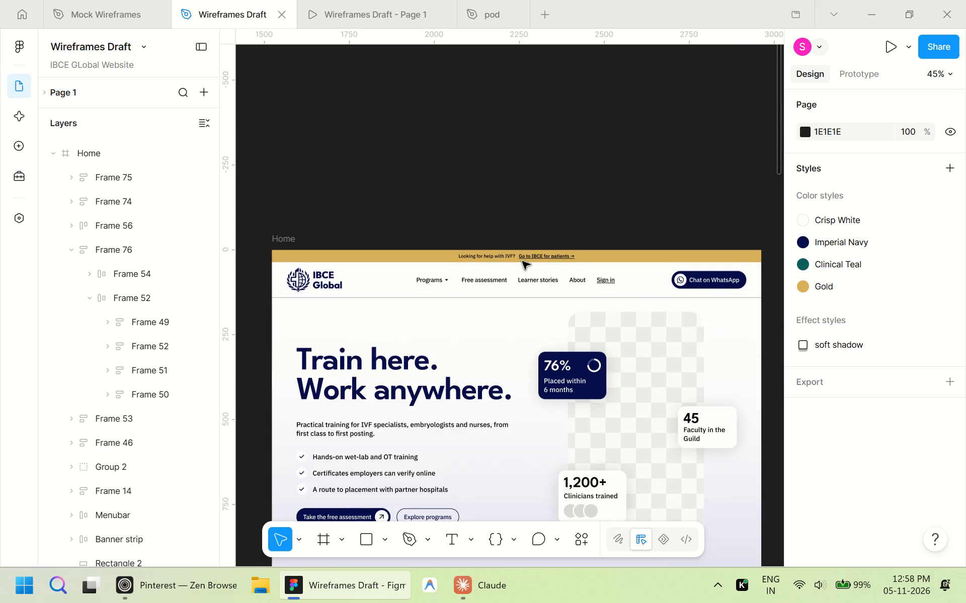
pyautogui.scroll(-8, 522, 261)
pyautogui.scroll(2, 522, 261)
pyautogui.scroll(-3, 523, 261)
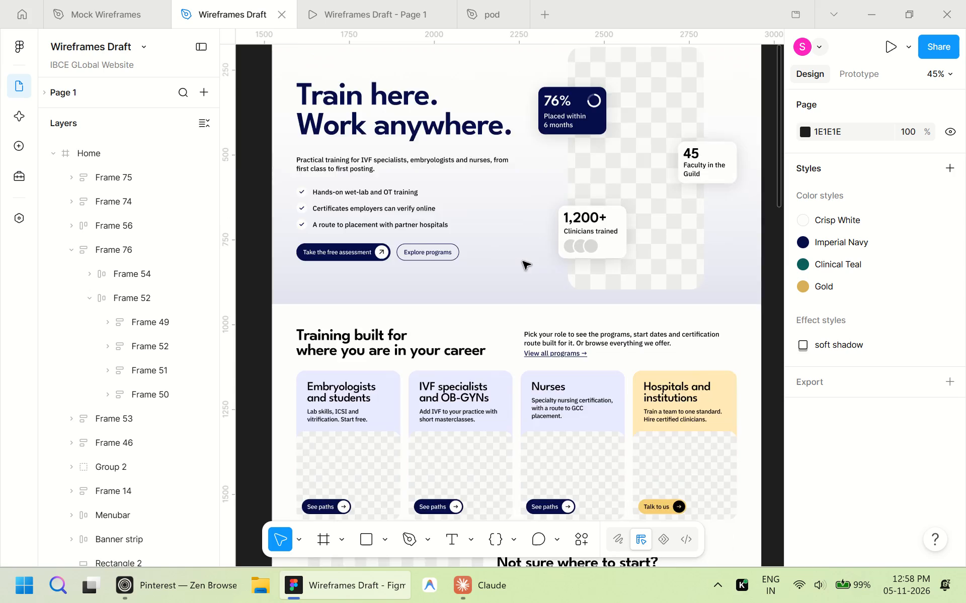
pyautogui.scroll(-20, 523, 261)
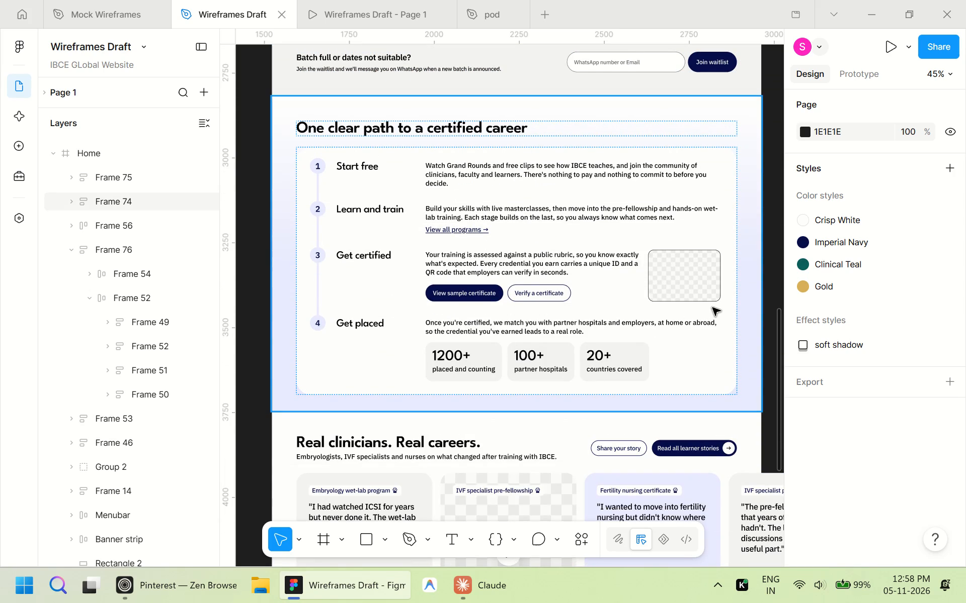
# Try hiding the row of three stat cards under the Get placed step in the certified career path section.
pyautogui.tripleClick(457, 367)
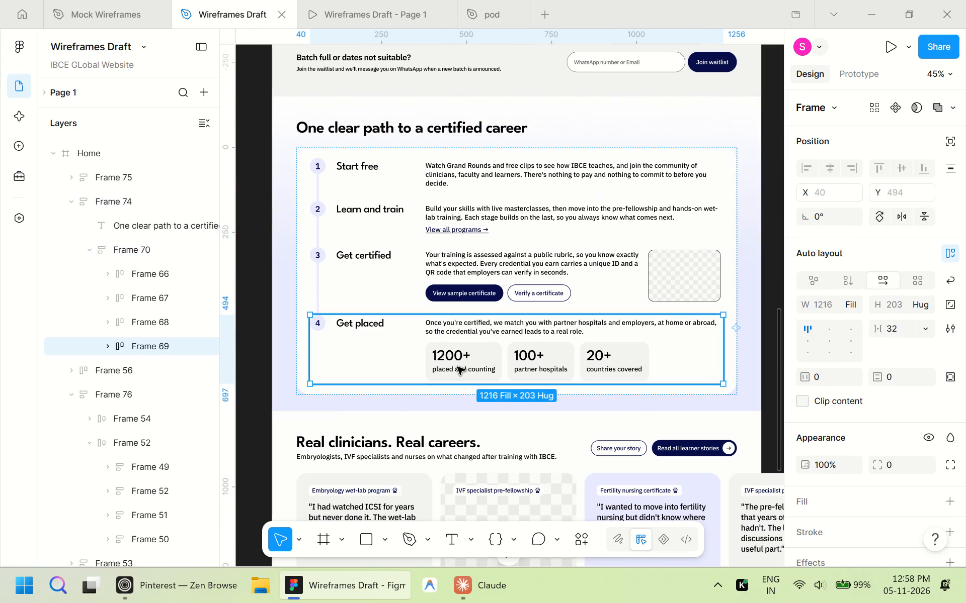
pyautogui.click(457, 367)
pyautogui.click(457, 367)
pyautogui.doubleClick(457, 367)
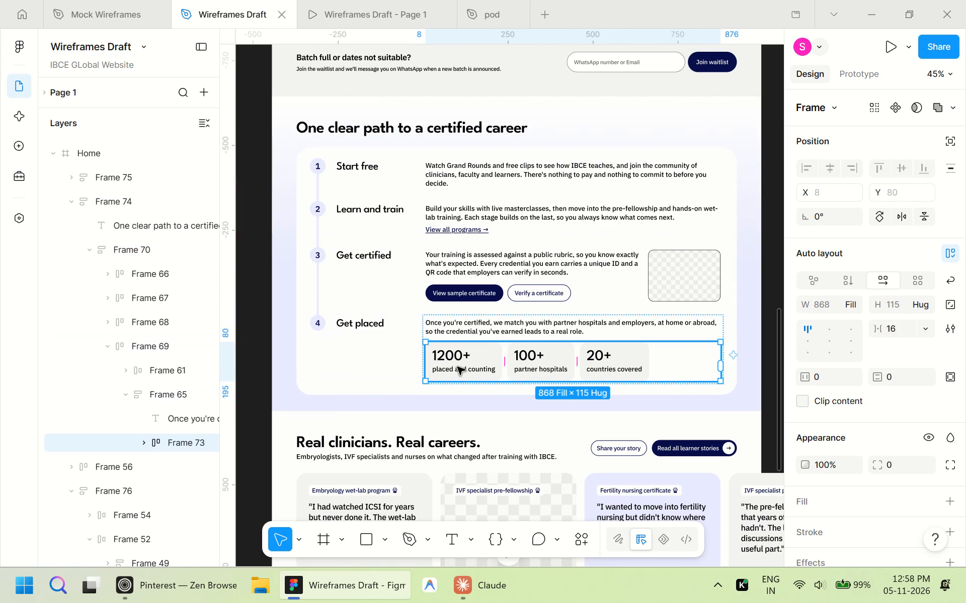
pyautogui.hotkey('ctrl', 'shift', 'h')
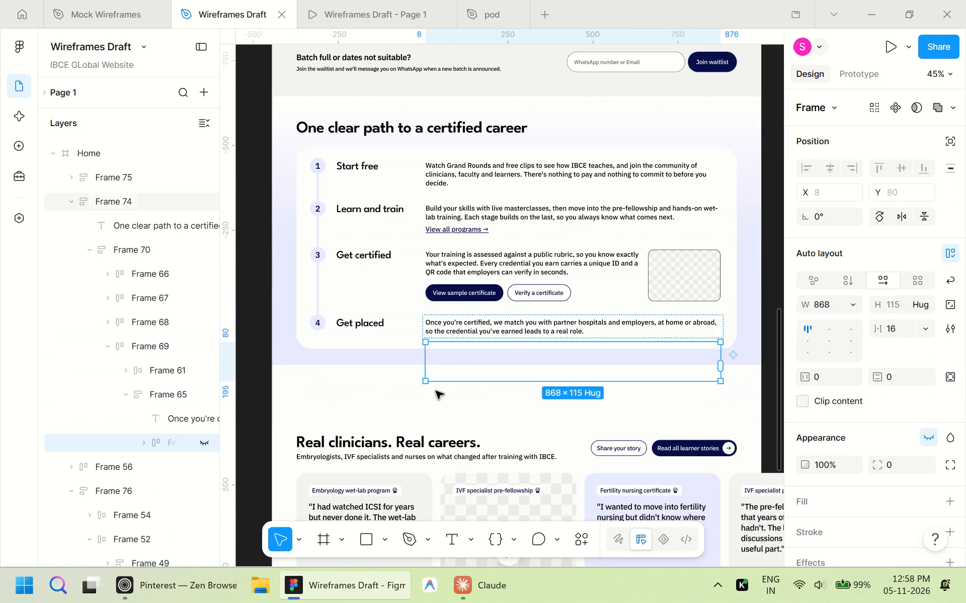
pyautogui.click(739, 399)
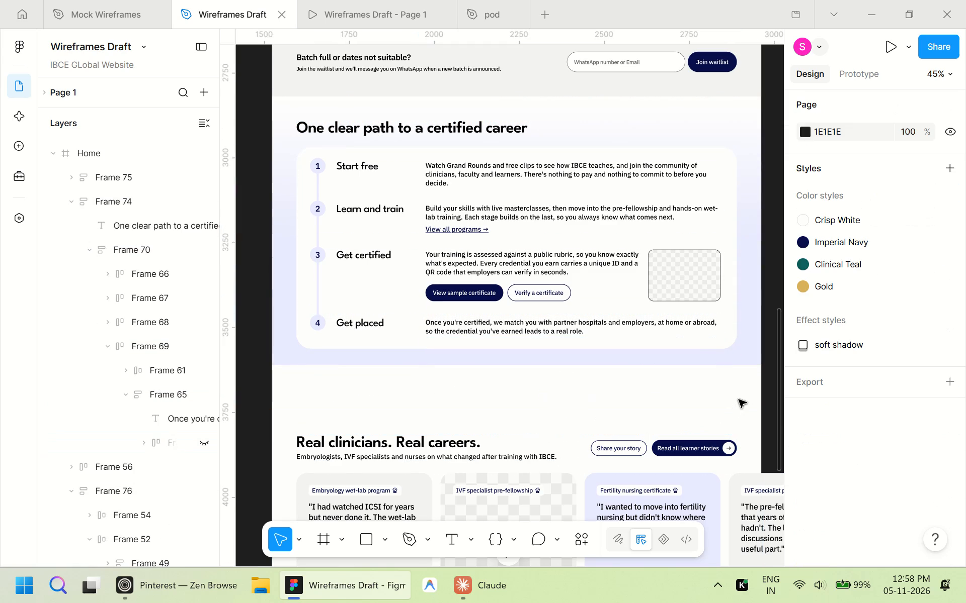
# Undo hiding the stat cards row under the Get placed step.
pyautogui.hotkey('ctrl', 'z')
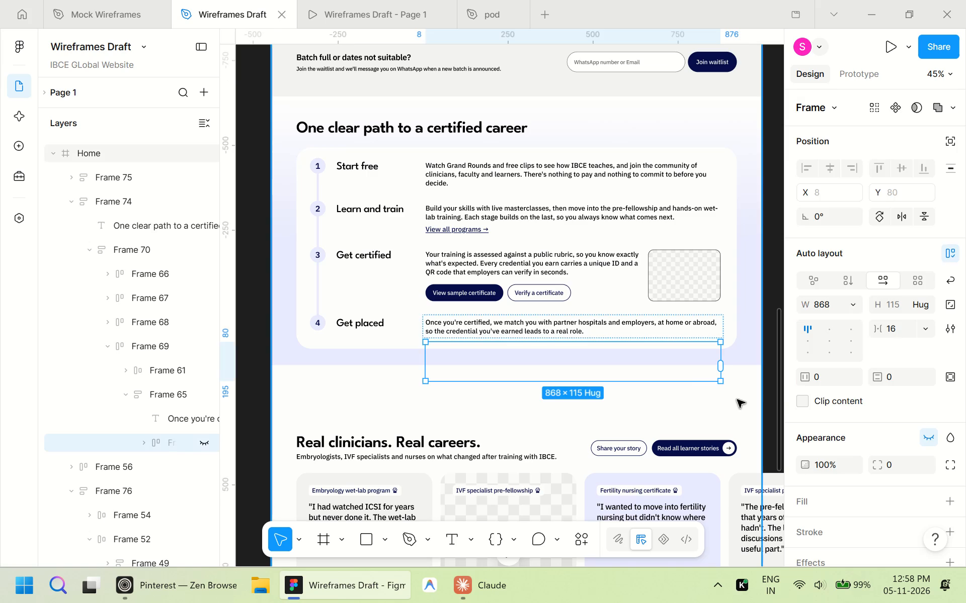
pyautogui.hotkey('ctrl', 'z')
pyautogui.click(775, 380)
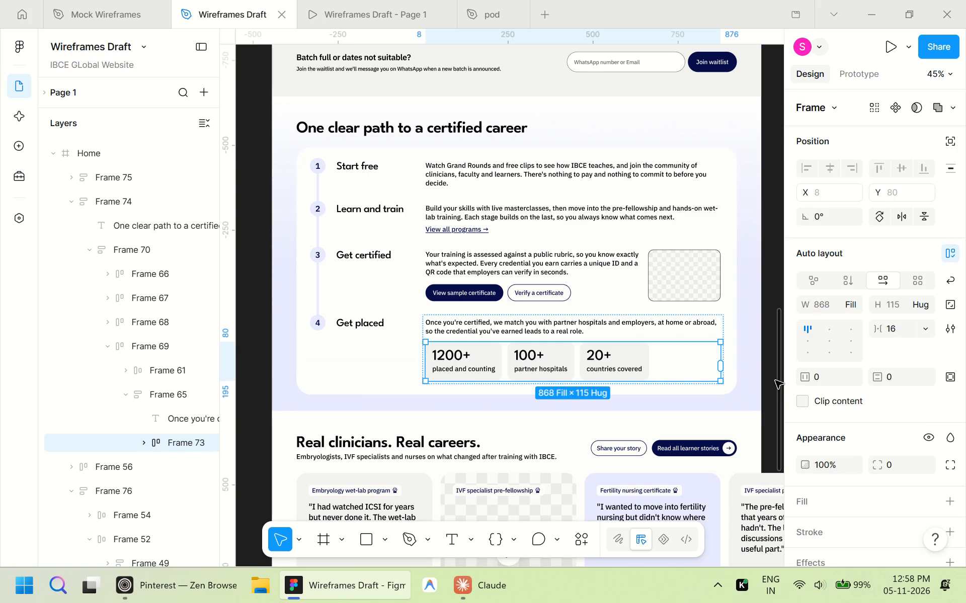
# Move the transparent stop of the linear gradient on the IVF specialist pre-fellowship video card to 59%.
pyautogui.scroll(-3, 663, 423)
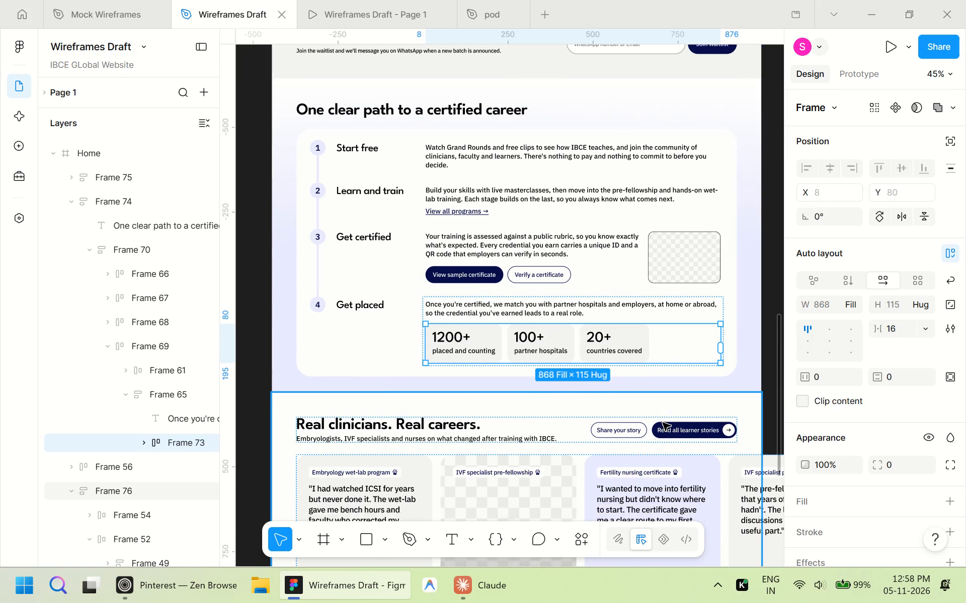
pyautogui.scroll(-7, 663, 423)
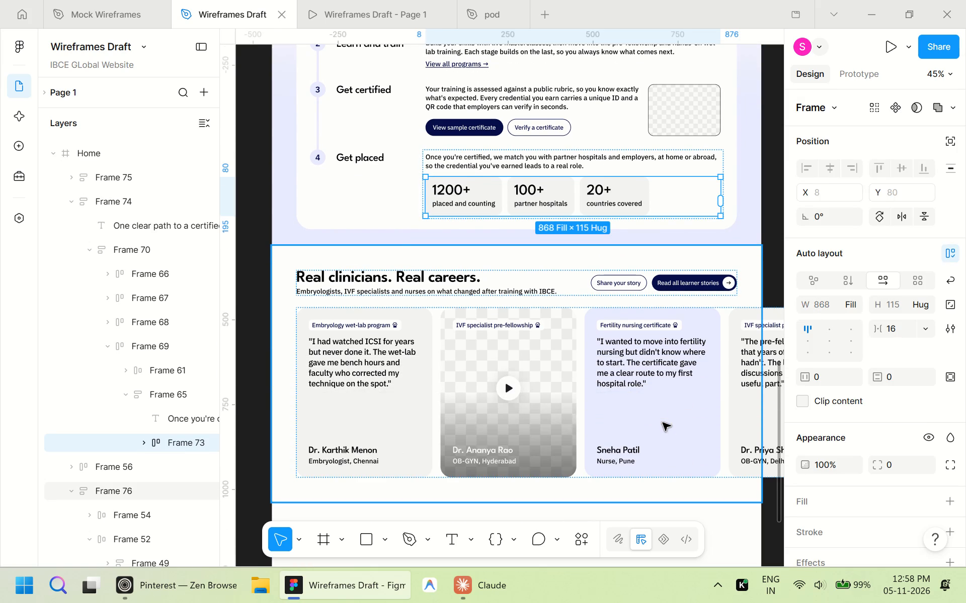
pyautogui.scroll(-1, 663, 423)
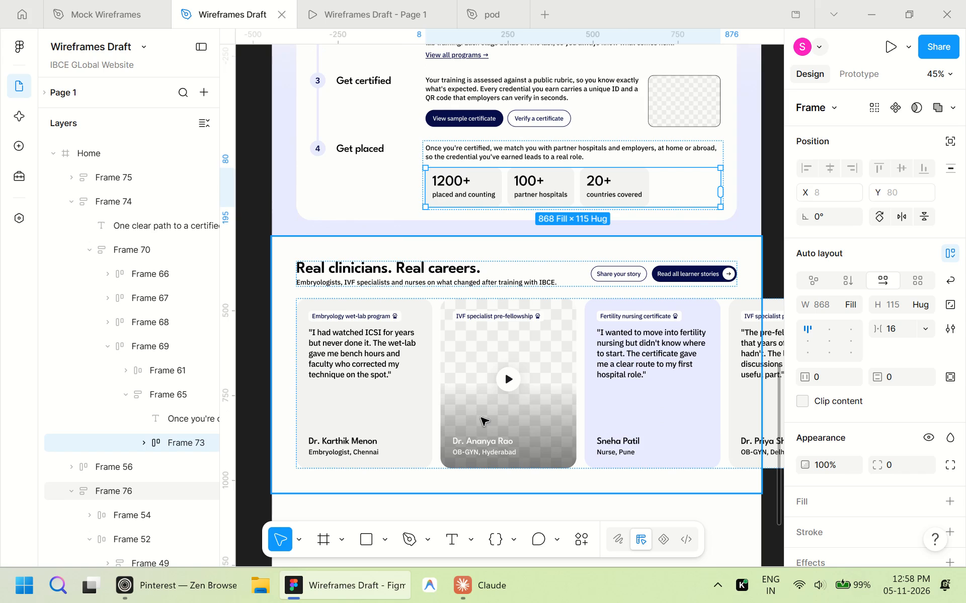
pyautogui.click(481, 418)
pyautogui.doubleClick(481, 418)
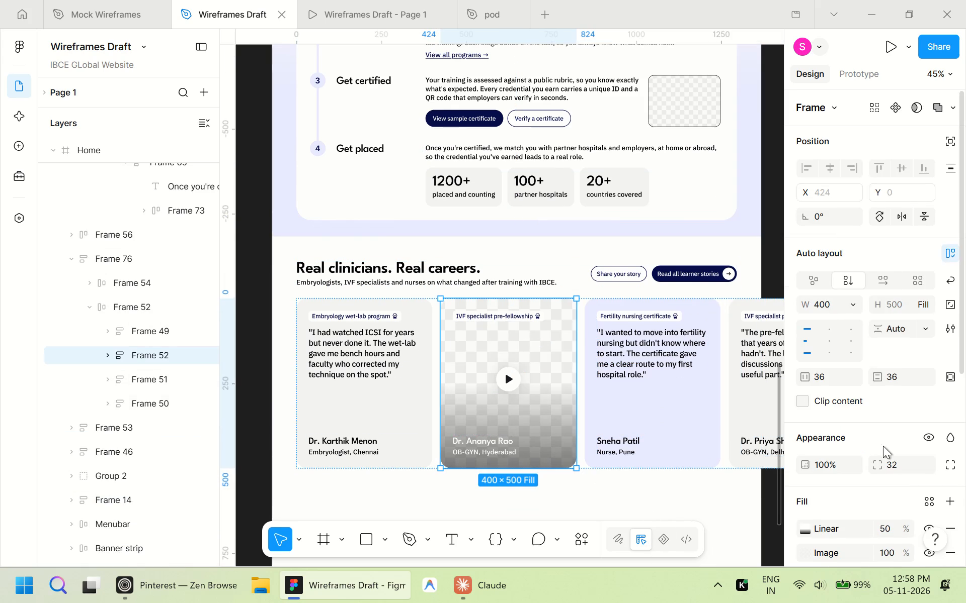
pyautogui.scroll(-3, 886, 451)
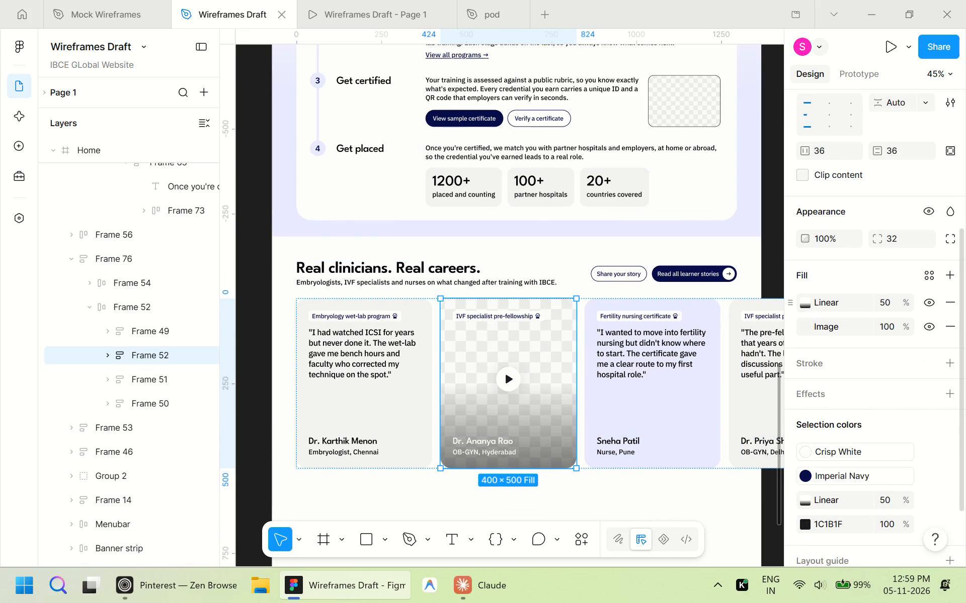
pyautogui.click(803, 304)
pyautogui.moveTo(519, 383); pyautogui.dragTo(514, 413)
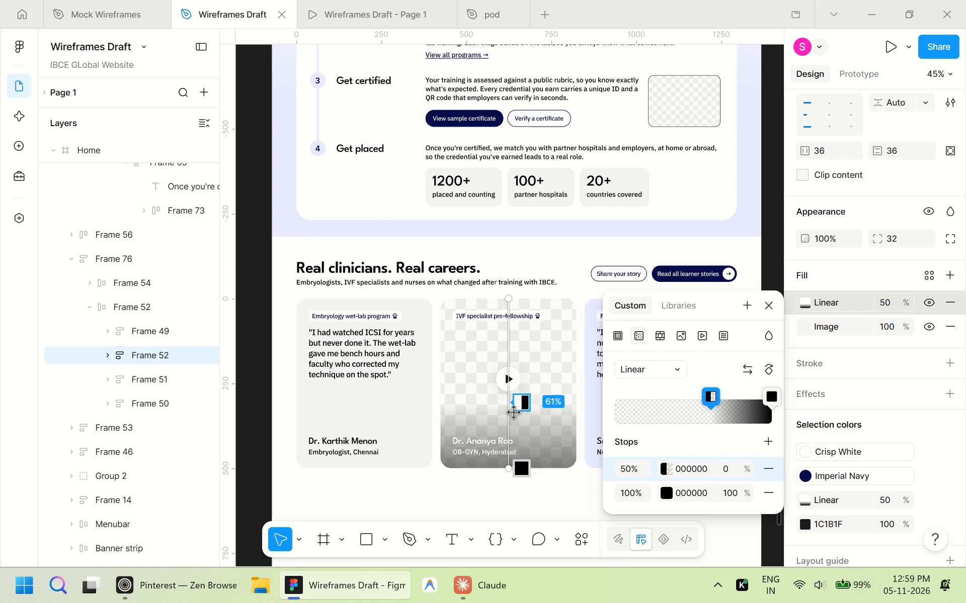
pyautogui.moveTo(514, 413); pyautogui.dragTo(522, 411)
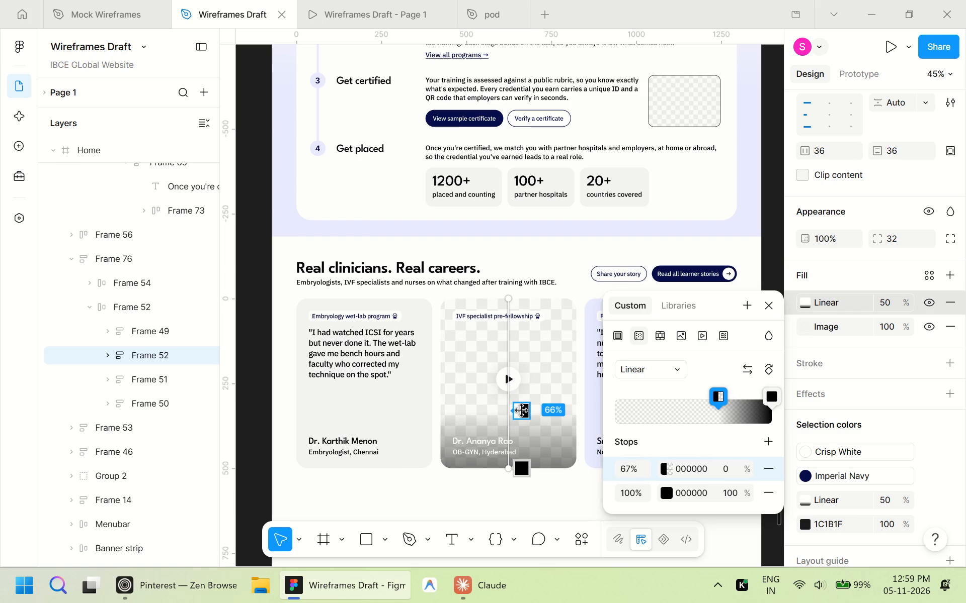
pyautogui.moveTo(522, 411); pyautogui.dragTo(525, 389)
pyautogui.moveTo(523, 392); pyautogui.dragTo(523, 394)
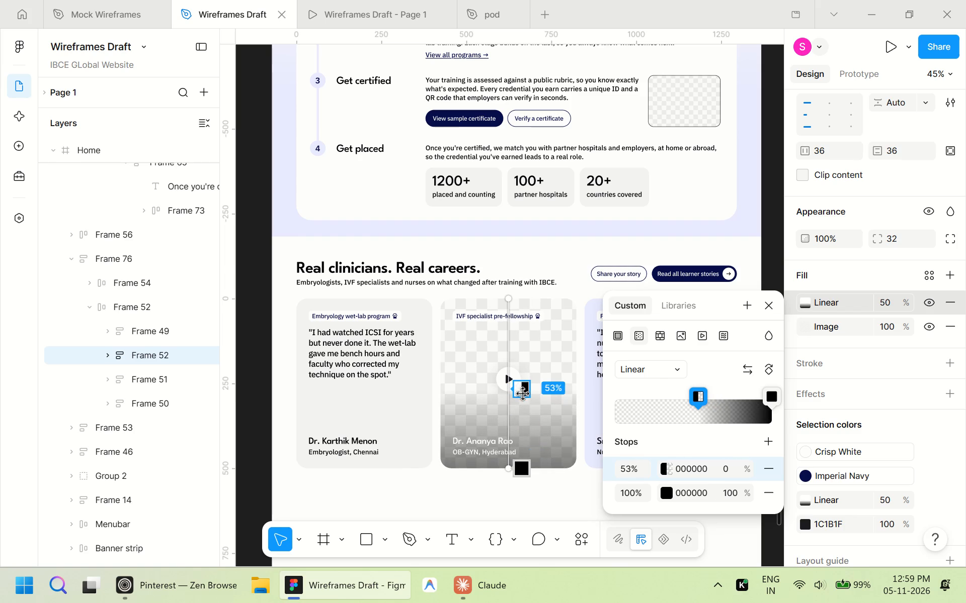
pyautogui.moveTo(523, 394); pyautogui.dragTo(521, 399)
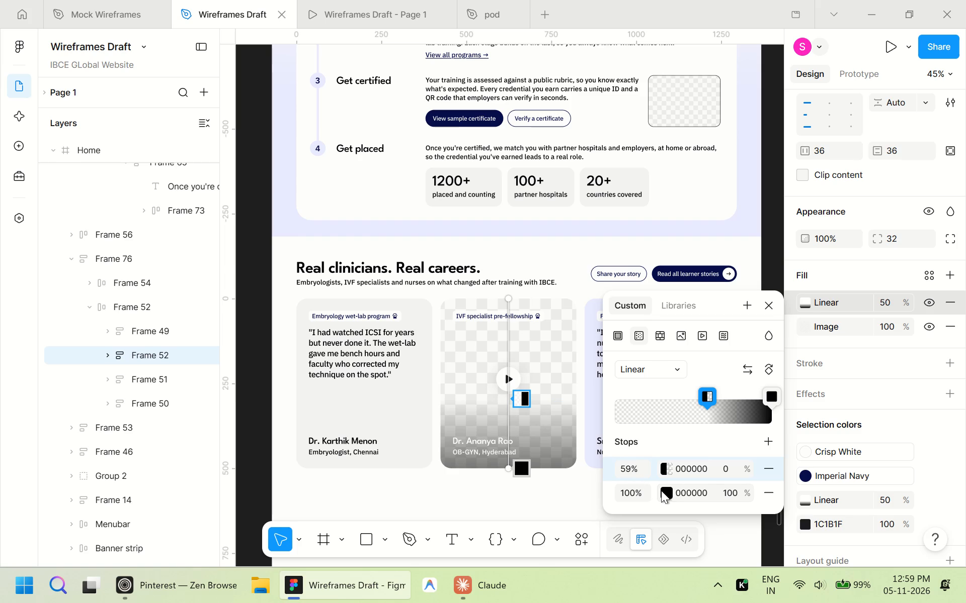
pyautogui.click(663, 491)
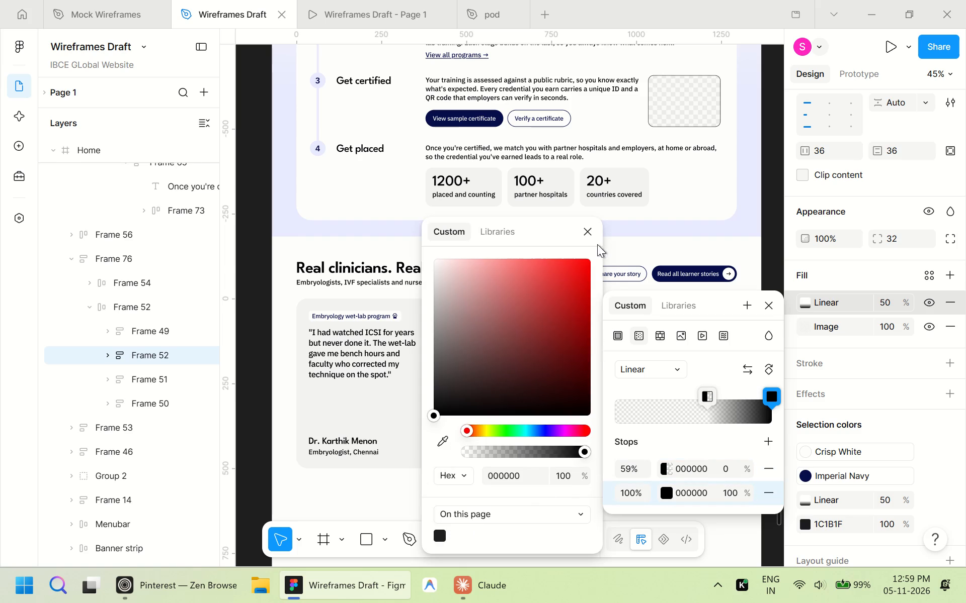
pyautogui.click(589, 235)
pyautogui.click(768, 209)
pyautogui.scroll(6, 766, 211)
pyautogui.scroll(-3, 766, 211)
pyautogui.scroll(11, 766, 211)
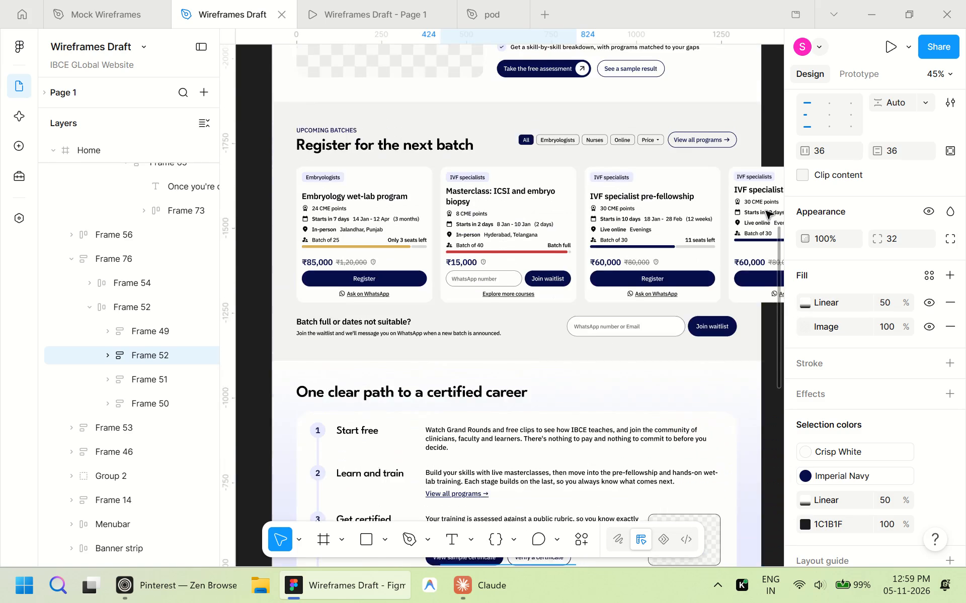
pyautogui.scroll(16, 766, 211)
pyautogui.scroll(-11, 766, 211)
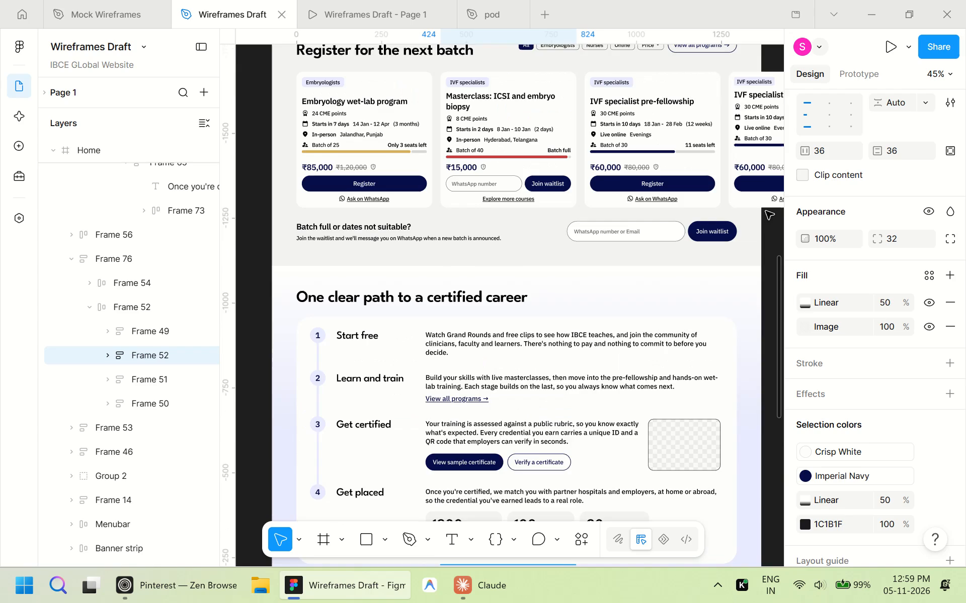
pyautogui.scroll(-6, 766, 211)
pyautogui.scroll(3, 766, 211)
pyautogui.scroll(-5, 766, 211)
pyautogui.scroll(6, 766, 211)
pyautogui.scroll(-5, 766, 211)
pyautogui.click(767, 211)
pyautogui.scroll(-6, 767, 211)
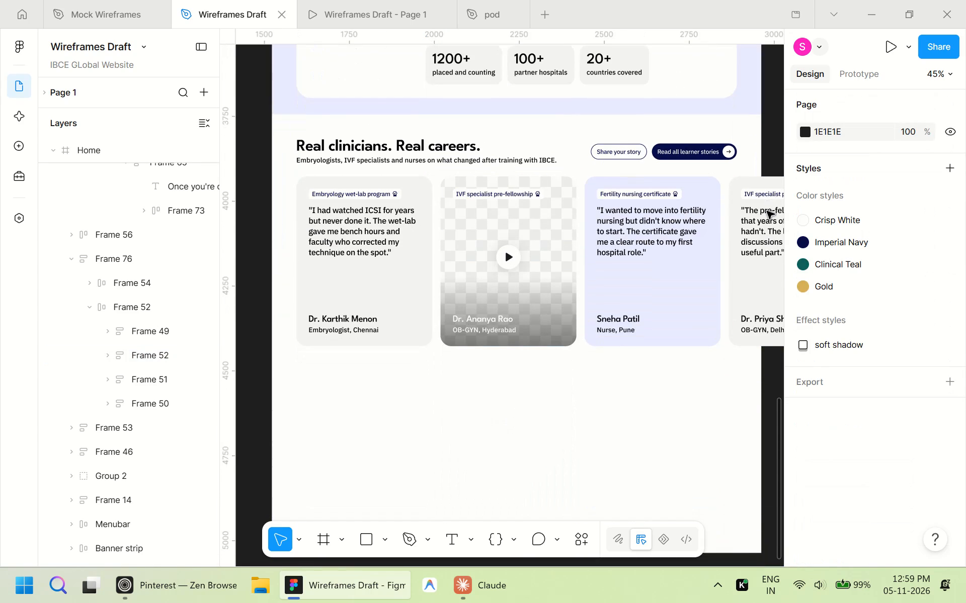
pyautogui.scroll(6, 756, 268)
pyautogui.scroll(-5, 751, 267)
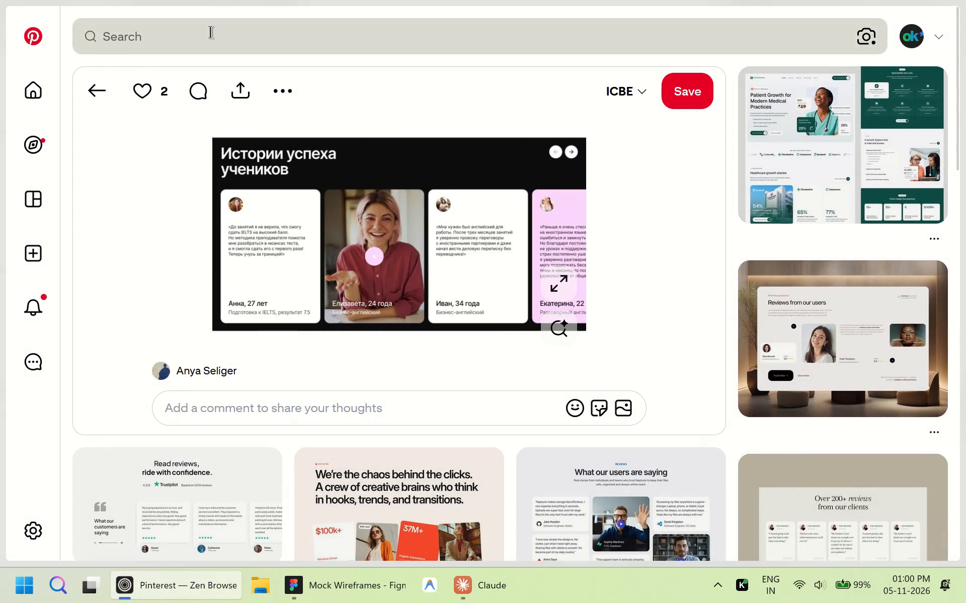
pyautogui.click(210, 32)
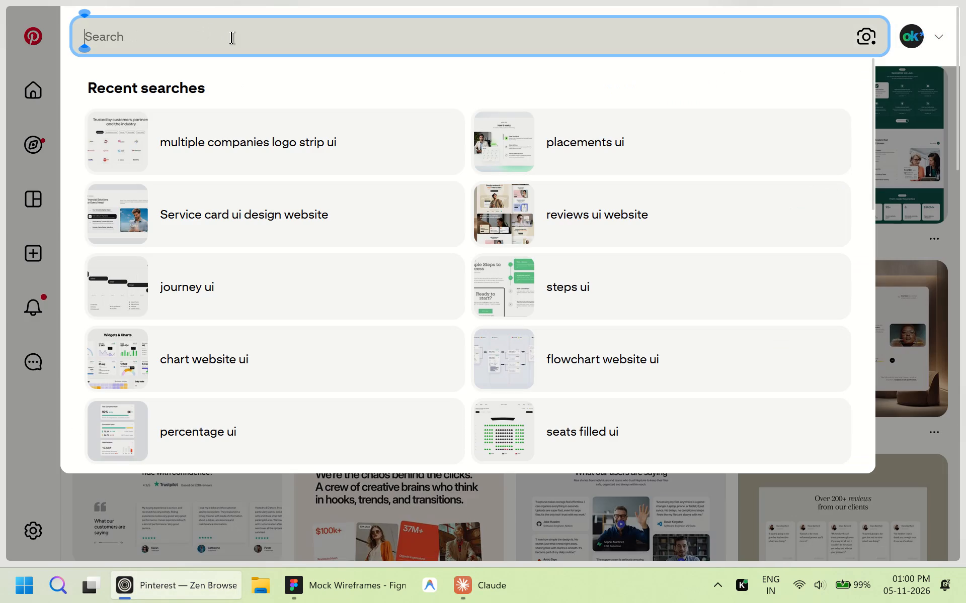
pyautogui.write('fac')
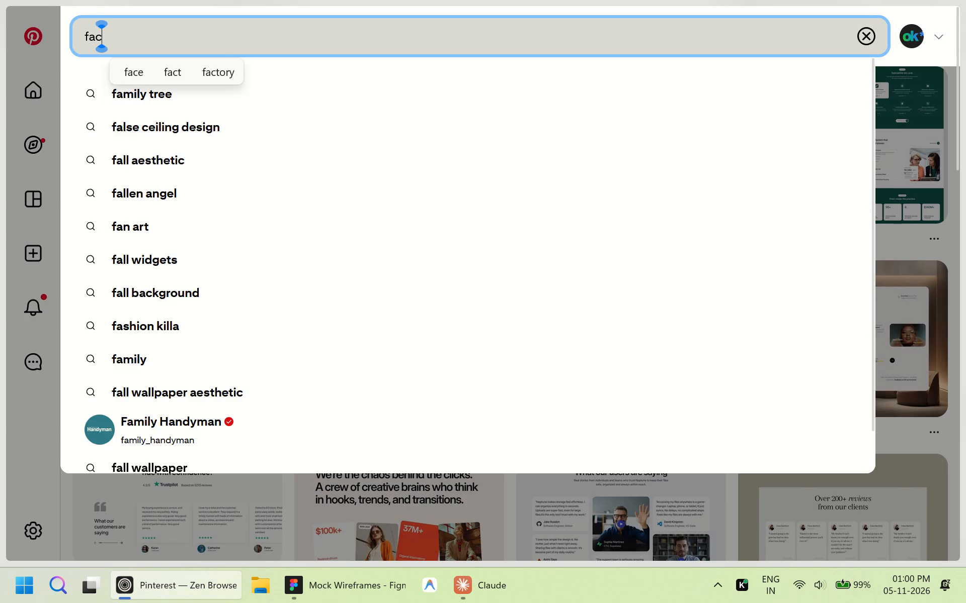
pyautogui.press('BackSpace')
pyautogui.press('BackSpace')
pyautogui.press('BackSpace')
pyautogui.write('staff ui')
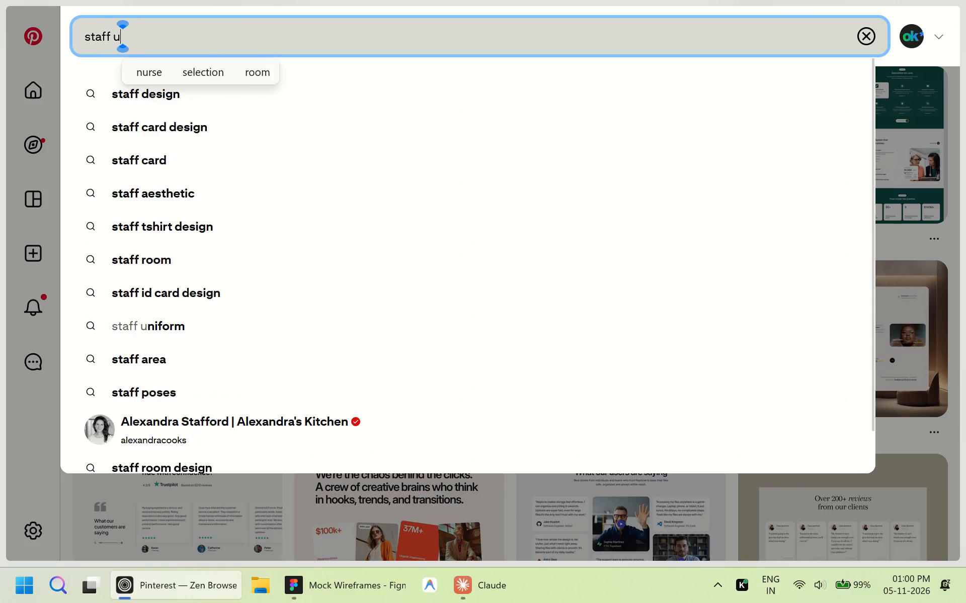
pyautogui.press('Return')
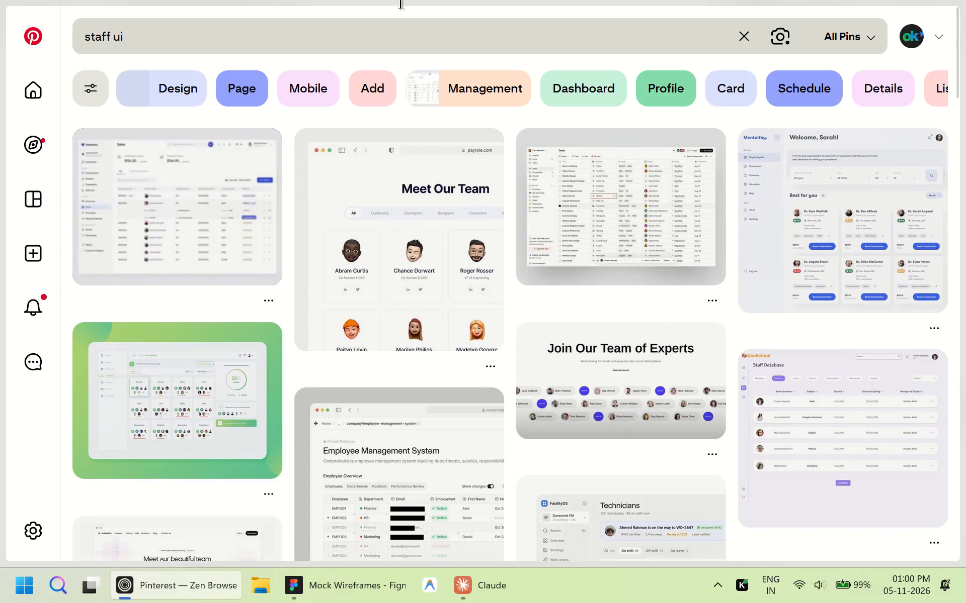
# Search Pinterest for "our team ui" instead.
pyautogui.tripleClick(128, 29)
pyautogui.write('our team ui')
pyautogui.press('Return')
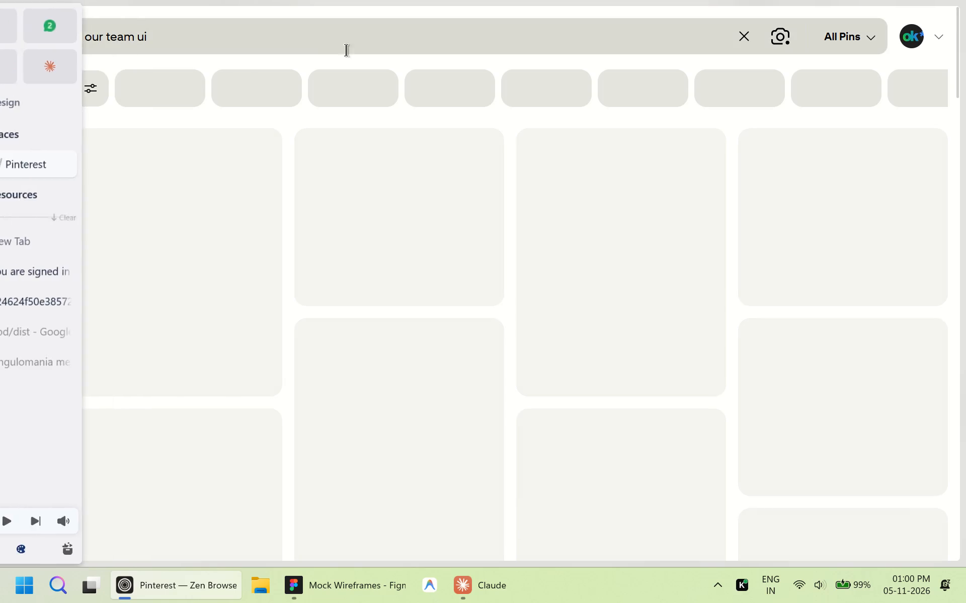
pyautogui.click(510, 132)
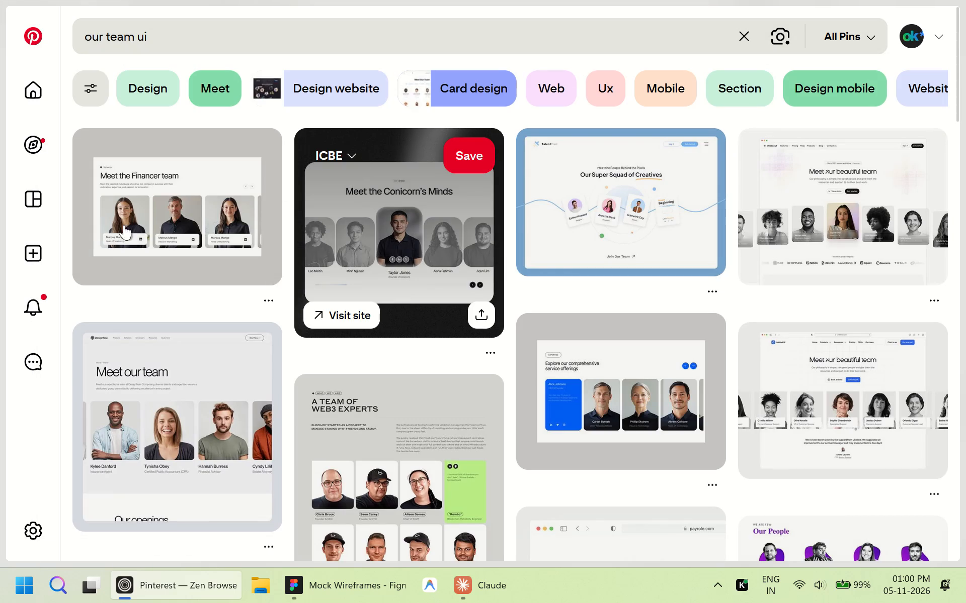
# Open the "Meet the Financer team" pin, browse its related team section designs and return to the search results.
pyautogui.click(196, 219)
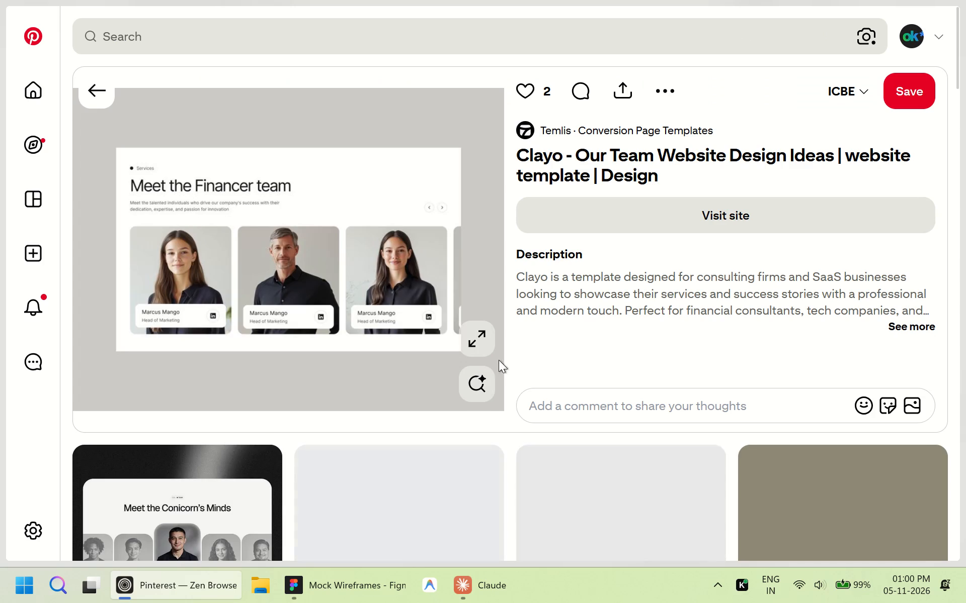
pyautogui.scroll(-3, 506, 434)
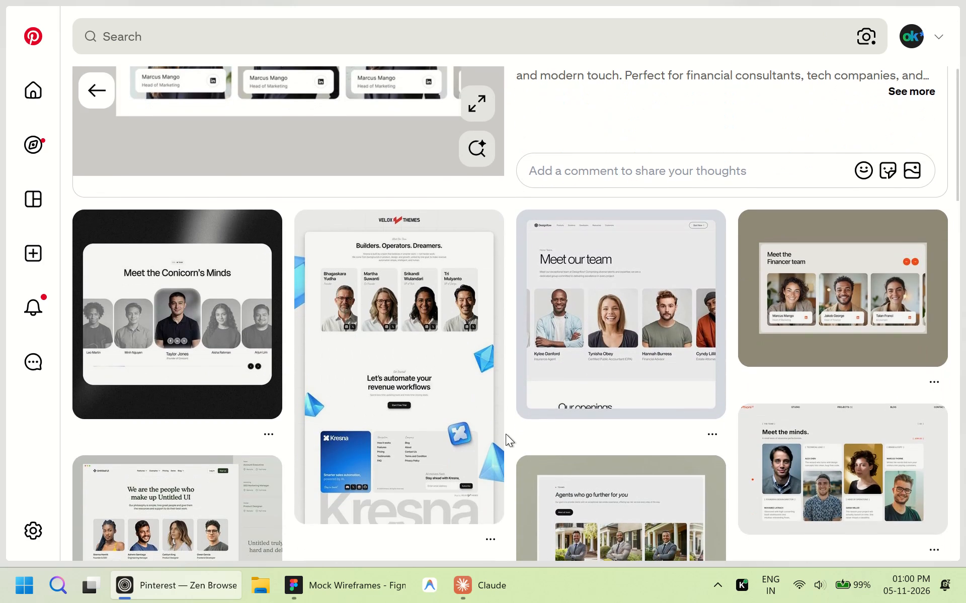
pyautogui.scroll(4, 506, 434)
pyautogui.scroll(-5, 506, 434)
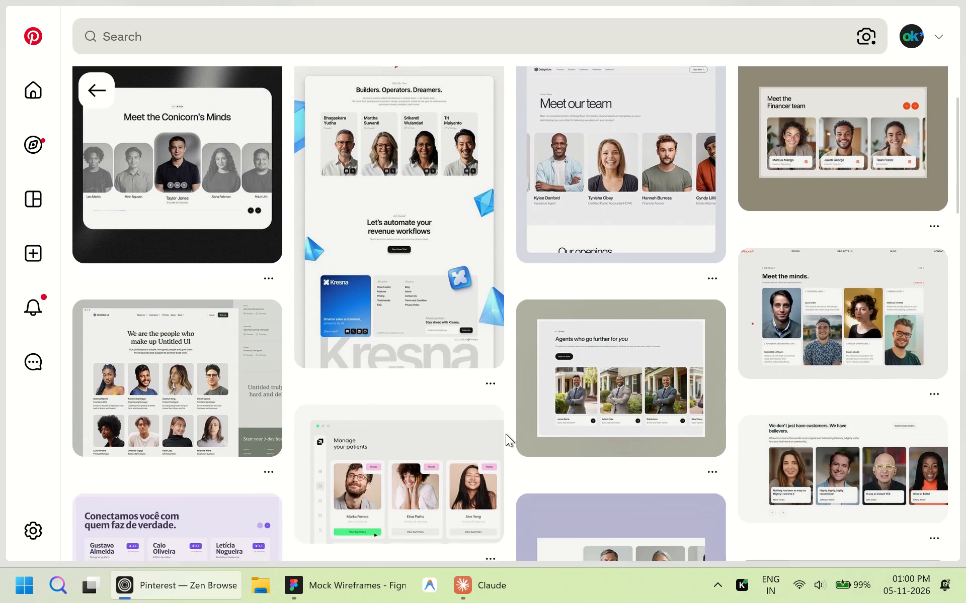
pyautogui.scroll(-4, 506, 434)
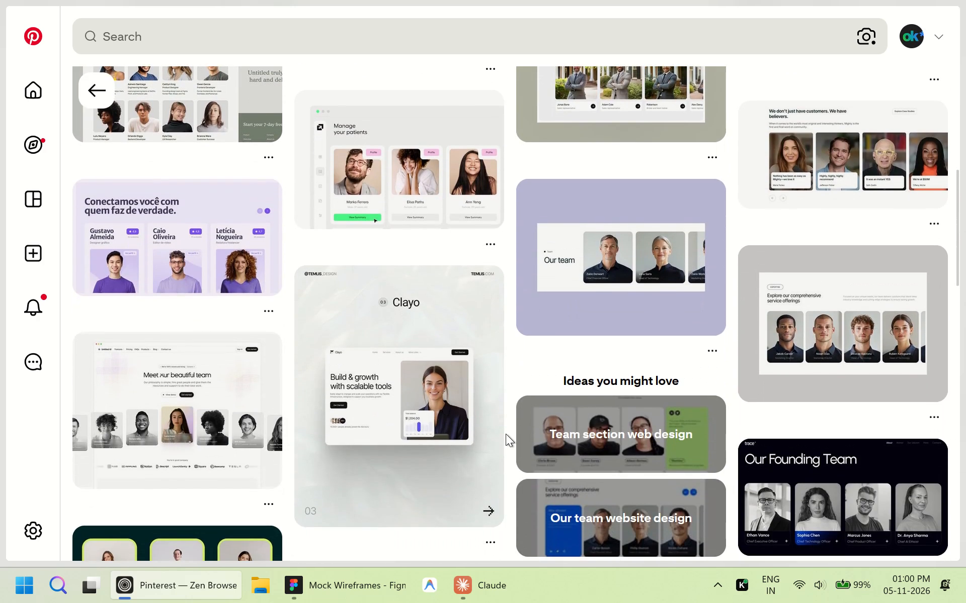
pyautogui.scroll(-4, 506, 434)
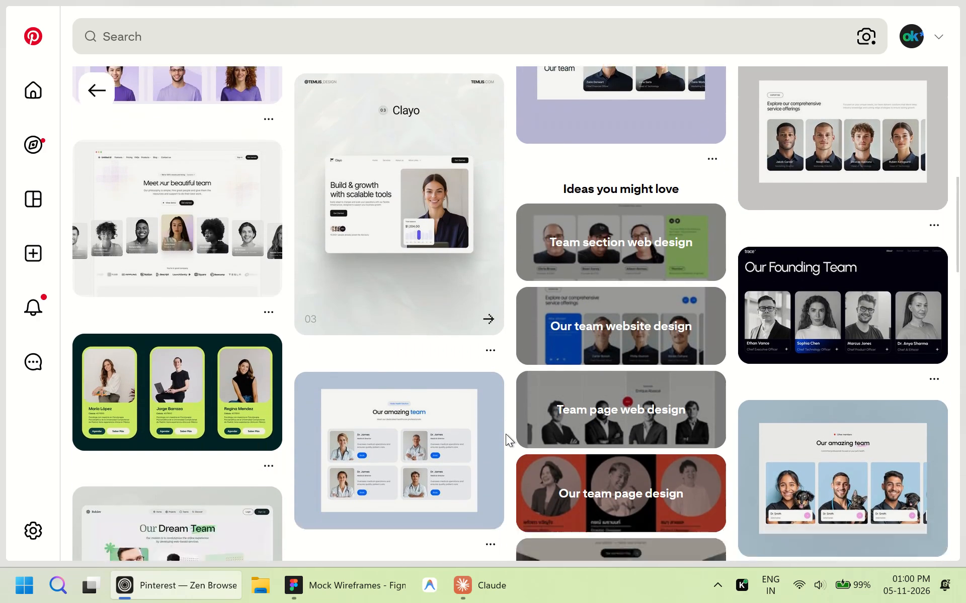
pyautogui.scroll(-2, 506, 434)
pyautogui.scroll(3, 505, 433)
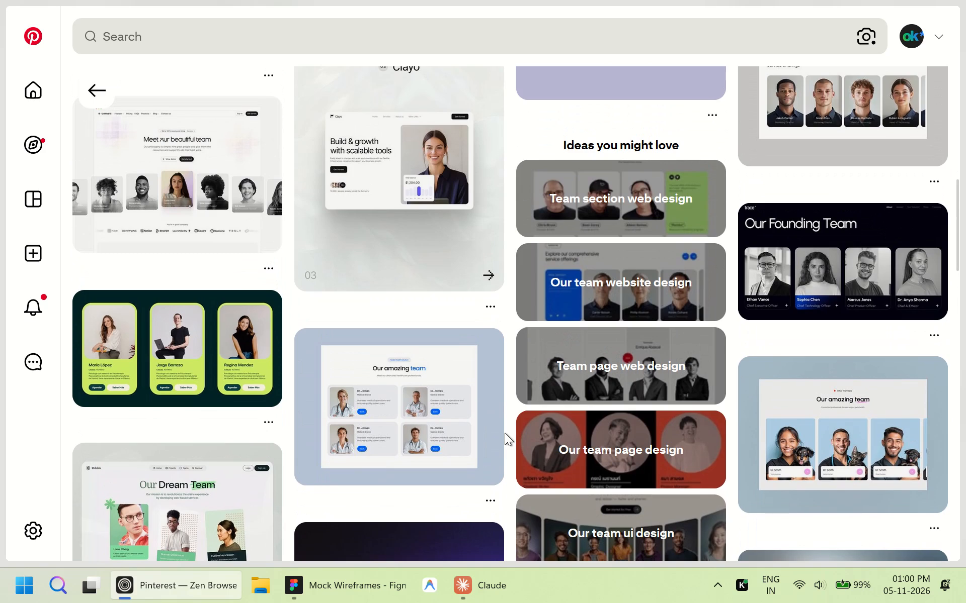
pyautogui.scroll(-3, 504, 433)
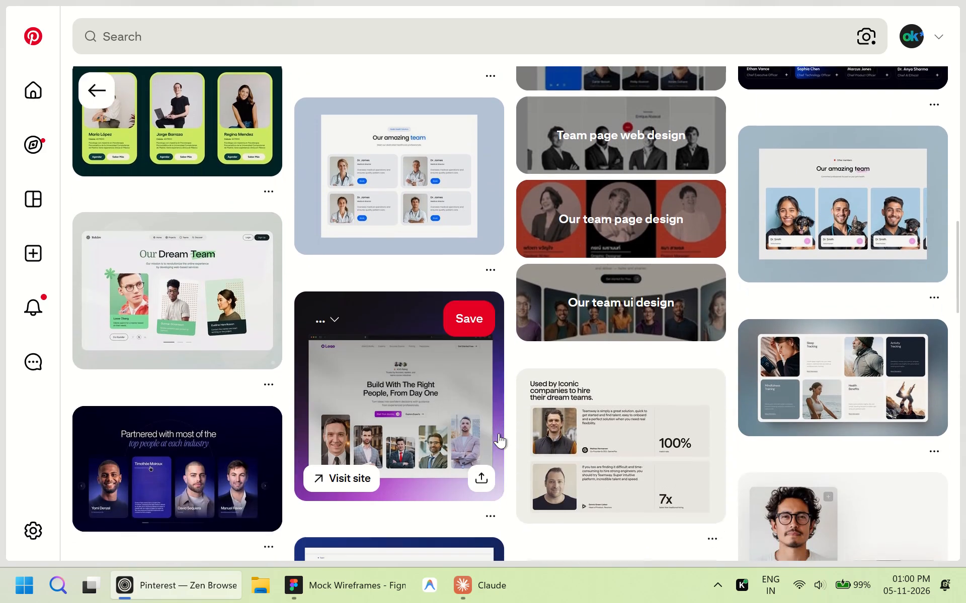
pyautogui.scroll(-3, 499, 437)
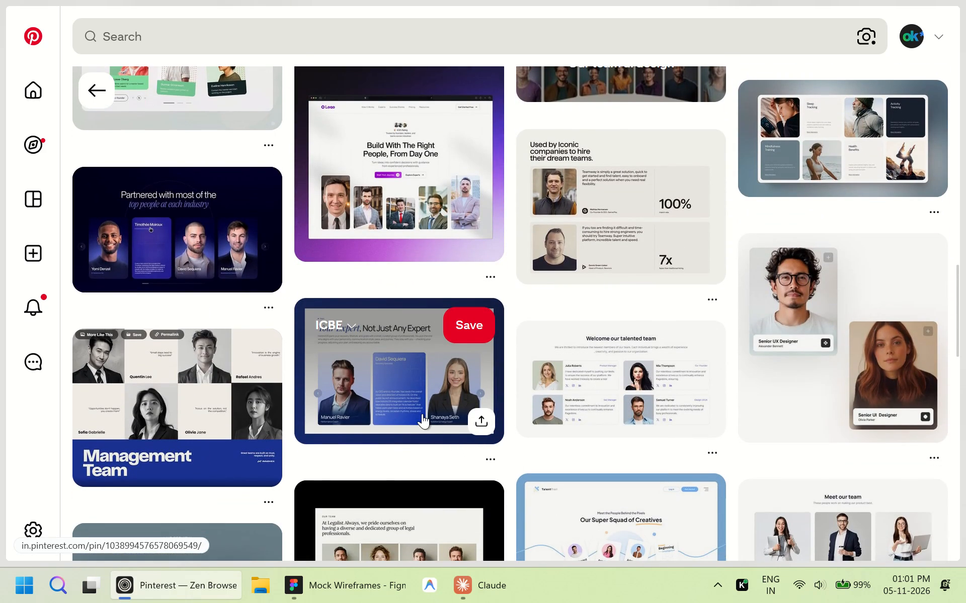
pyautogui.scroll(-3, 422, 414)
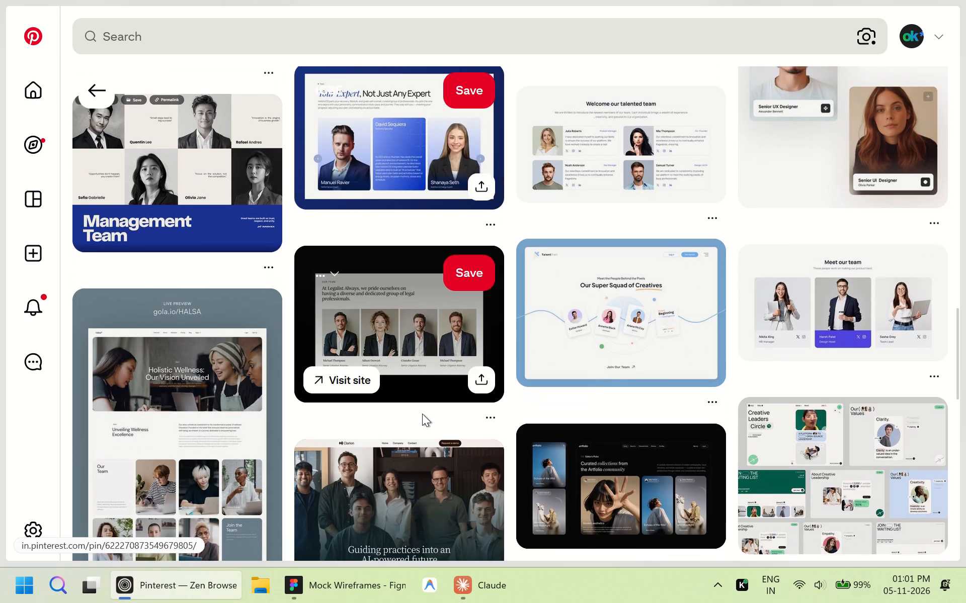
pyautogui.click(109, 92)
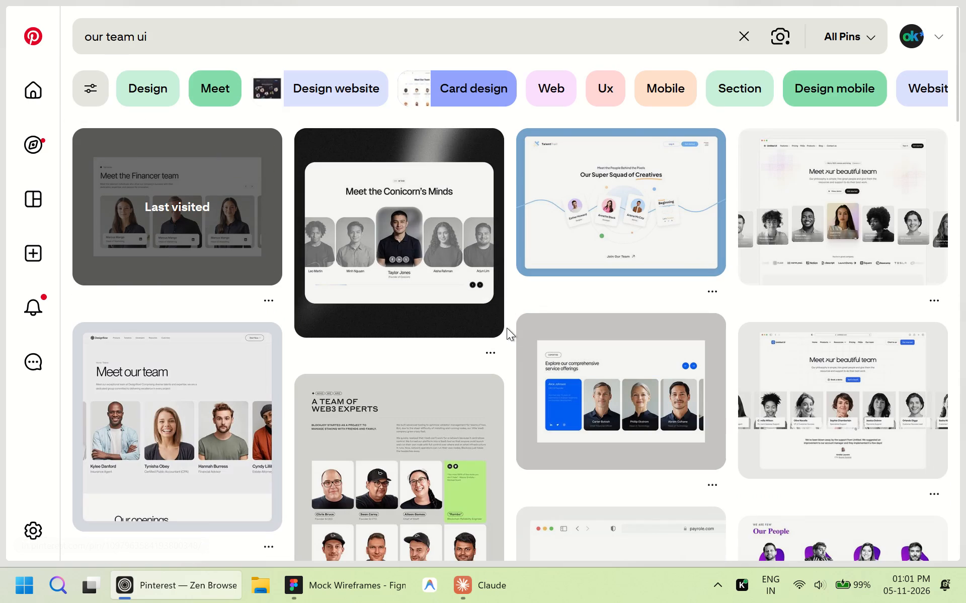
# Browse the "our team ui" results for faculty layout references, including the blue-button "Meet our beautiful team" pin.
pyautogui.scroll(-2, 507, 328)
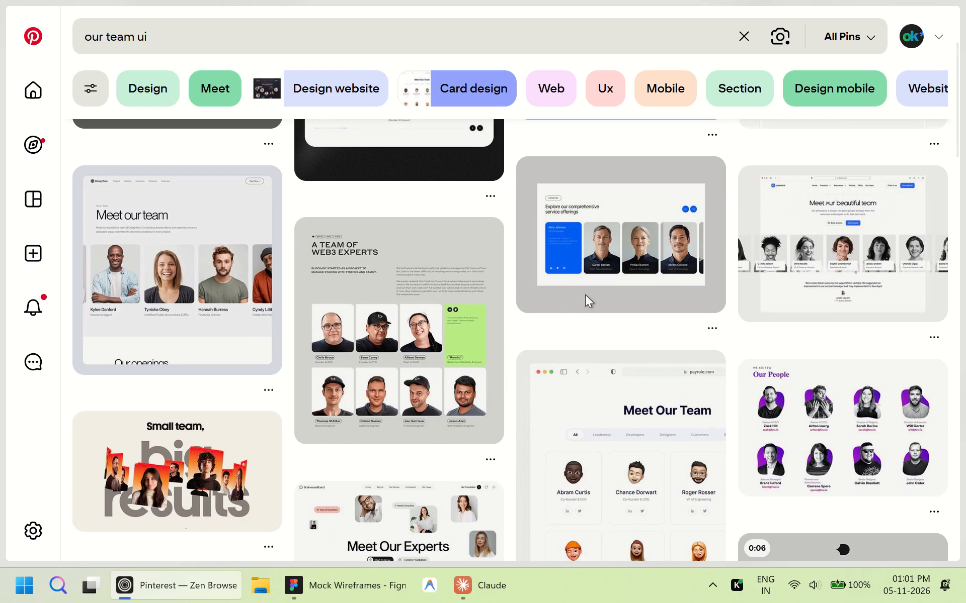
pyautogui.click(814, 237)
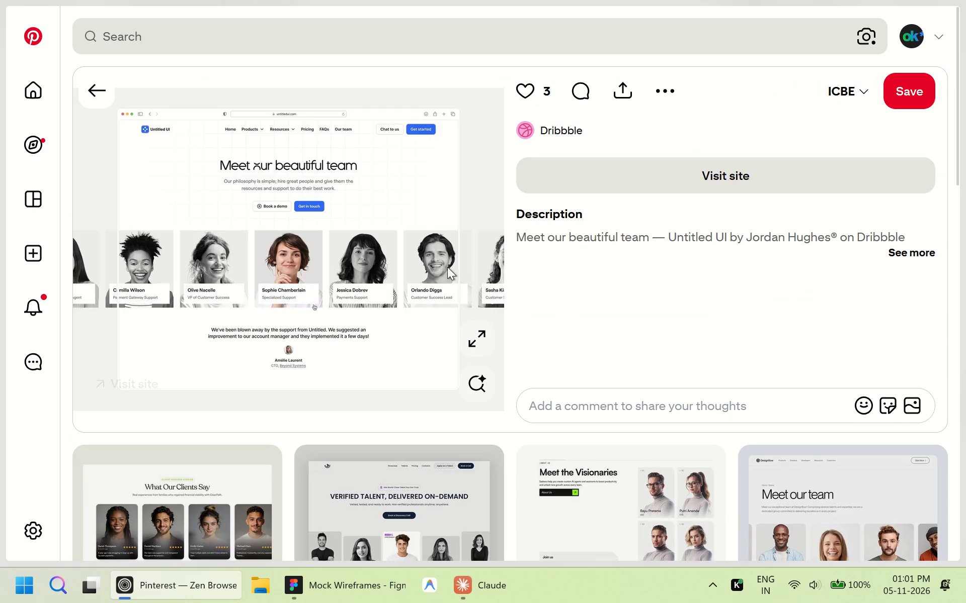
pyautogui.scroll(-2, 415, 276)
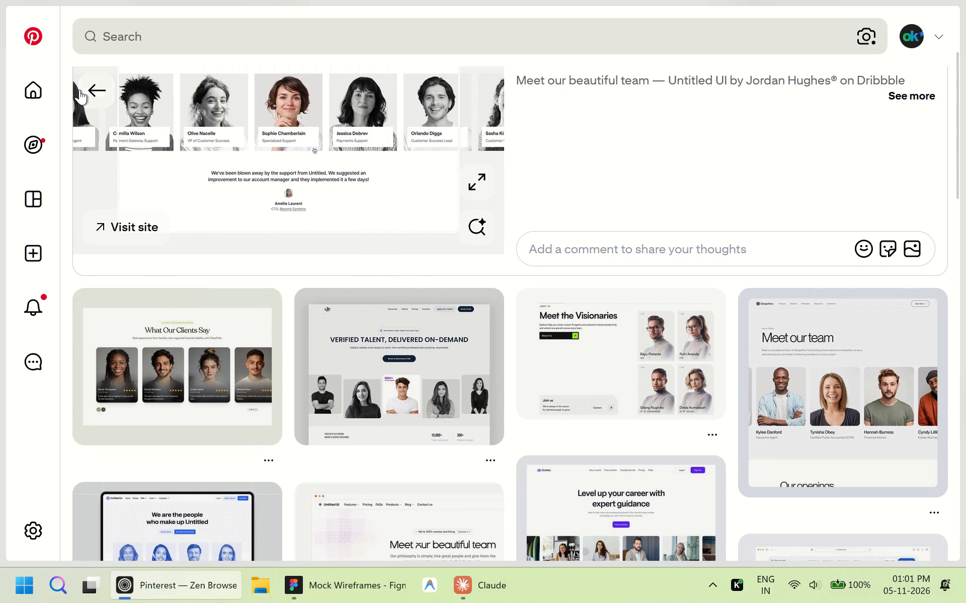
pyautogui.click(79, 89)
pyautogui.scroll(-3, 493, 273)
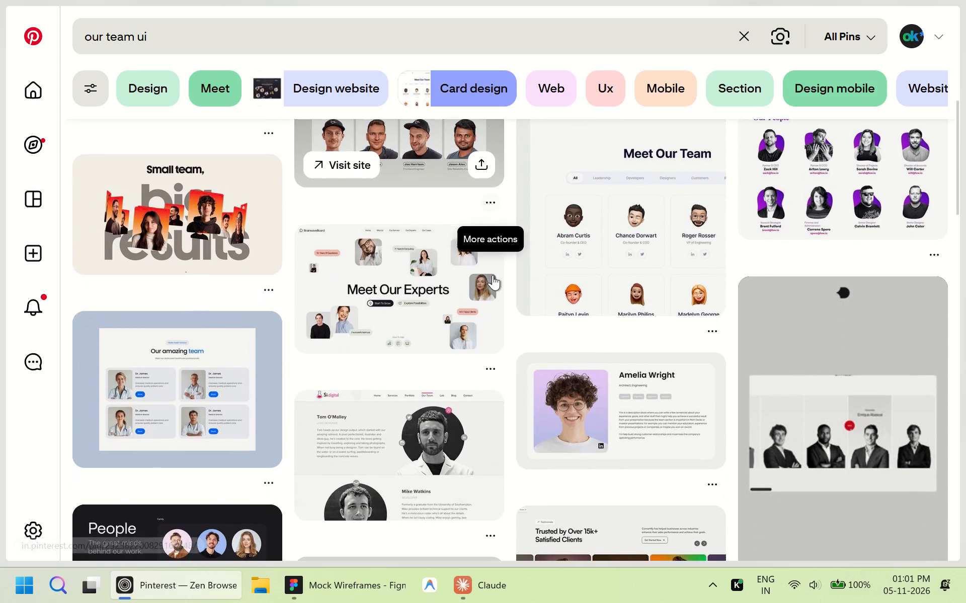
pyautogui.scroll(-10, 493, 275)
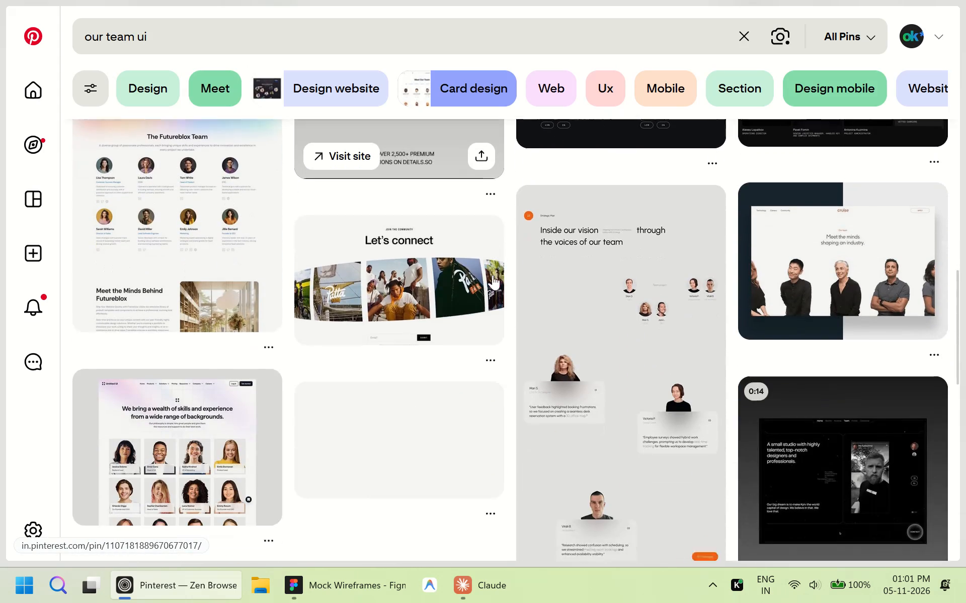
pyautogui.scroll(20, 493, 275)
pyautogui.scroll(11, 493, 275)
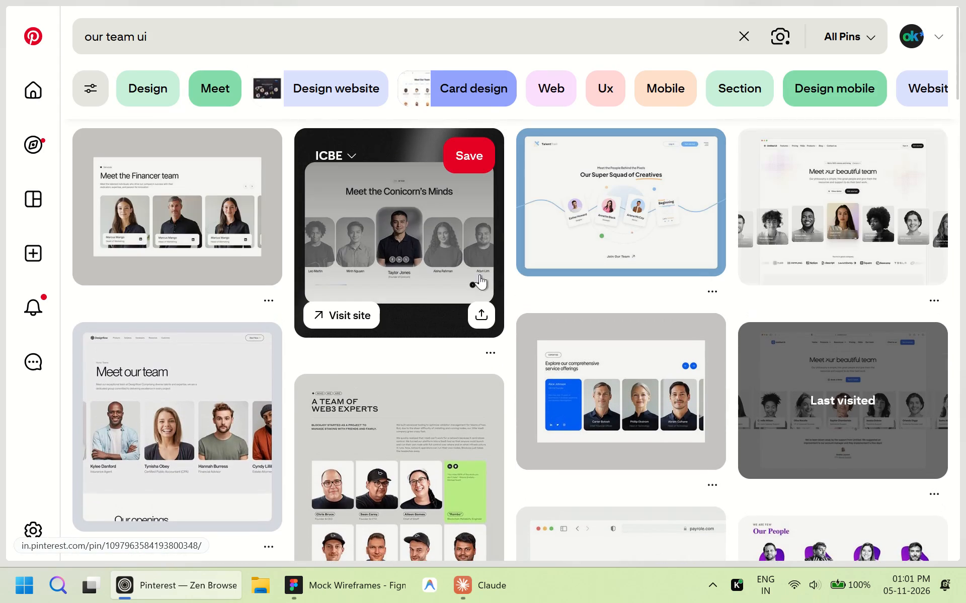
# Enlarge the "Meet the Financer team" pin and capture a screenshot of just its white team section layout.
pyautogui.click(97, 213)
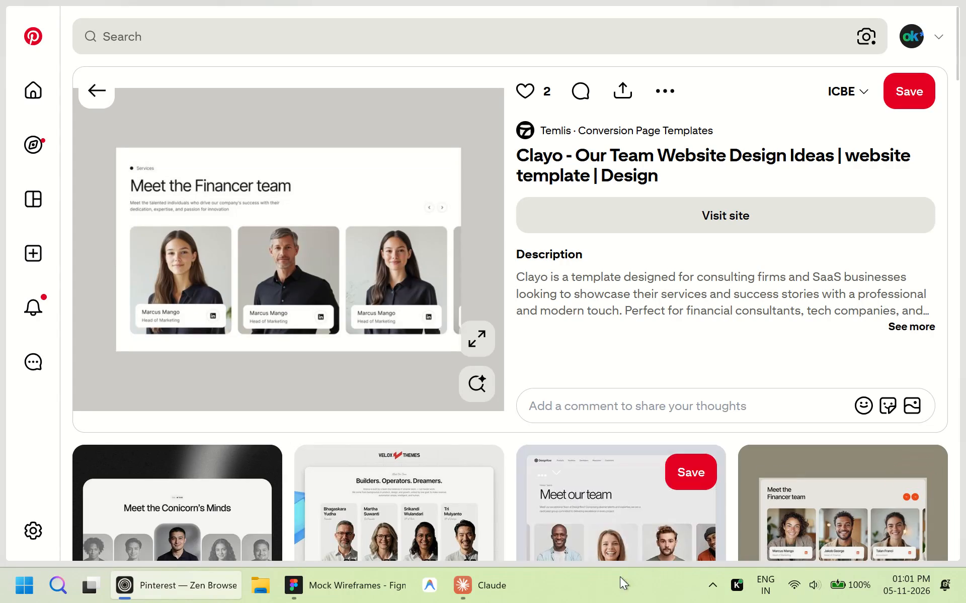
pyautogui.scroll(-2, 474, 336)
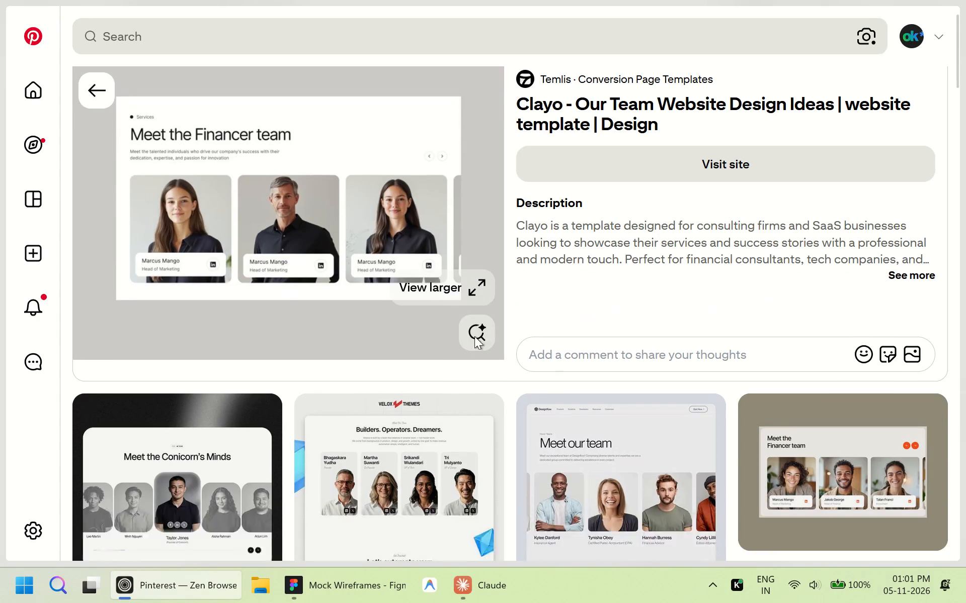
pyautogui.scroll(3, 474, 336)
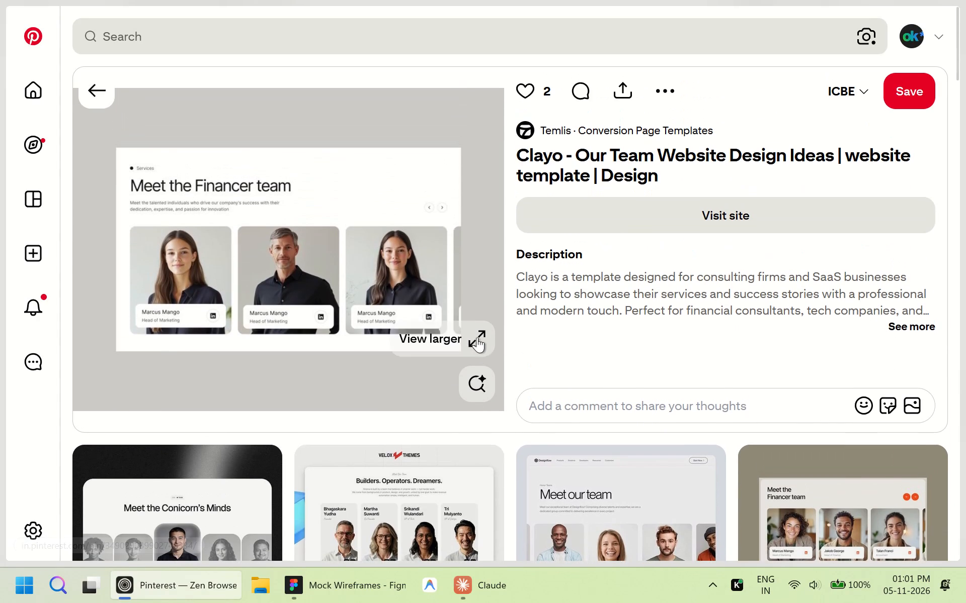
pyautogui.click(479, 342)
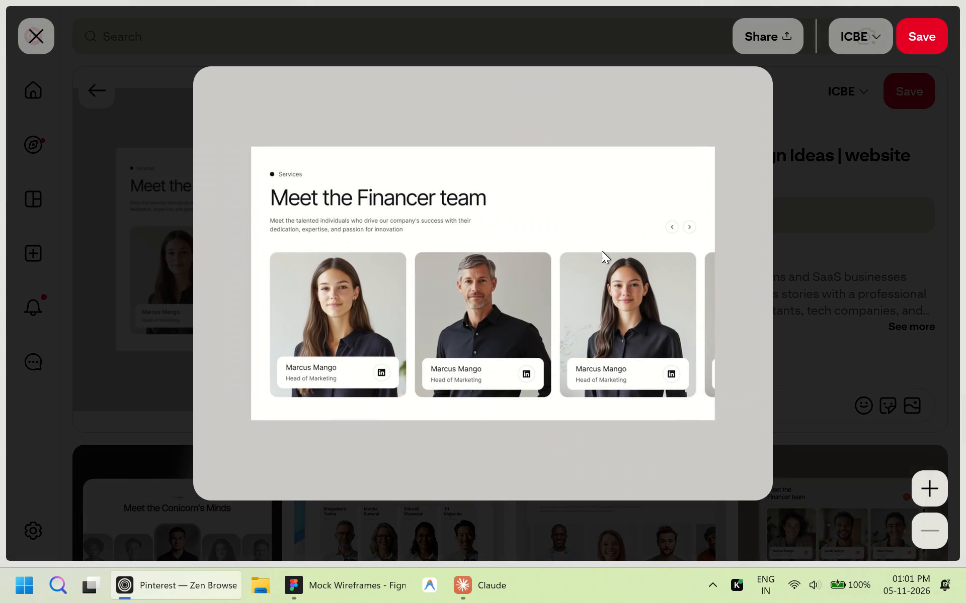
pyautogui.press('Print')
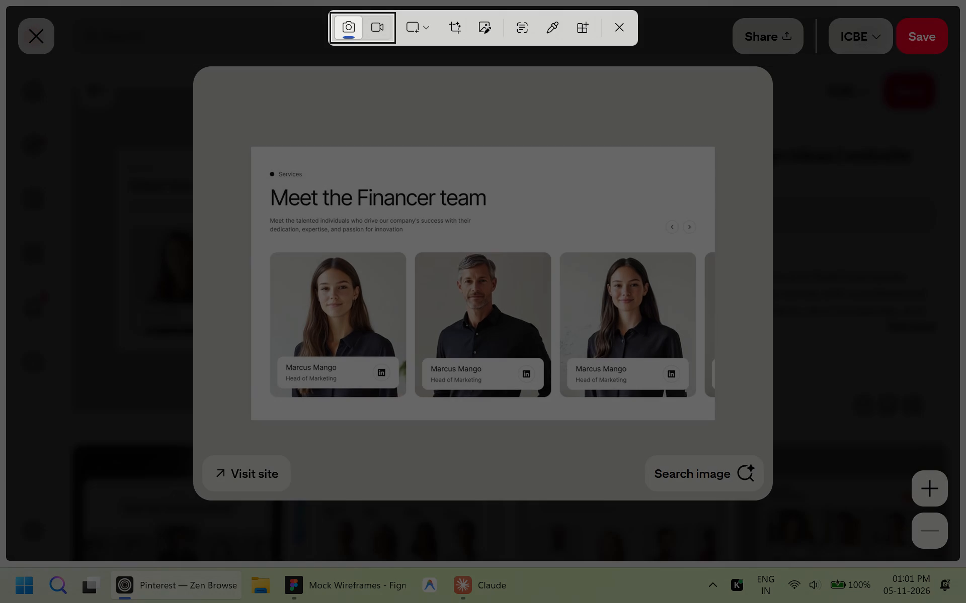
pyautogui.moveTo(250, 145); pyautogui.dragTo(739, 436)
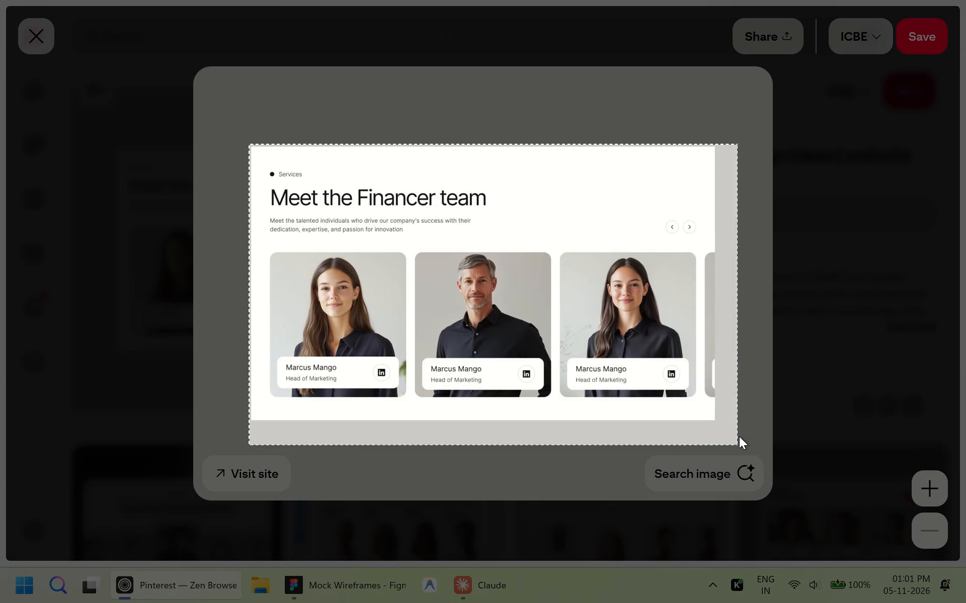
pyautogui.moveTo(739, 436); pyautogui.dragTo(718, 422)
# Open the image of the "Meet the Financer team" pin in a new tab.
pyautogui.rightClick(626, 354)
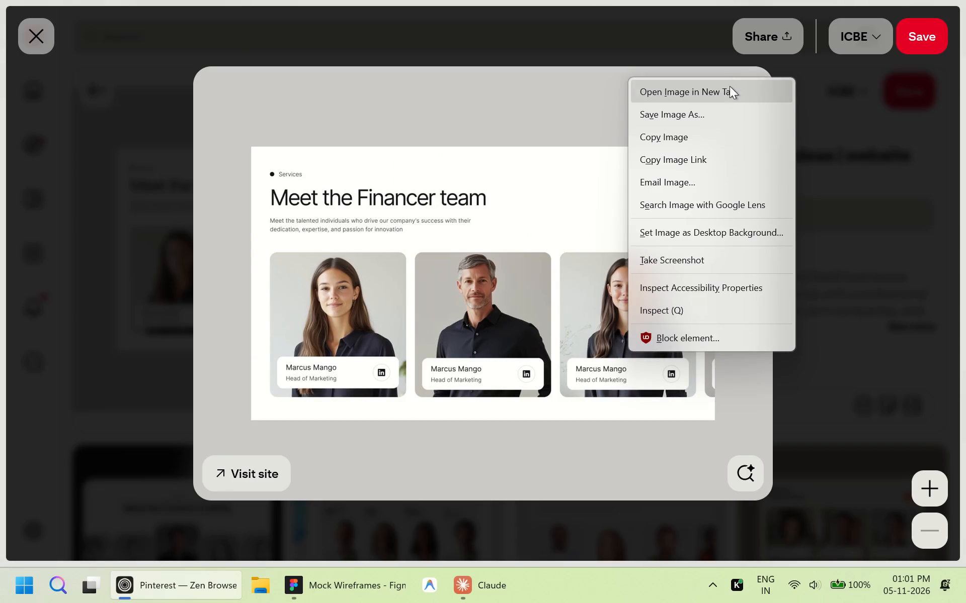
pyautogui.click(730, 78)
pyautogui.click(730, 87)
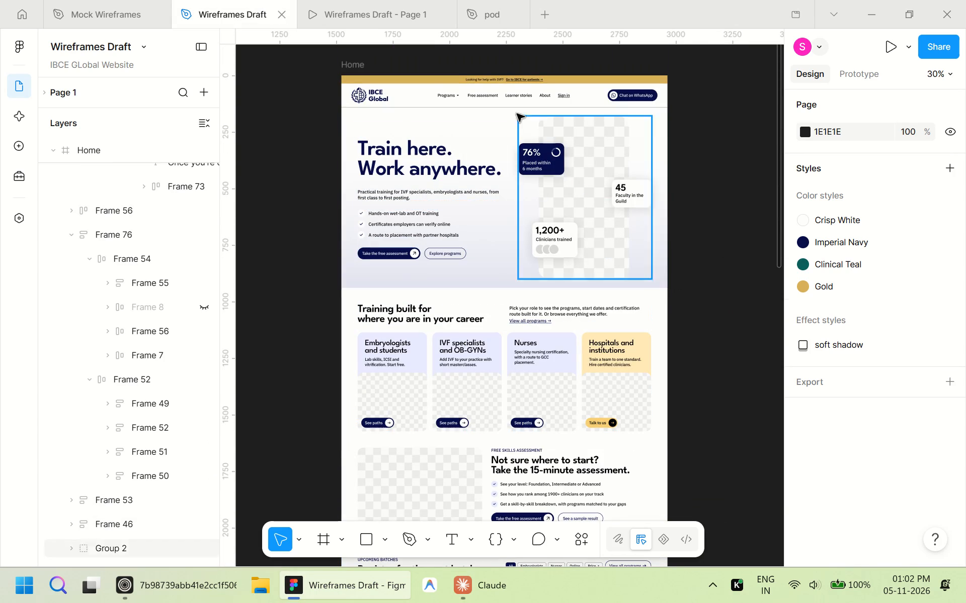
pyautogui.scroll(-8, 725, 246)
pyautogui.scroll(11, 725, 246)
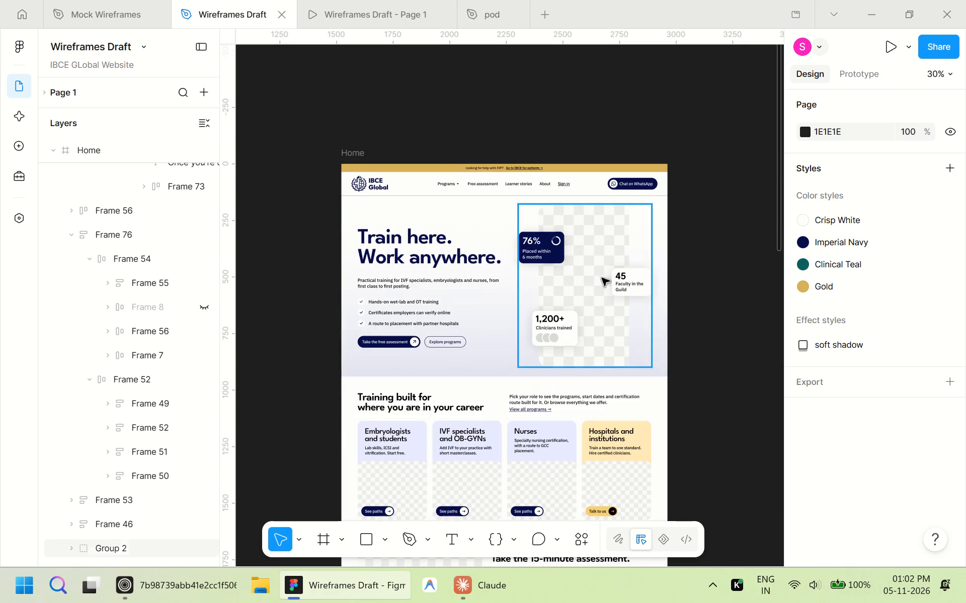
# Recolour the 100% stop of the hero background's linear gradient to E7EAFF, sampled from the "Embryologists and students" card.
pyautogui.click(468, 362)
pyautogui.scroll(-3, 862, 419)
pyautogui.click(803, 416)
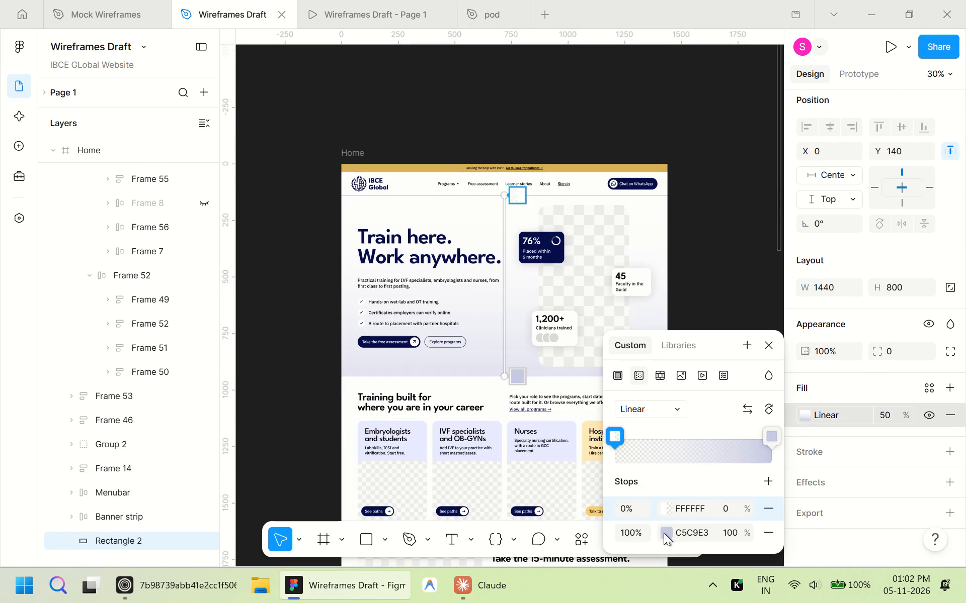
pyautogui.click(665, 532)
pyautogui.click(438, 439)
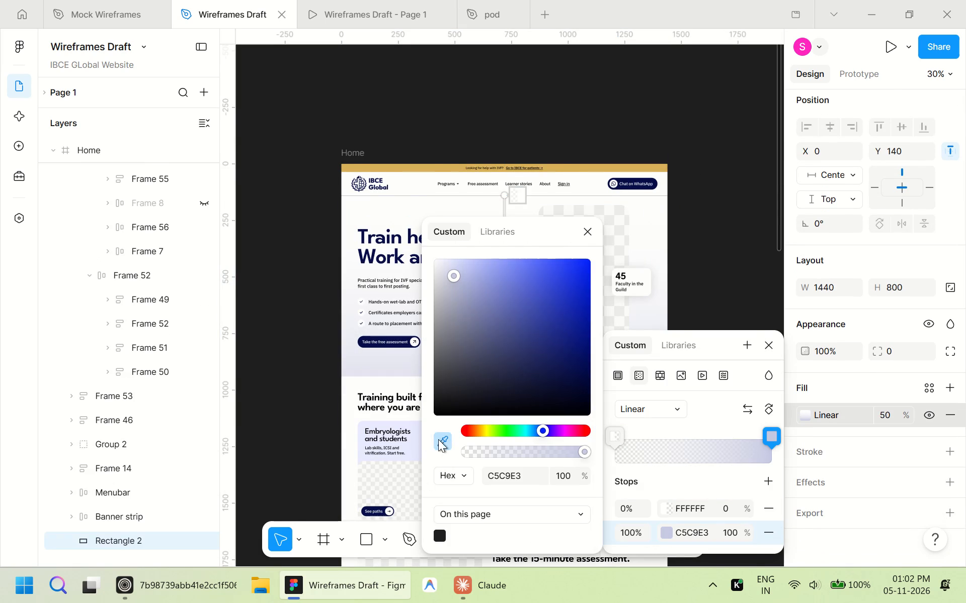
pyautogui.keyDown('ctrl'); pyautogui.scroll(3, 409, 447); pyautogui.keyUp('ctrl')
pyautogui.click(414, 446)
pyautogui.keyDown('shift'); pyautogui.scroll(-4, 373, 452); pyautogui.keyUp('shift')
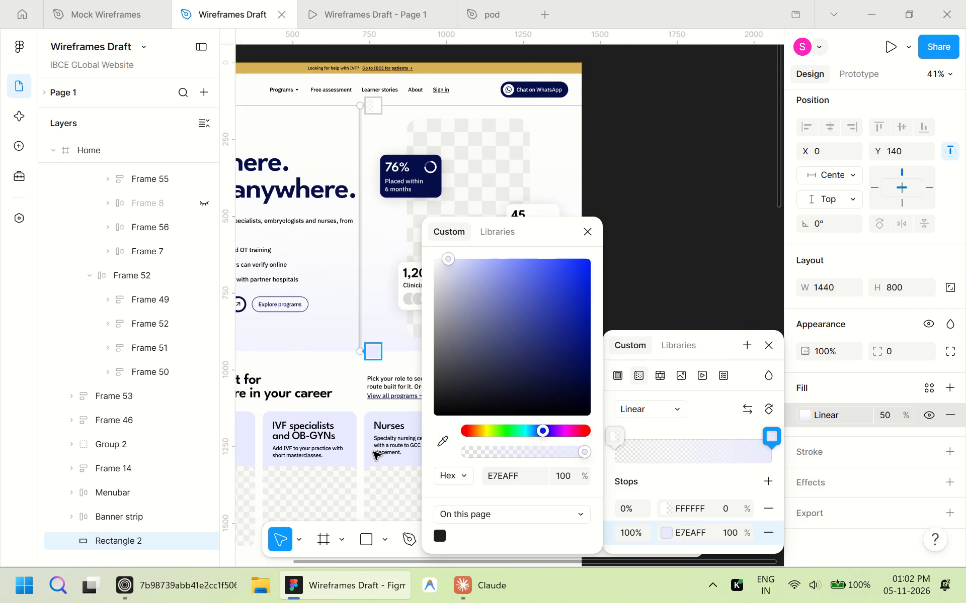
pyautogui.keyDown('shift'); pyautogui.scroll(8, 373, 452); pyautogui.keyUp('shift')
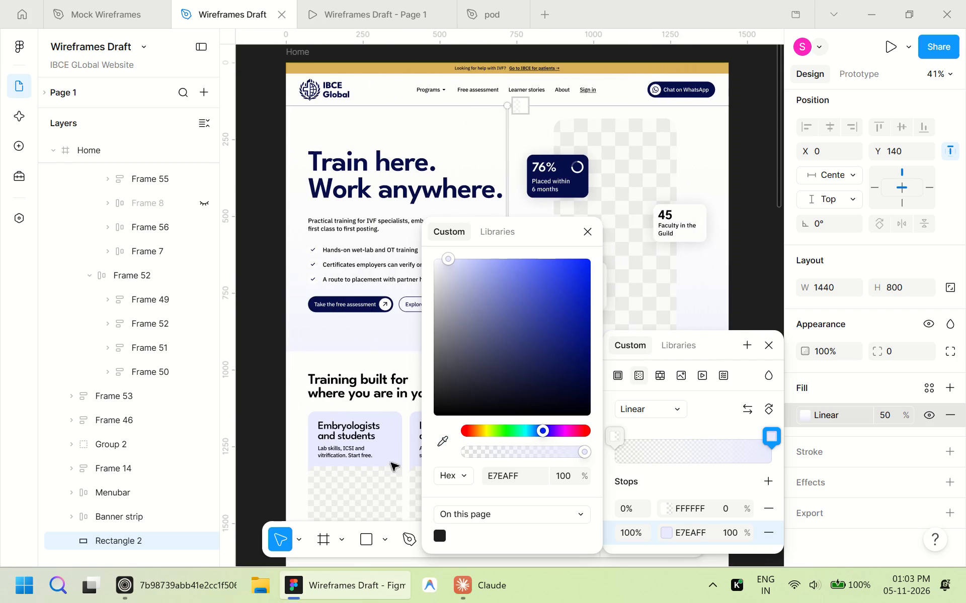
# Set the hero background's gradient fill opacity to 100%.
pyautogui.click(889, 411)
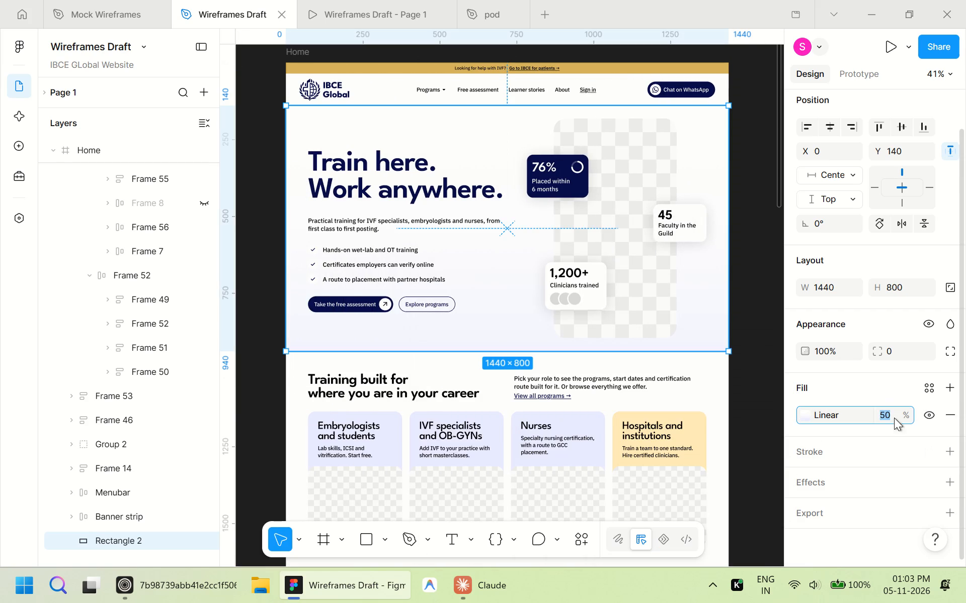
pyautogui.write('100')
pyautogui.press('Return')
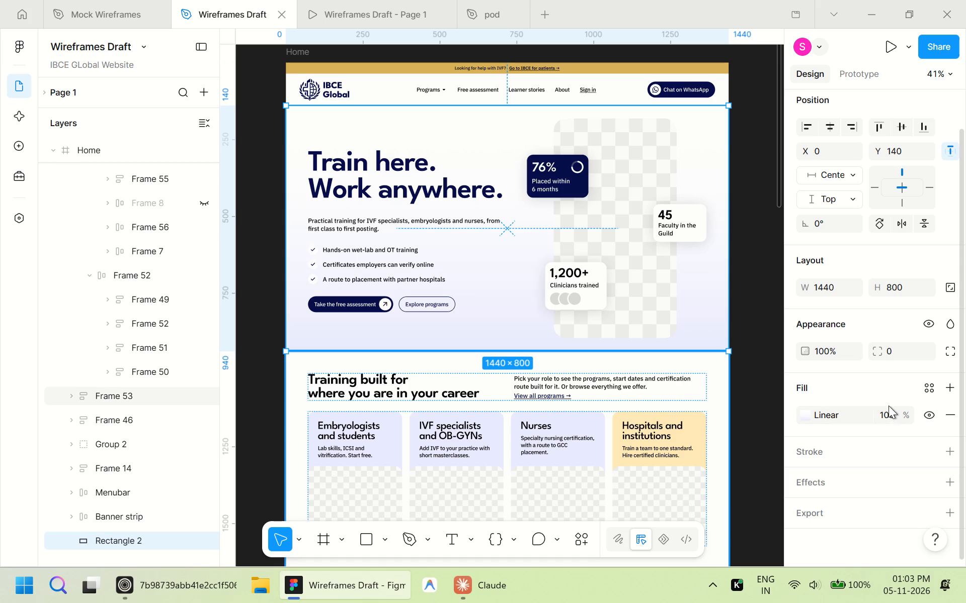
# Set the hero background's gradient fill opacity to 70%, check the hero, and deselect the background.
pyautogui.click(889, 412)
pyautogui.press('7')
pyautogui.press('0')
pyautogui.press('Return')
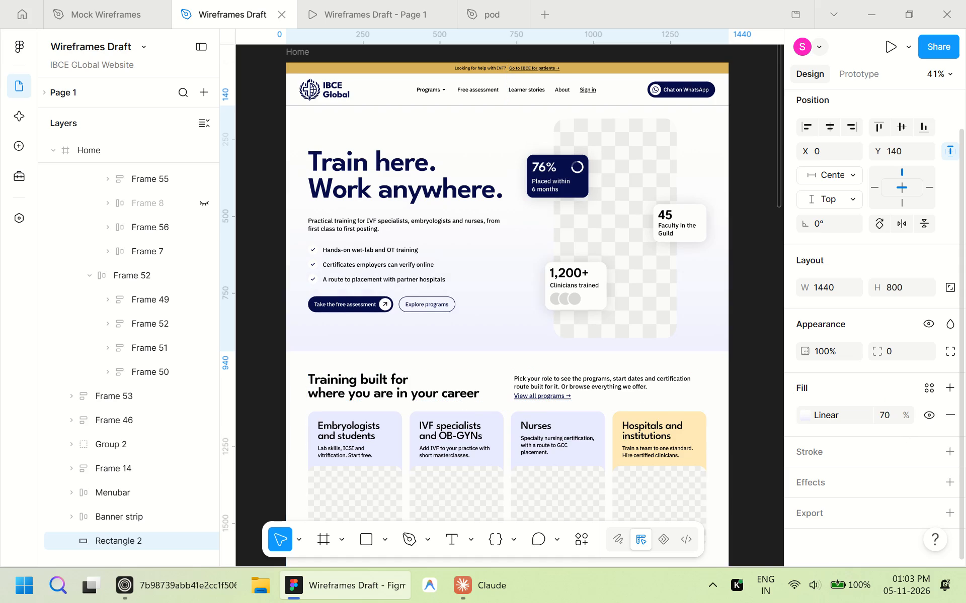
pyautogui.keyDown('ctrl'); pyautogui.scroll(4, 448, 327); pyautogui.keyUp('ctrl')
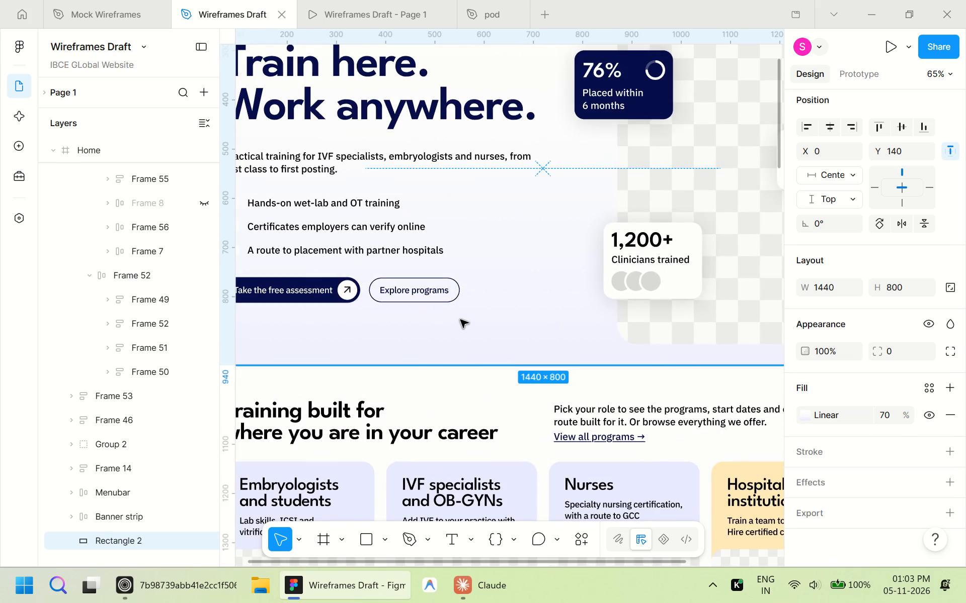
pyautogui.keyDown('ctrl'); pyautogui.scroll(-3, 460, 320); pyautogui.keyUp('ctrl')
pyautogui.scroll(3, 536, 284)
pyautogui.keyDown('shift'); pyautogui.scroll(-1, 557, 280); pyautogui.keyUp('shift')
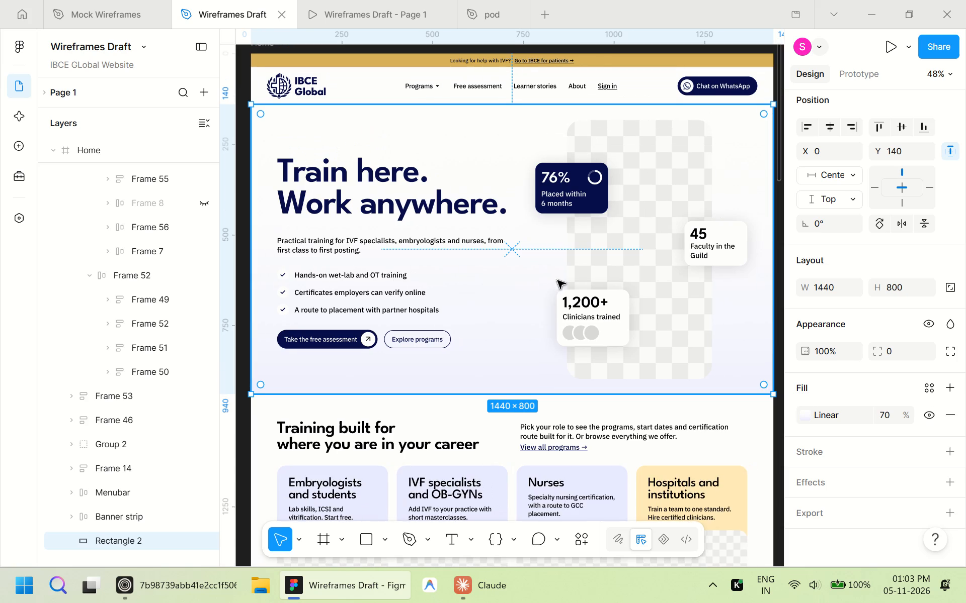
pyautogui.click(243, 360)
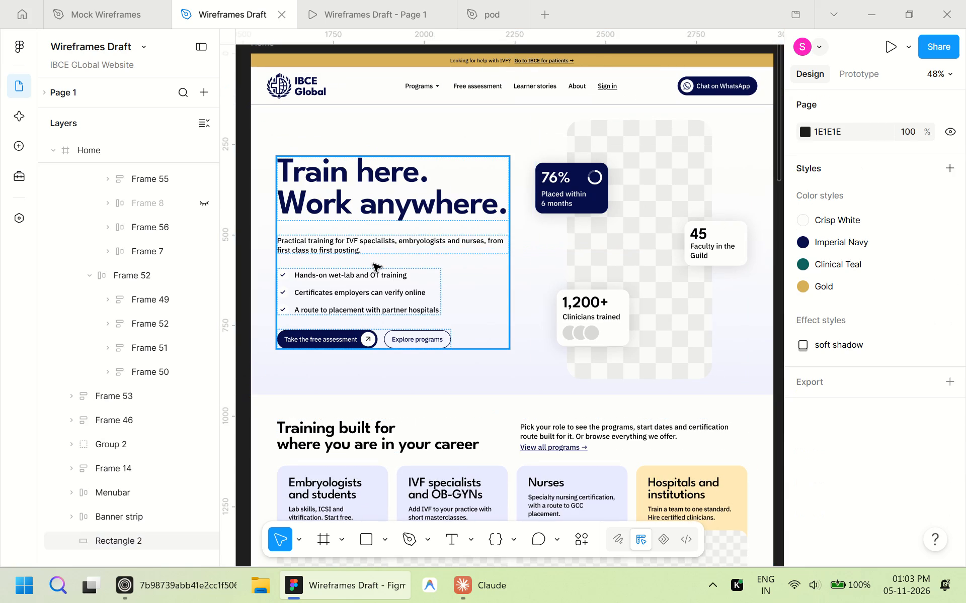
# Check the Home page sections in the Wireframes Draft prototype preview.
pyautogui.click(372, 13)
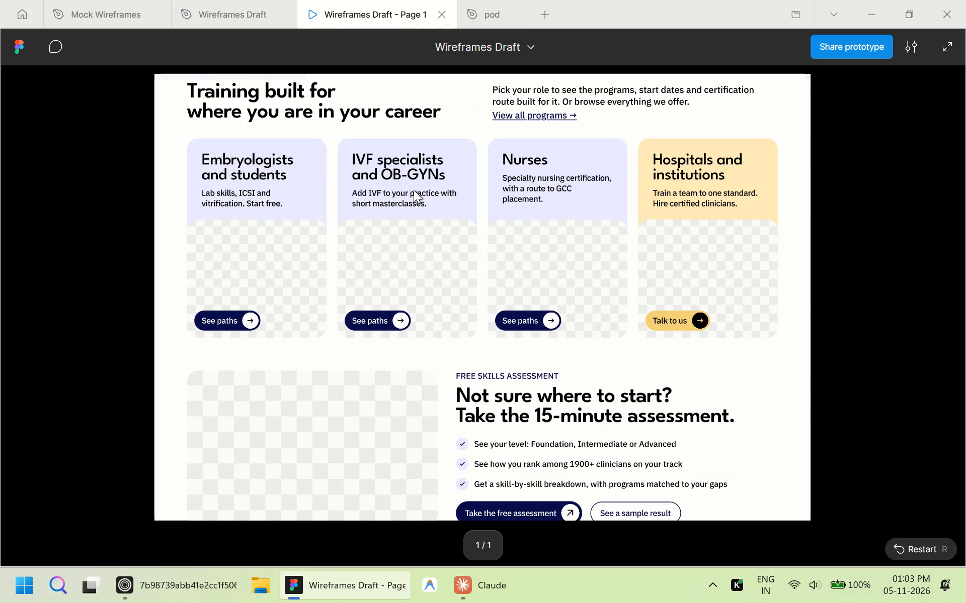
pyautogui.scroll(15, 414, 190)
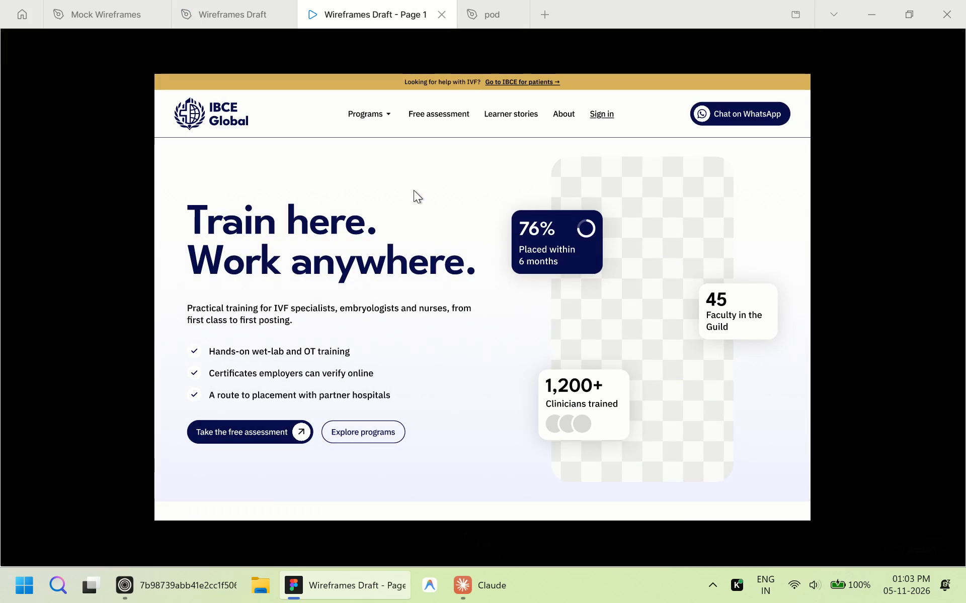
# Review the Home page prototype preview from the hero to the "Real clinicians. Real careers." story cards, comparing section backgrounds and spacing.
pyautogui.scroll(-1, 769, 324)
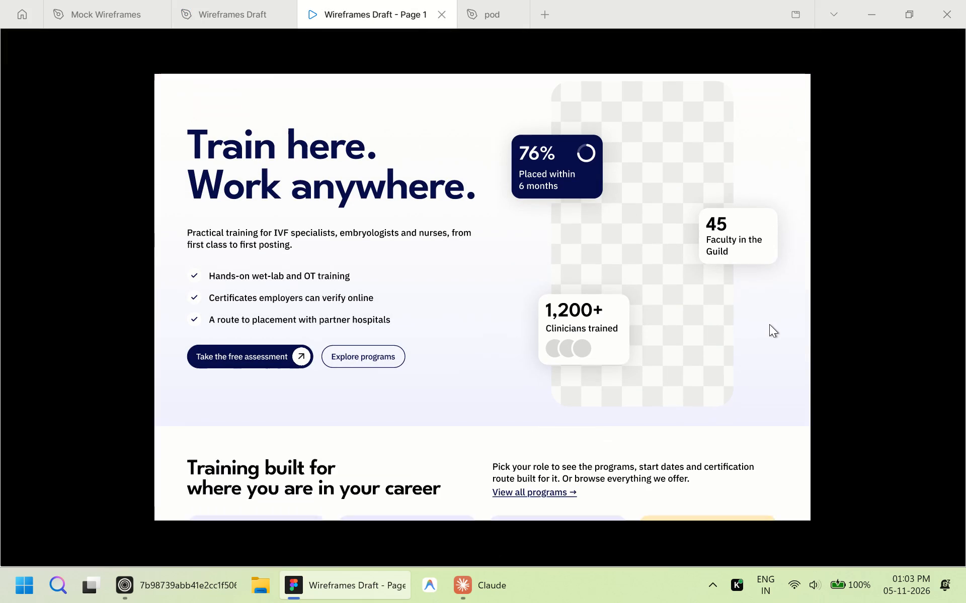
pyautogui.scroll(-12, 769, 324)
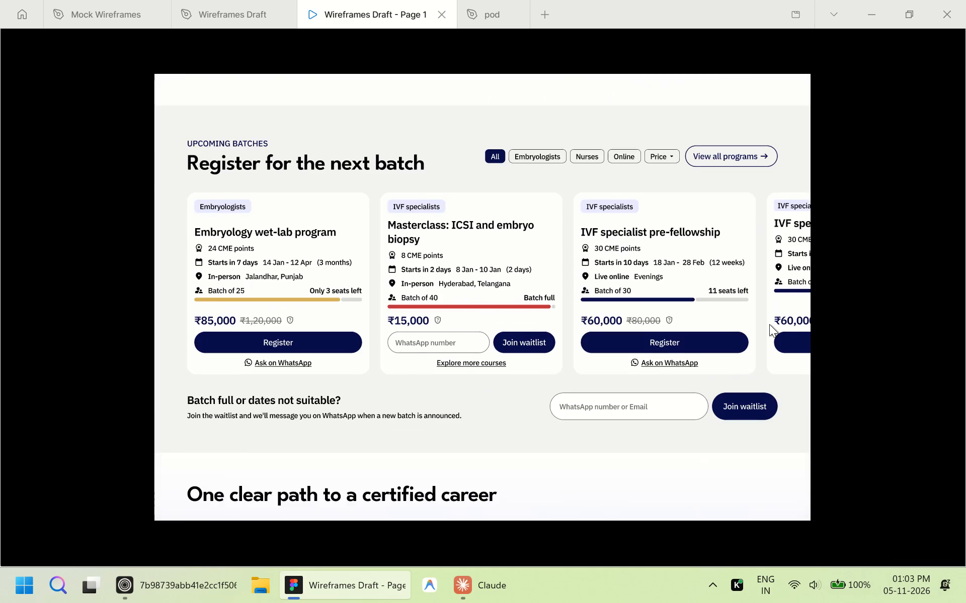
pyautogui.scroll(-4, 769, 324)
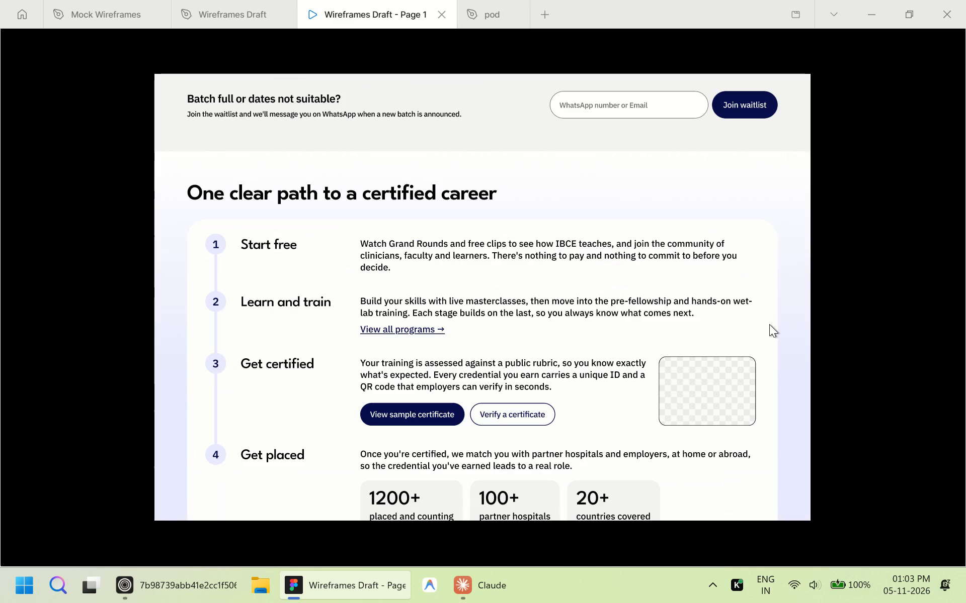
pyautogui.scroll(-5, 769, 324)
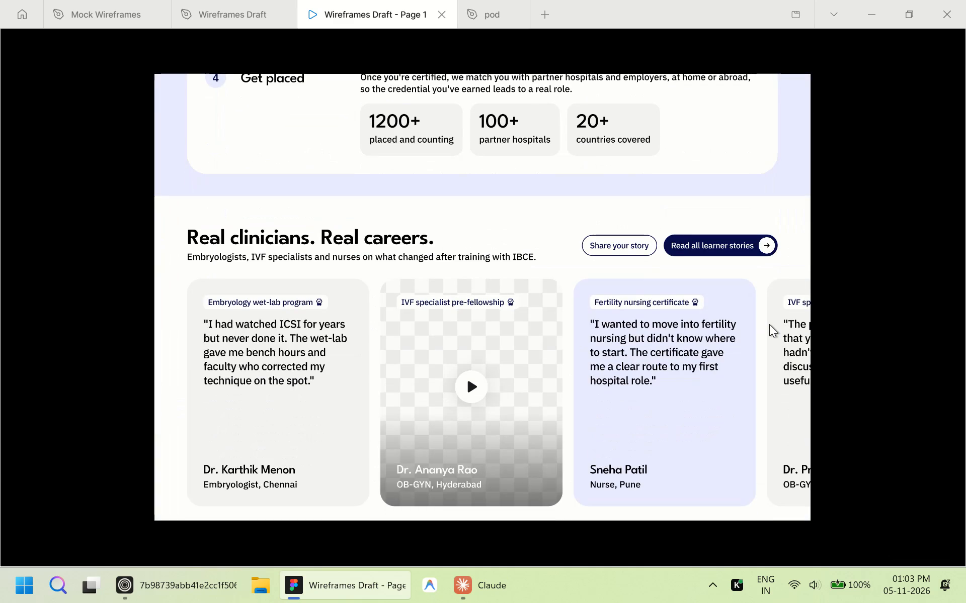
pyautogui.scroll(-3, 769, 324)
pyautogui.scroll(2, 769, 324)
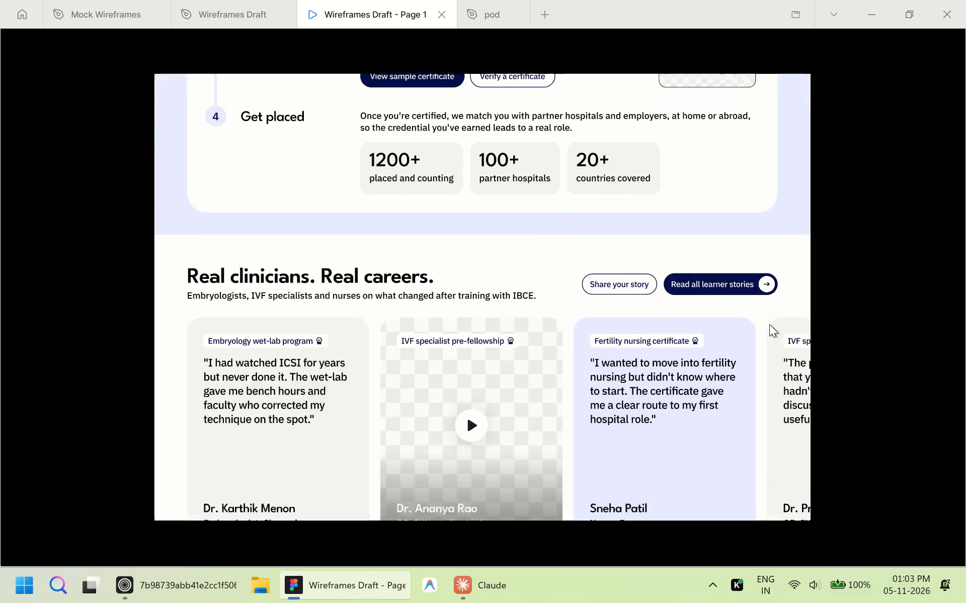
pyautogui.scroll(12, 769, 324)
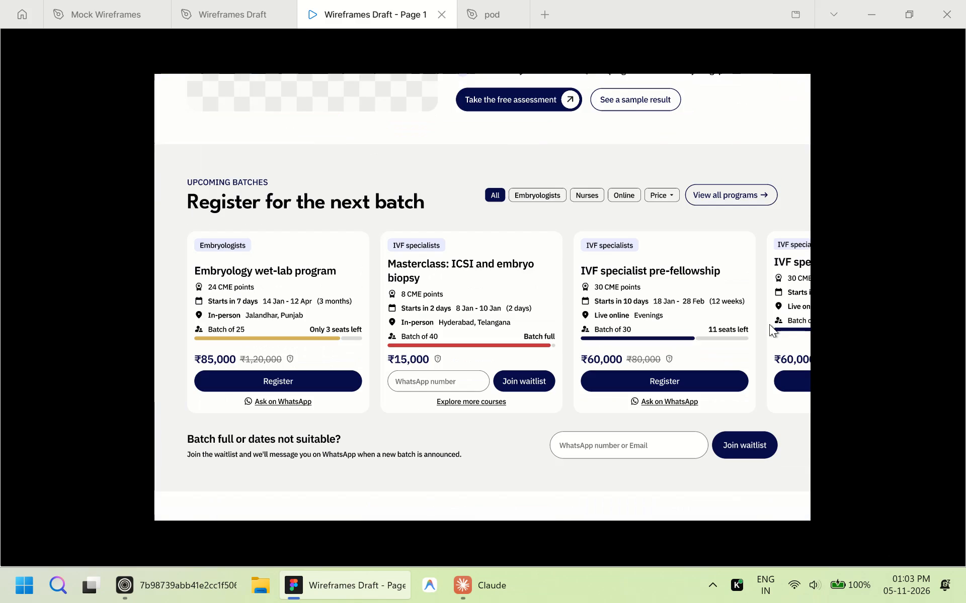
pyautogui.scroll(-12, 769, 324)
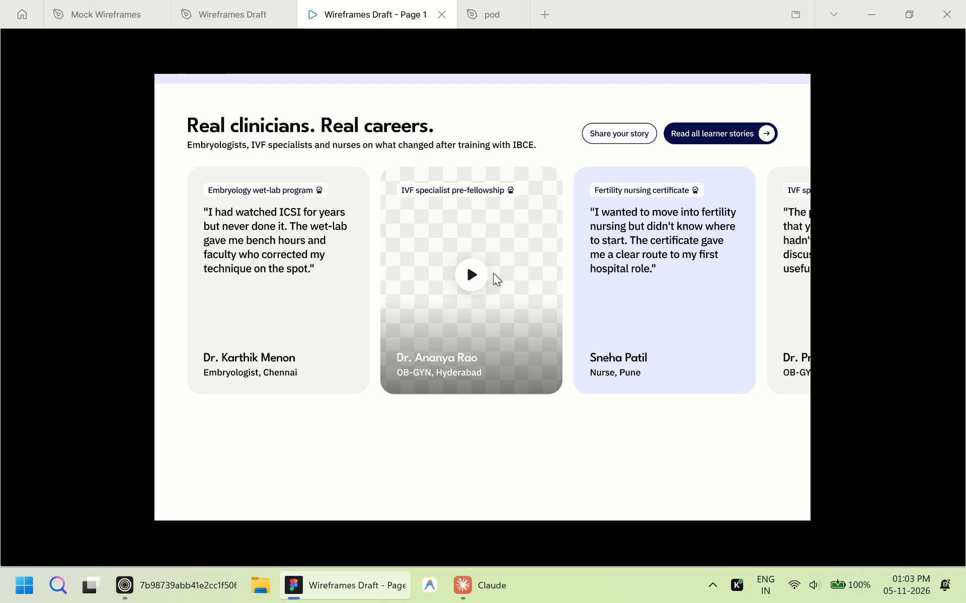
pyautogui.tripleClick(283, 250)
pyautogui.scroll(-3, 538, 251)
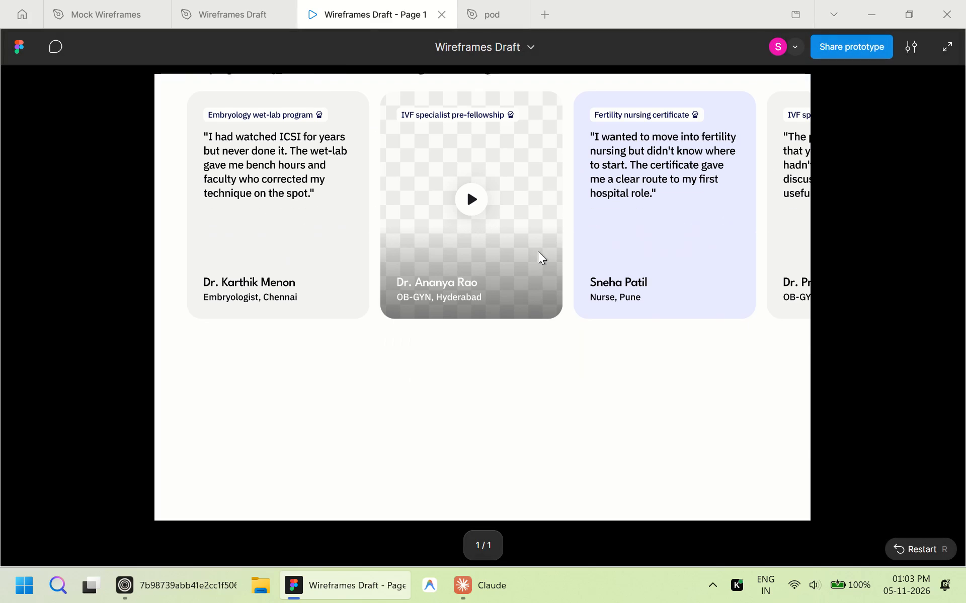
pyautogui.scroll(-4, 538, 251)
pyautogui.scroll(3, 538, 251)
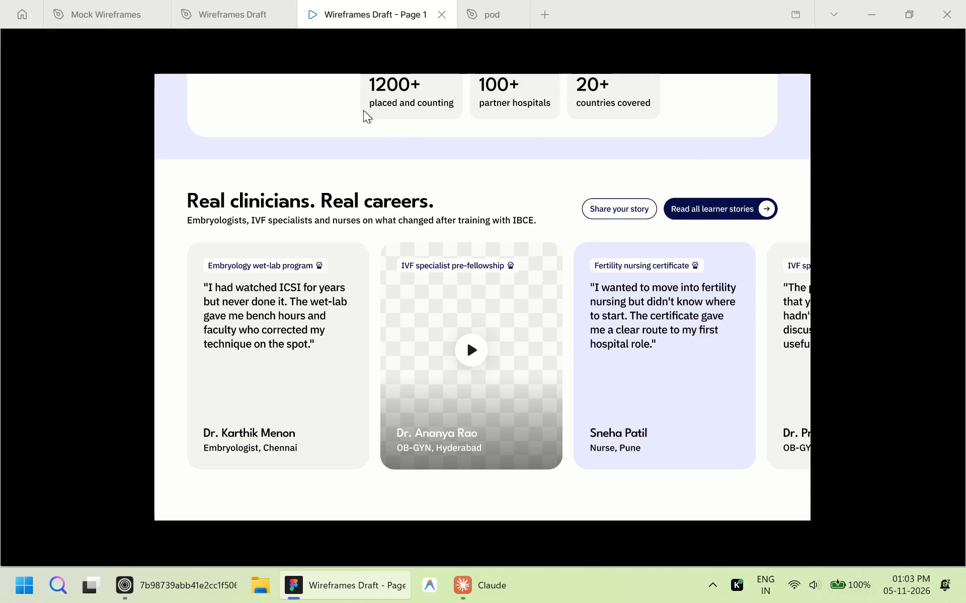
# Return to the Wireframes Draft design file and examine the page around the "Real clinicians. Real careers." section.
pyautogui.click(237, 7)
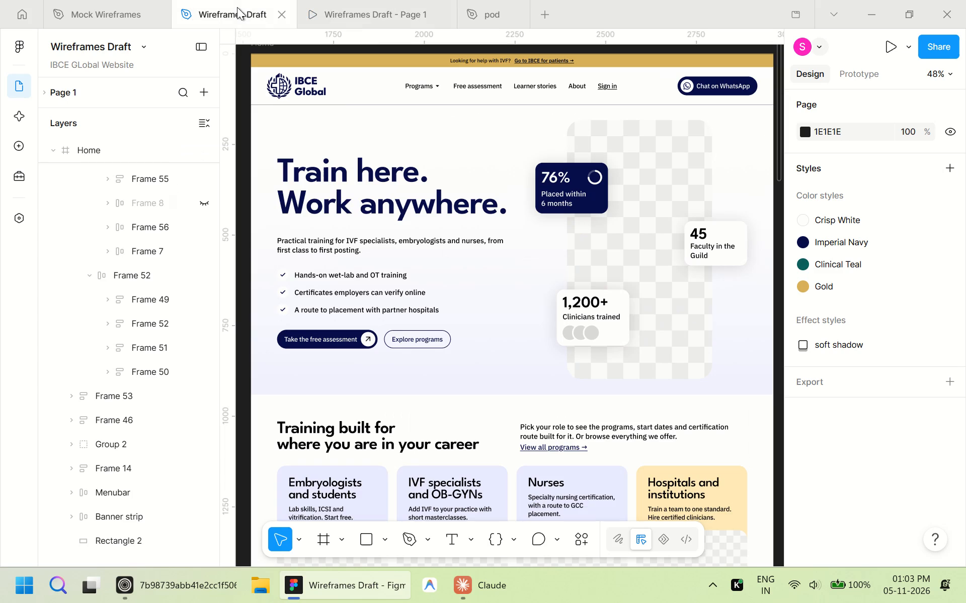
pyautogui.scroll(-14, 560, 304)
pyautogui.scroll(-7, 560, 304)
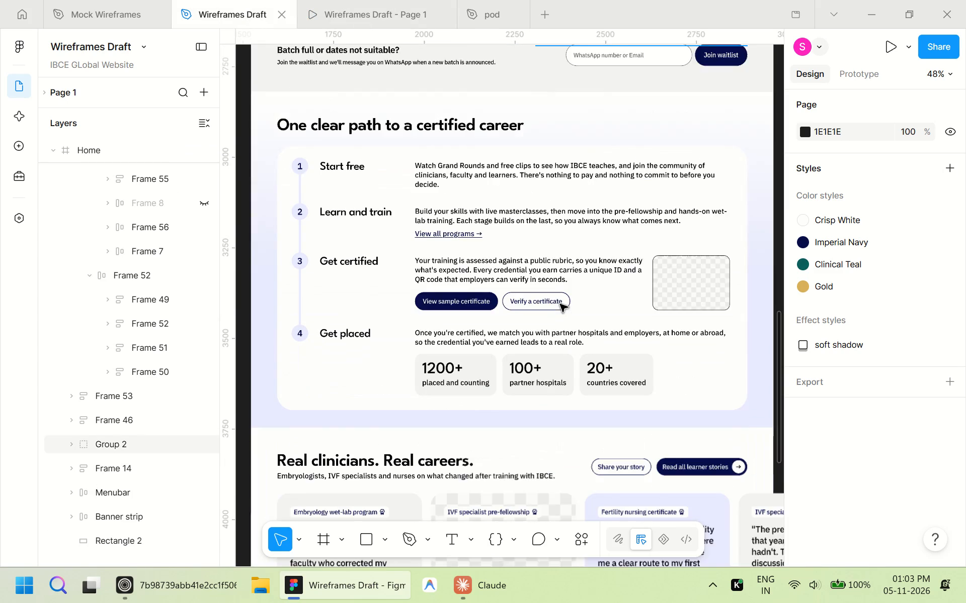
pyautogui.scroll(-11, 560, 304)
pyautogui.scroll(4, 497, 228)
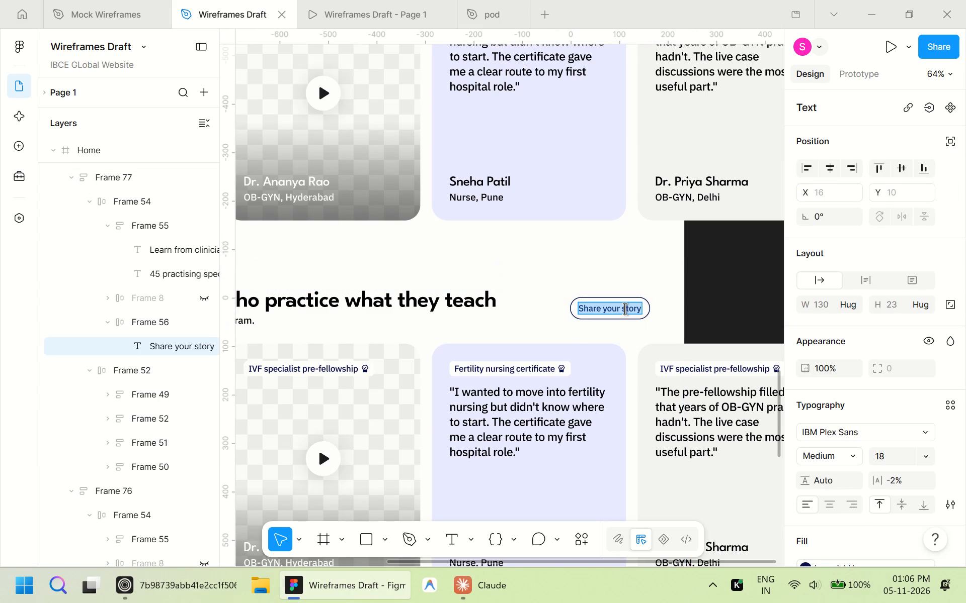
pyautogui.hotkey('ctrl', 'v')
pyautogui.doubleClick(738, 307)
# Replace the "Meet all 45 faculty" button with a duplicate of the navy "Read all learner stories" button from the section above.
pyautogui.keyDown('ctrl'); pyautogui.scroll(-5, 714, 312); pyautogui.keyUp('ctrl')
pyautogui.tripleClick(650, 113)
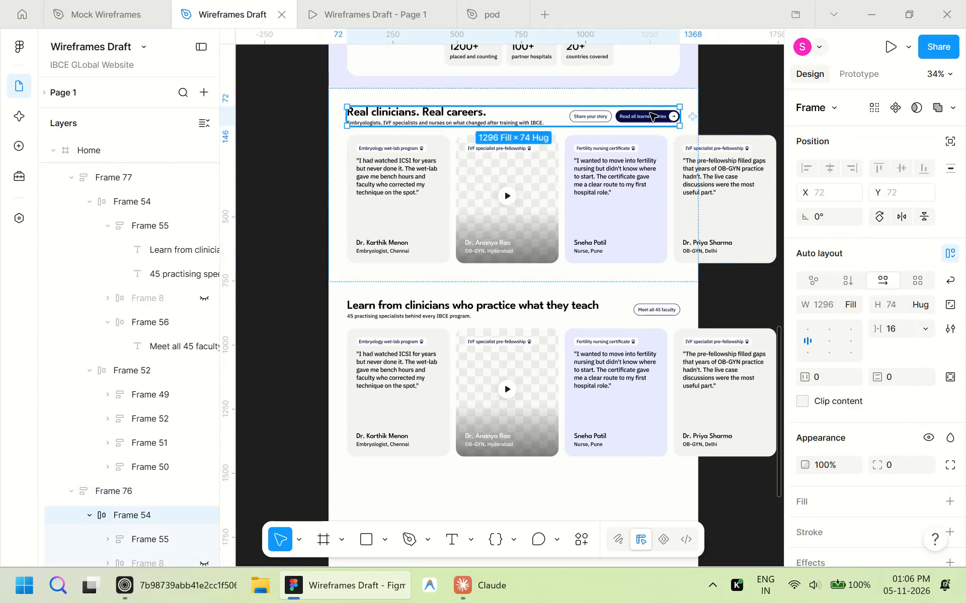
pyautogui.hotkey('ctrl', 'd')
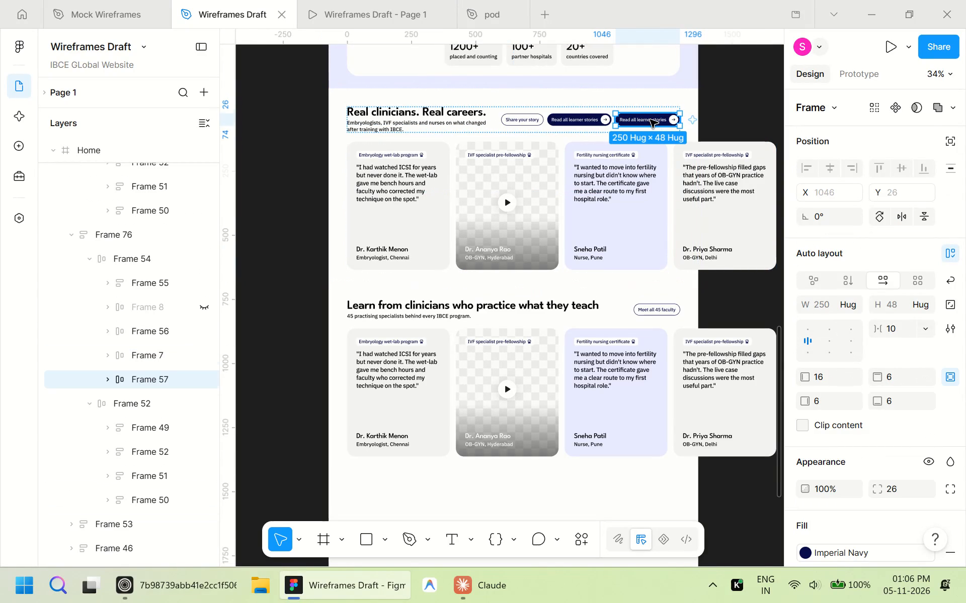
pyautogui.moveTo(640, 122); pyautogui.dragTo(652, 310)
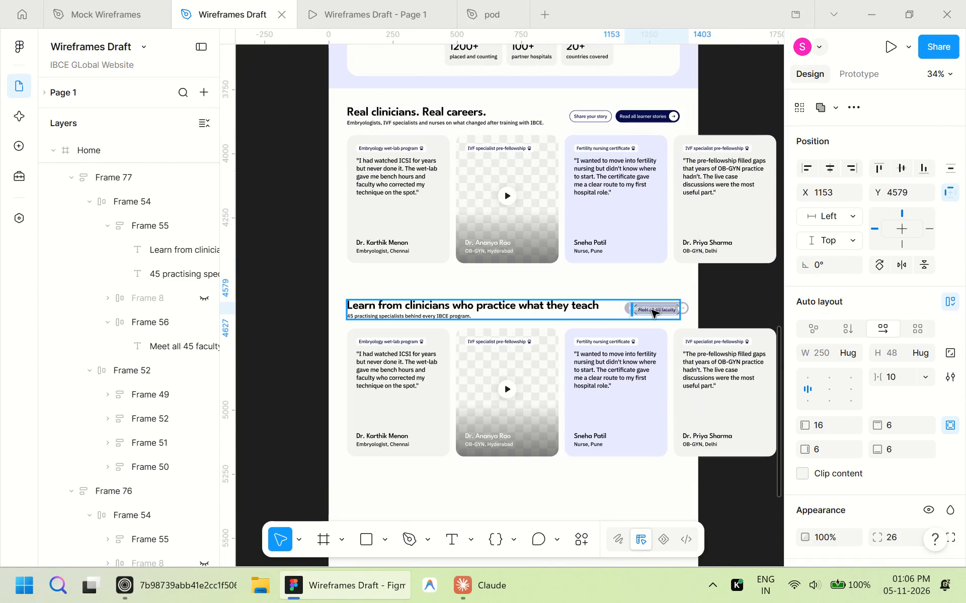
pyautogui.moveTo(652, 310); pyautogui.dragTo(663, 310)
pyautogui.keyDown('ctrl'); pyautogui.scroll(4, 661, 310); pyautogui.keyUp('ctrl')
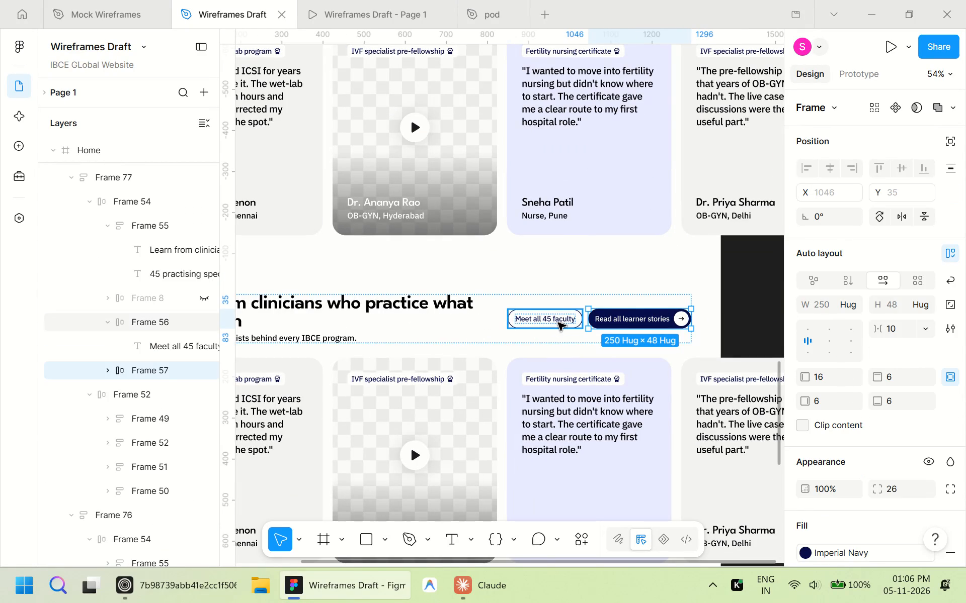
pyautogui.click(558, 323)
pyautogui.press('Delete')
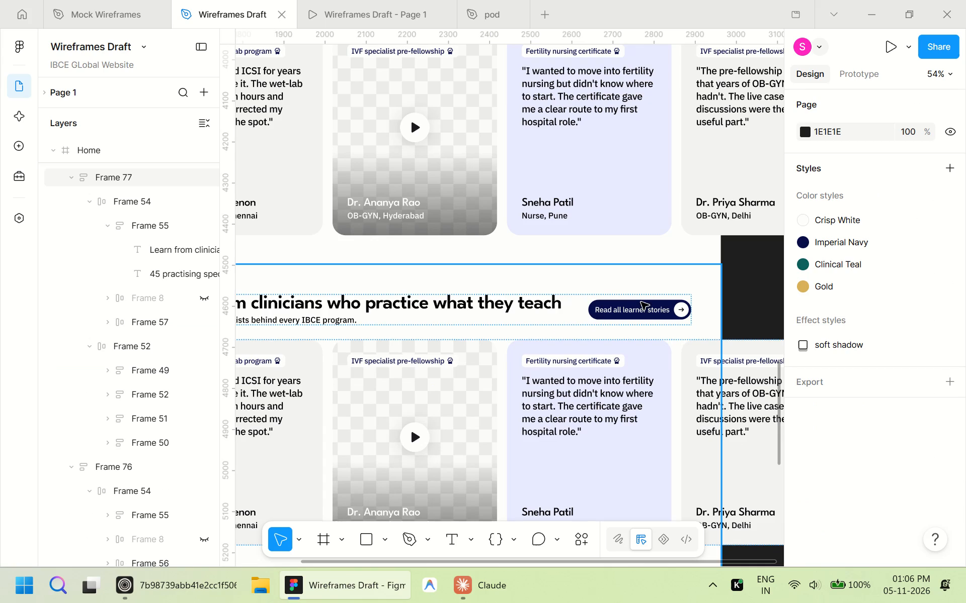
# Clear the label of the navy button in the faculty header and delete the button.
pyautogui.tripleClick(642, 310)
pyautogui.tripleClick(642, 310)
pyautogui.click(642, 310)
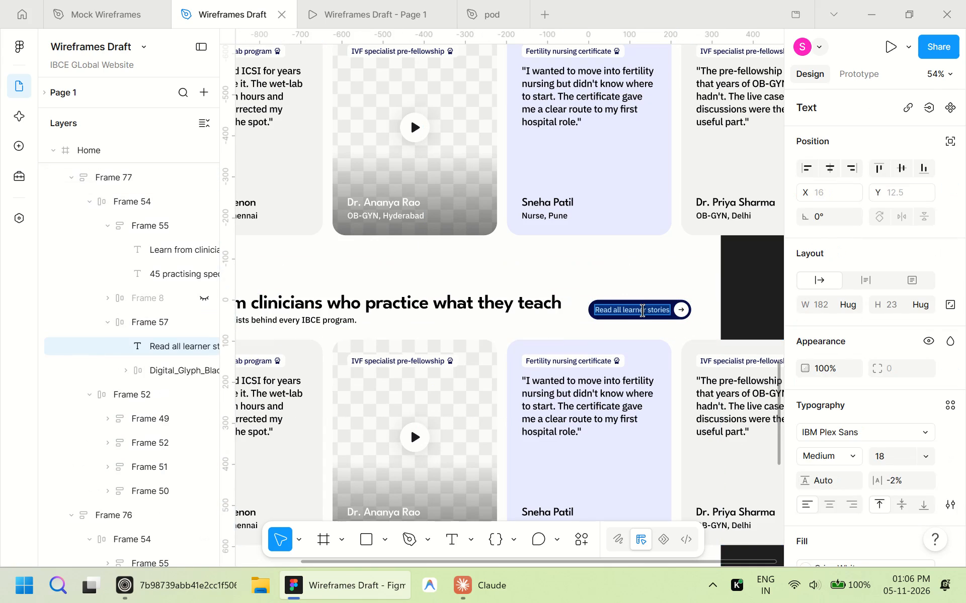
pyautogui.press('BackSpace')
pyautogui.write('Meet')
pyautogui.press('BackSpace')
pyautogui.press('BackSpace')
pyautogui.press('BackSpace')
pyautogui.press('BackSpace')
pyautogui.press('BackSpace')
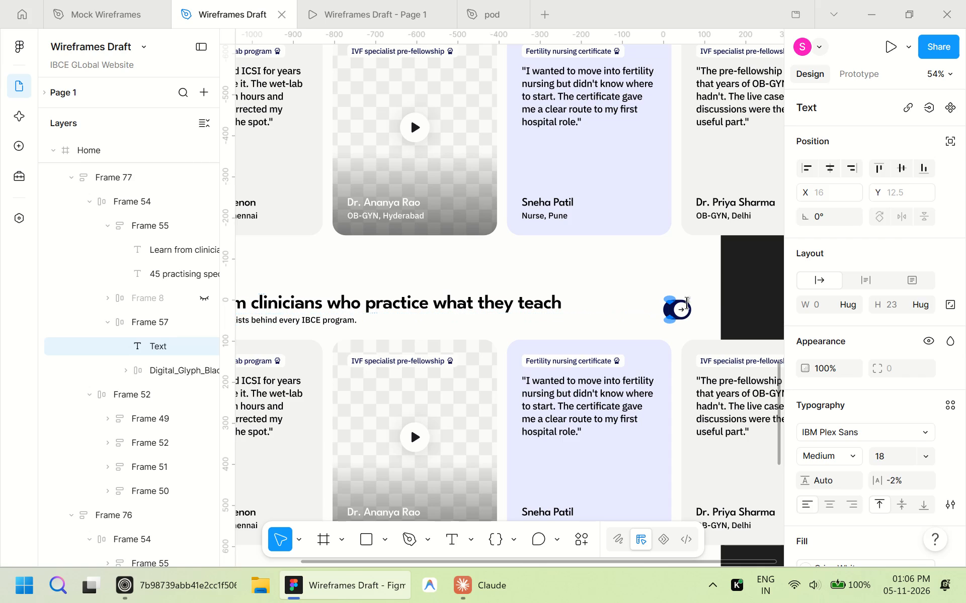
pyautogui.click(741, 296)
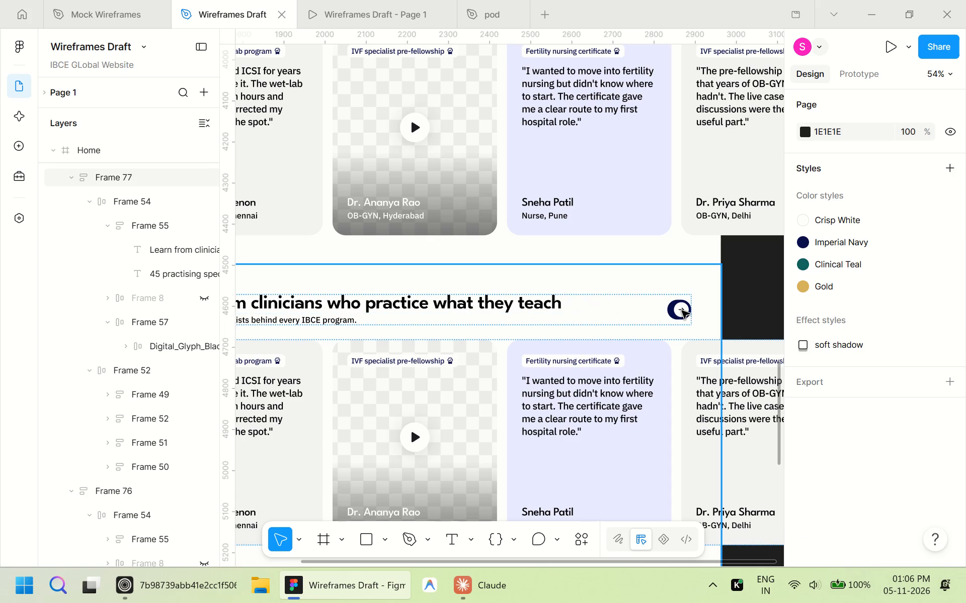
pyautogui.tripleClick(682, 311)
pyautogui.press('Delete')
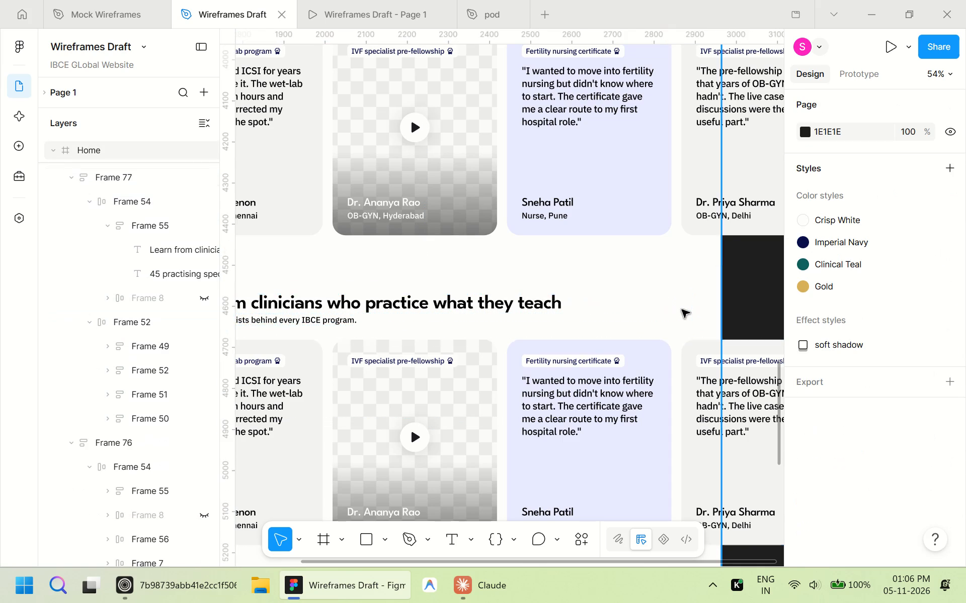
# Move the faculty heading and subline's text frame out of the header row, directly into the faculty section frame.
pyautogui.keyDown('ctrl'); pyautogui.scroll(-4, 682, 310); pyautogui.keyUp('ctrl')
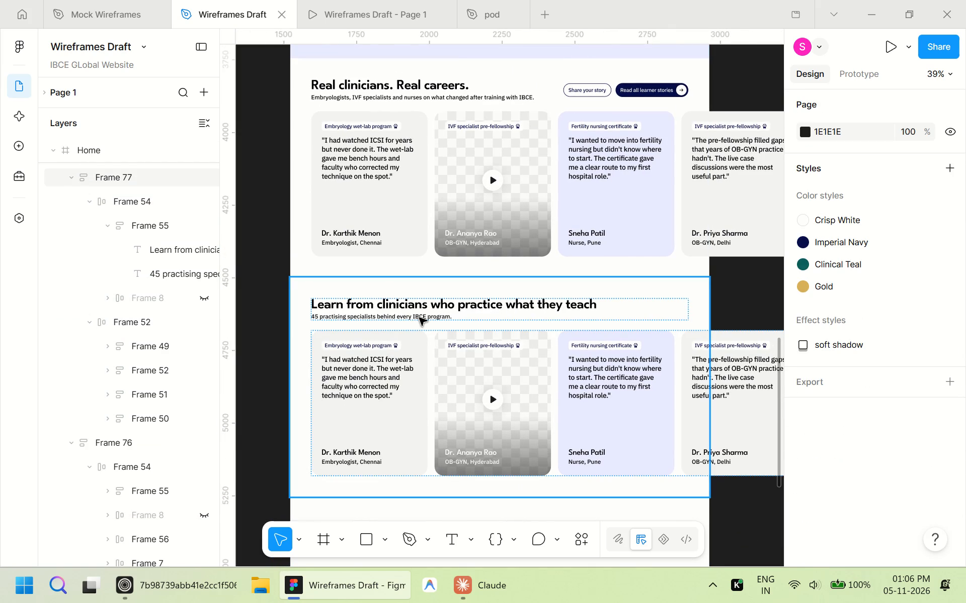
pyautogui.tripleClick(419, 318)
pyautogui.click(419, 318)
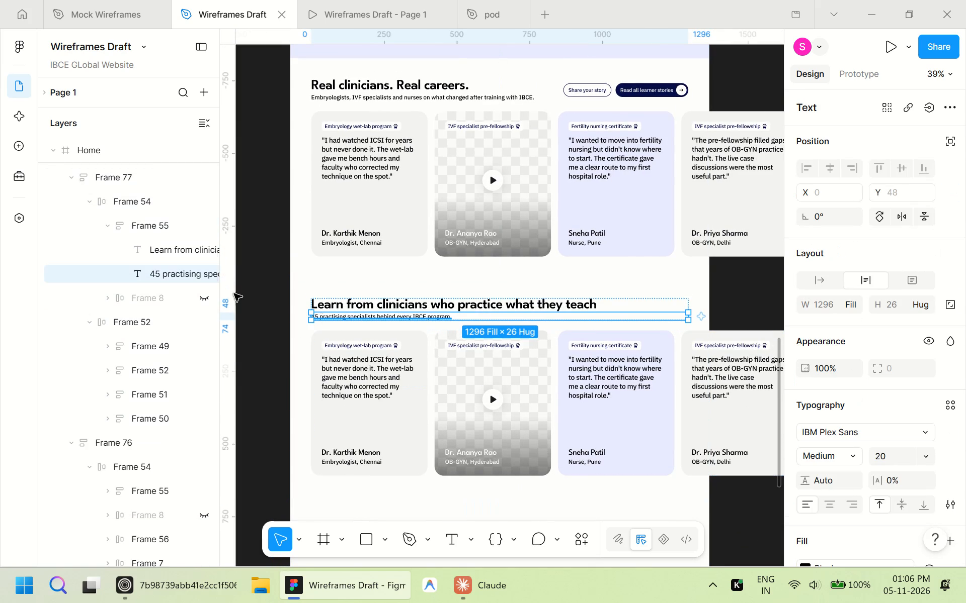
pyautogui.click(135, 226)
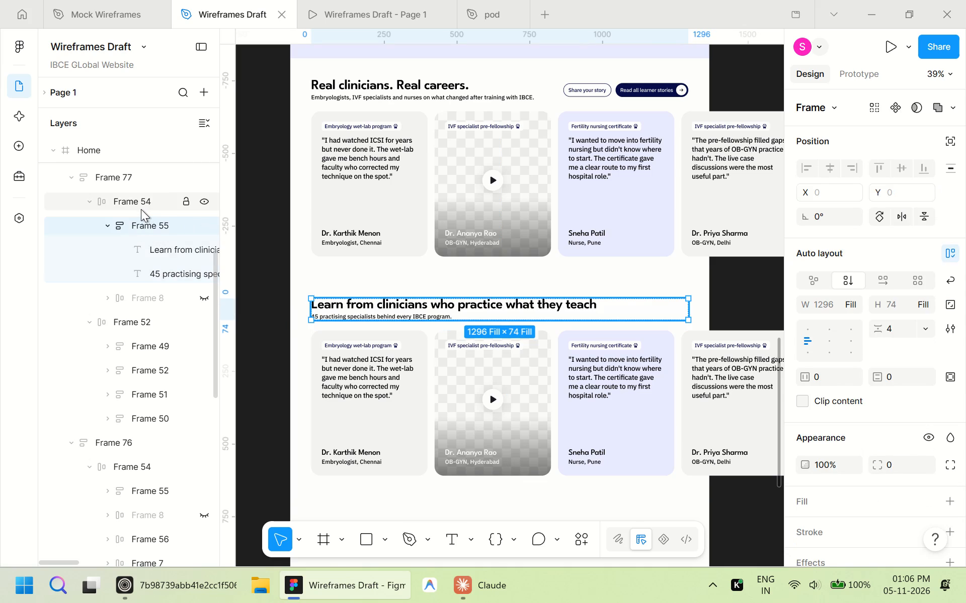
pyautogui.click(141, 209)
pyautogui.click(141, 228)
pyautogui.moveTo(147, 228); pyautogui.dragTo(132, 234)
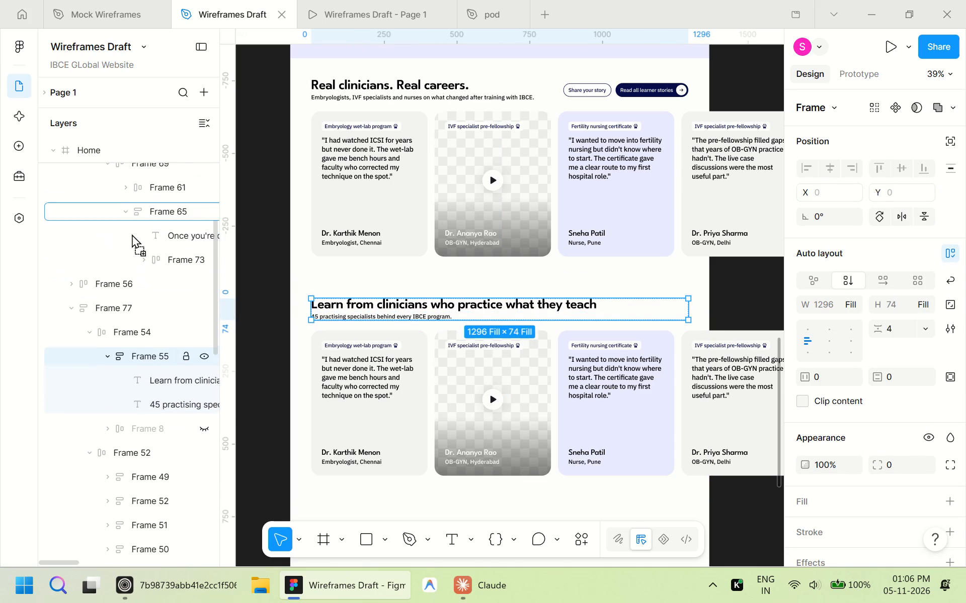
pyautogui.moveTo(132, 234); pyautogui.dragTo(138, 351)
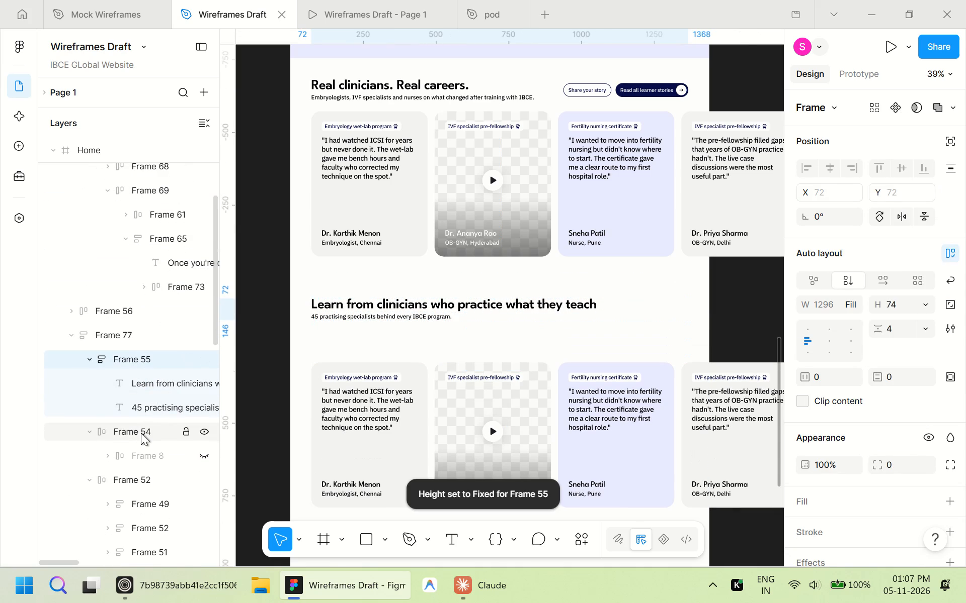
# Unhide the leftover "Read all learner stories" button in the faculty section's old header frame and delete that whole frame.
pyautogui.click(141, 433)
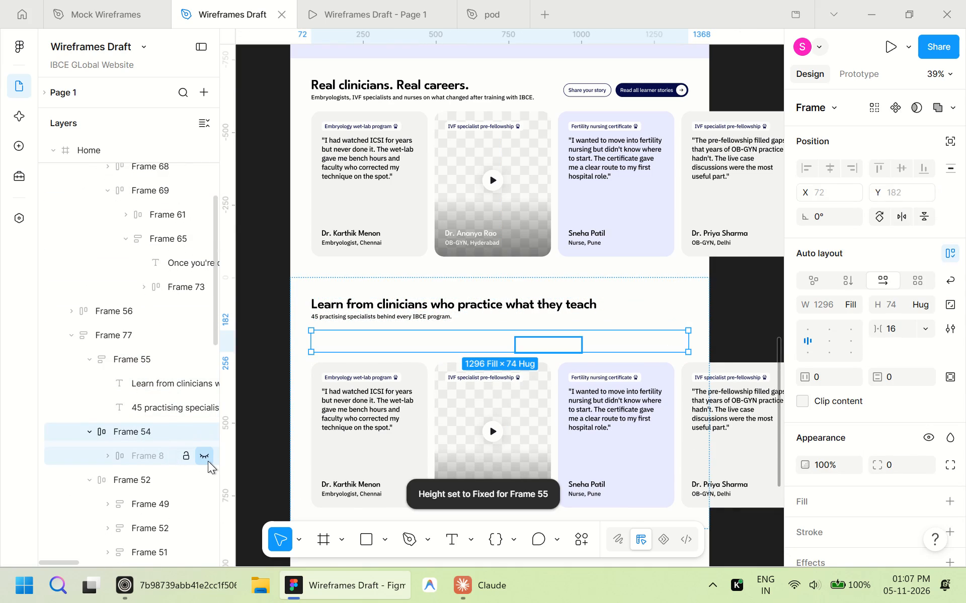
pyautogui.click(208, 461)
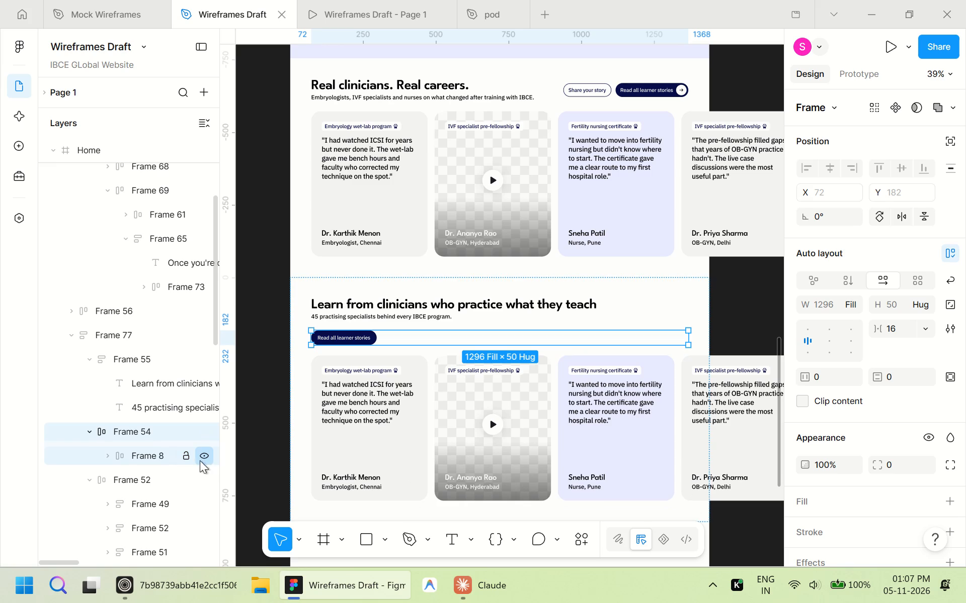
pyautogui.click(152, 434)
pyautogui.press('Delete')
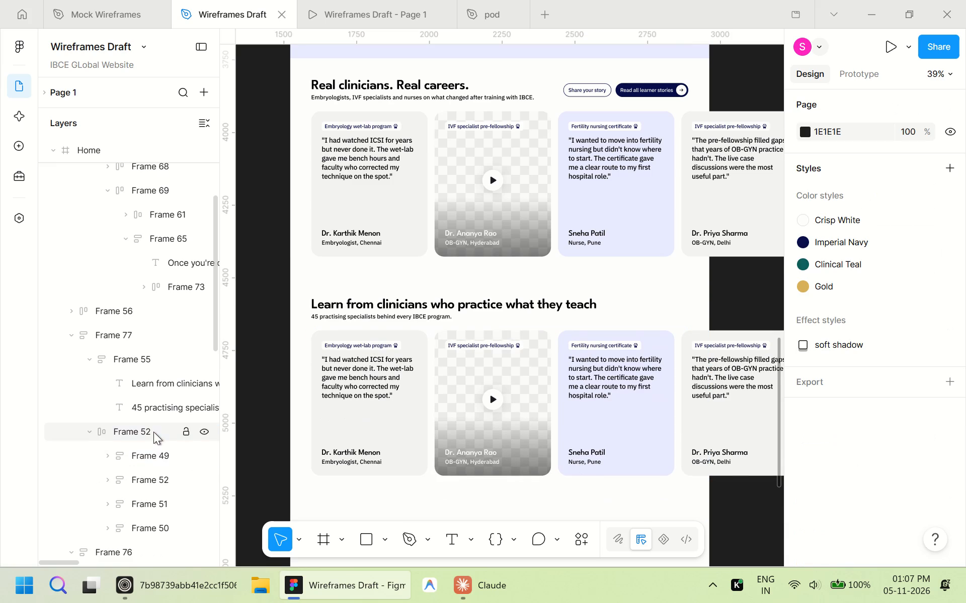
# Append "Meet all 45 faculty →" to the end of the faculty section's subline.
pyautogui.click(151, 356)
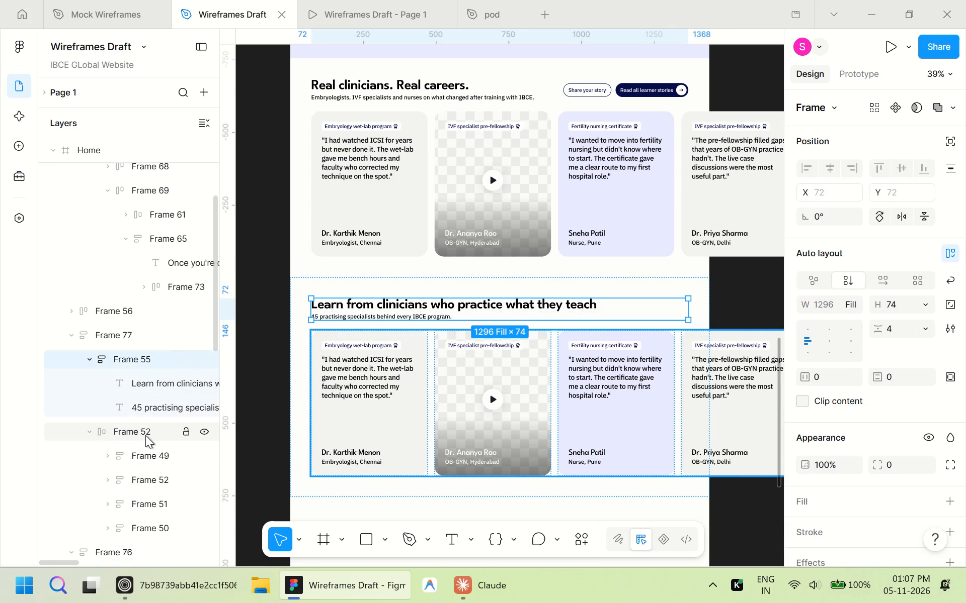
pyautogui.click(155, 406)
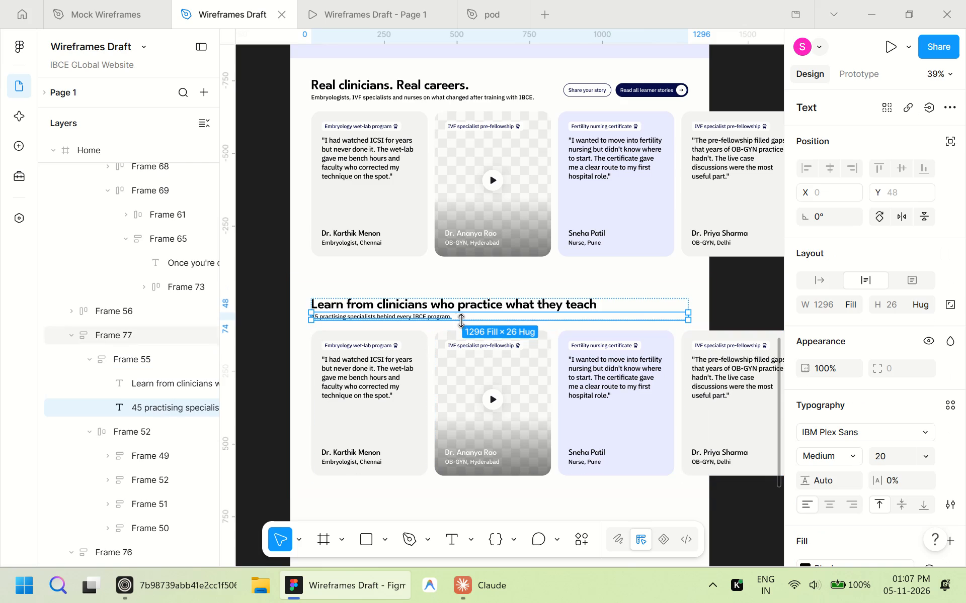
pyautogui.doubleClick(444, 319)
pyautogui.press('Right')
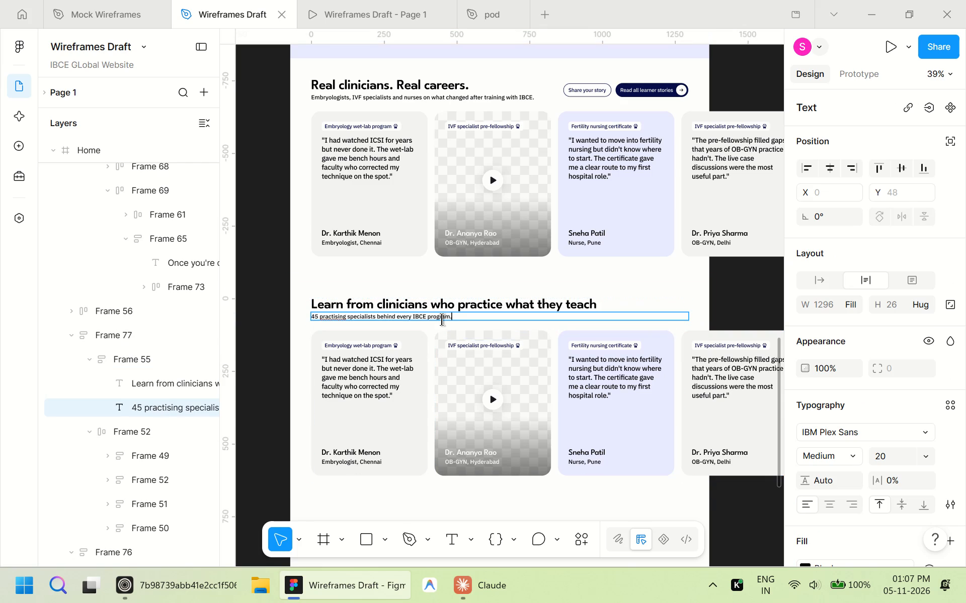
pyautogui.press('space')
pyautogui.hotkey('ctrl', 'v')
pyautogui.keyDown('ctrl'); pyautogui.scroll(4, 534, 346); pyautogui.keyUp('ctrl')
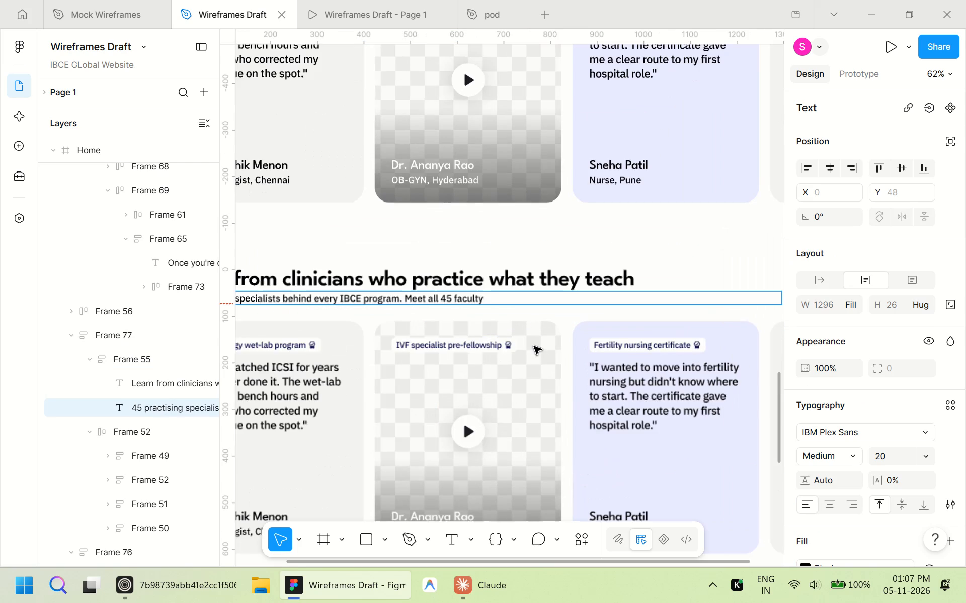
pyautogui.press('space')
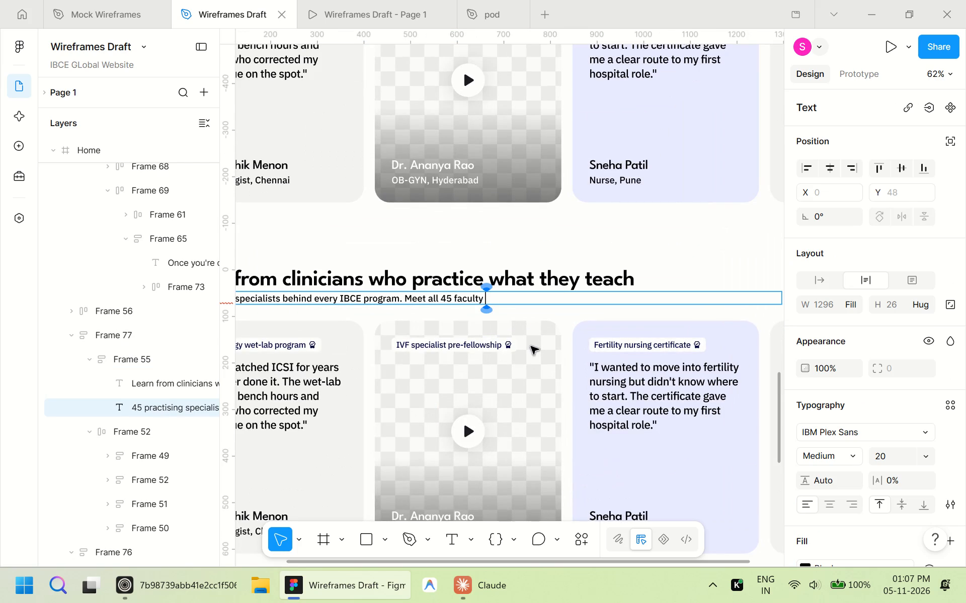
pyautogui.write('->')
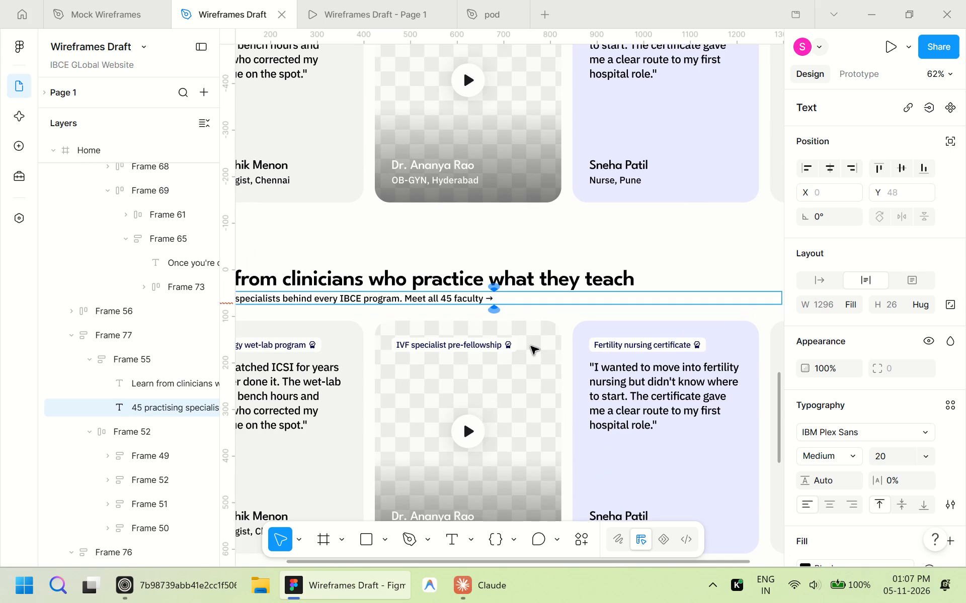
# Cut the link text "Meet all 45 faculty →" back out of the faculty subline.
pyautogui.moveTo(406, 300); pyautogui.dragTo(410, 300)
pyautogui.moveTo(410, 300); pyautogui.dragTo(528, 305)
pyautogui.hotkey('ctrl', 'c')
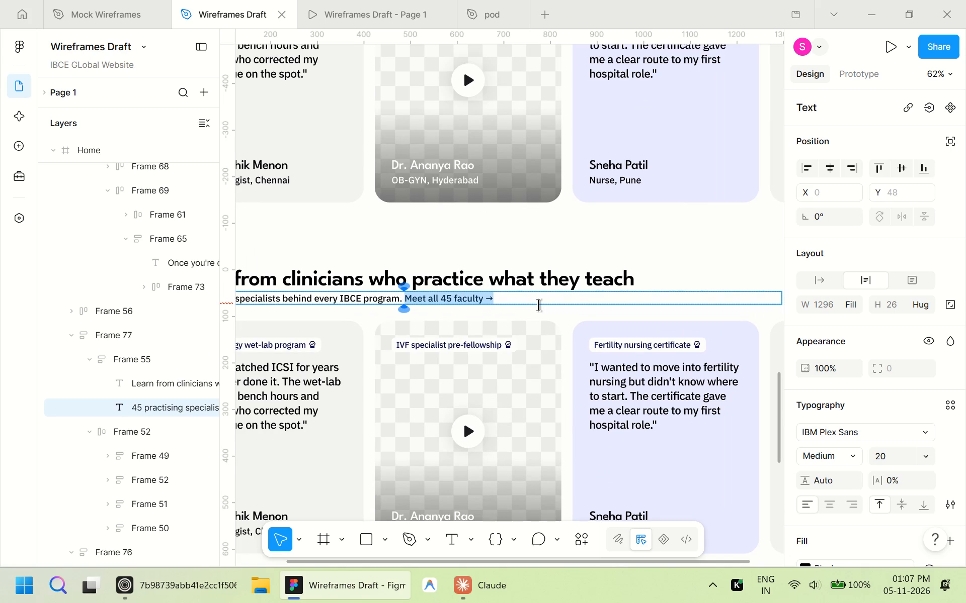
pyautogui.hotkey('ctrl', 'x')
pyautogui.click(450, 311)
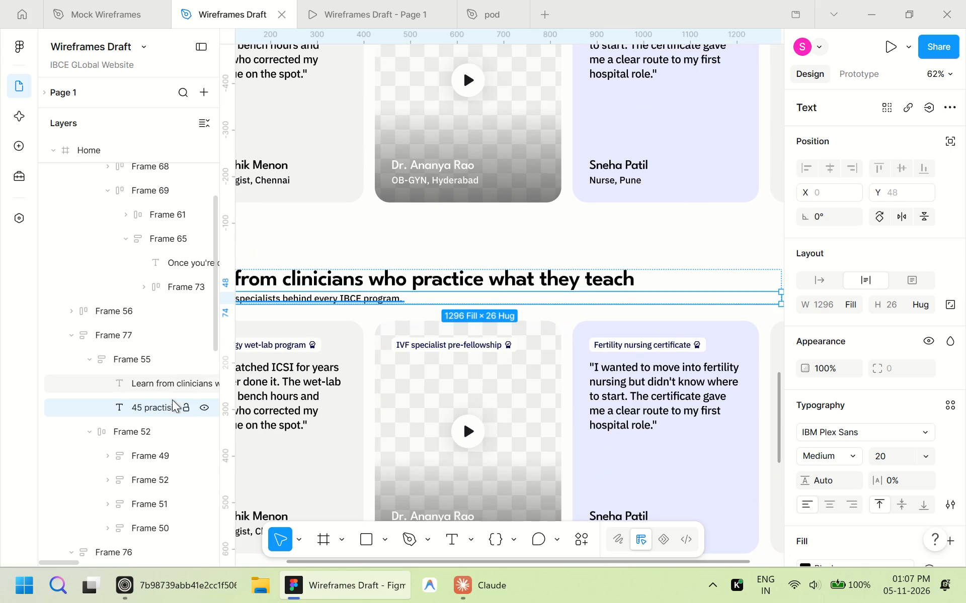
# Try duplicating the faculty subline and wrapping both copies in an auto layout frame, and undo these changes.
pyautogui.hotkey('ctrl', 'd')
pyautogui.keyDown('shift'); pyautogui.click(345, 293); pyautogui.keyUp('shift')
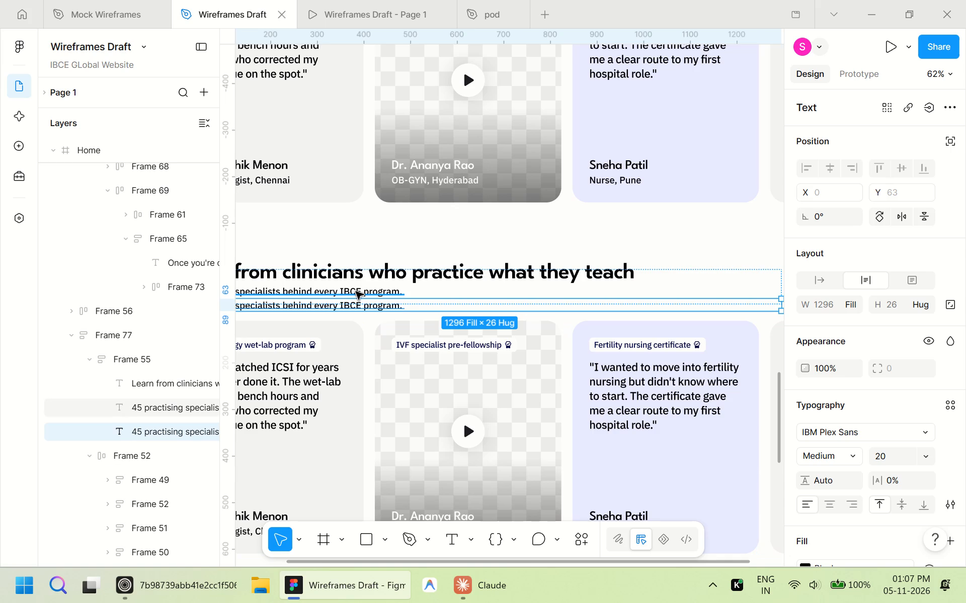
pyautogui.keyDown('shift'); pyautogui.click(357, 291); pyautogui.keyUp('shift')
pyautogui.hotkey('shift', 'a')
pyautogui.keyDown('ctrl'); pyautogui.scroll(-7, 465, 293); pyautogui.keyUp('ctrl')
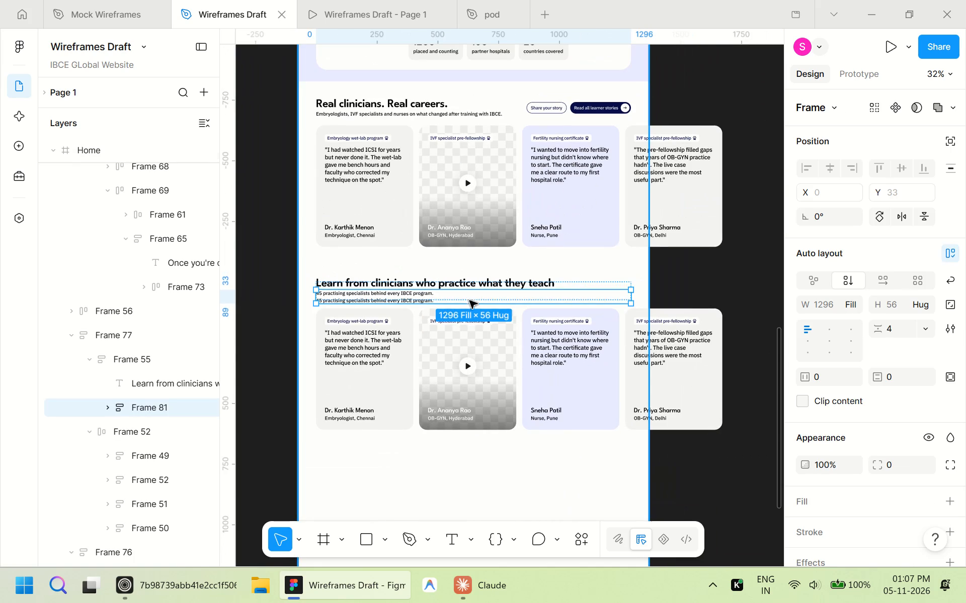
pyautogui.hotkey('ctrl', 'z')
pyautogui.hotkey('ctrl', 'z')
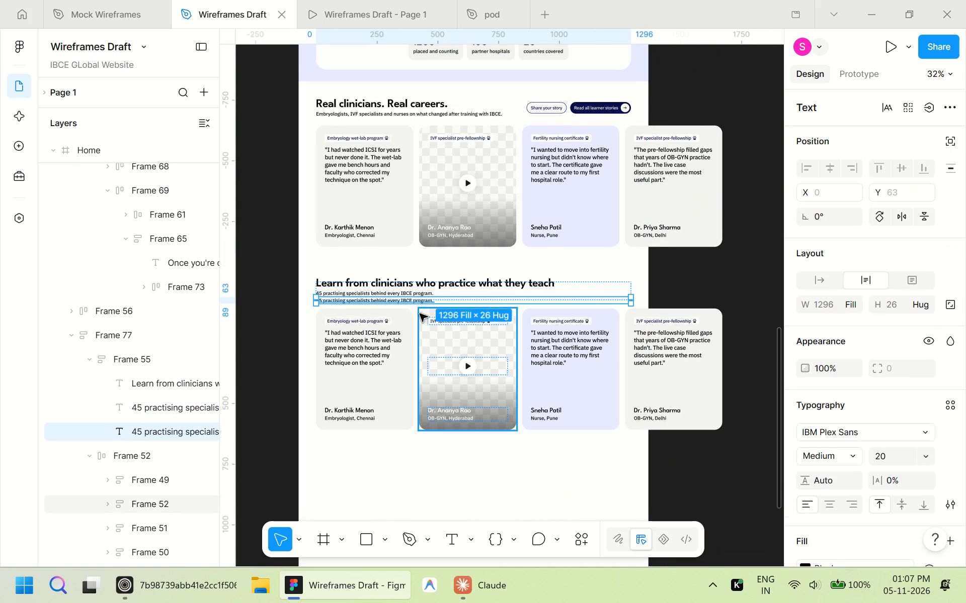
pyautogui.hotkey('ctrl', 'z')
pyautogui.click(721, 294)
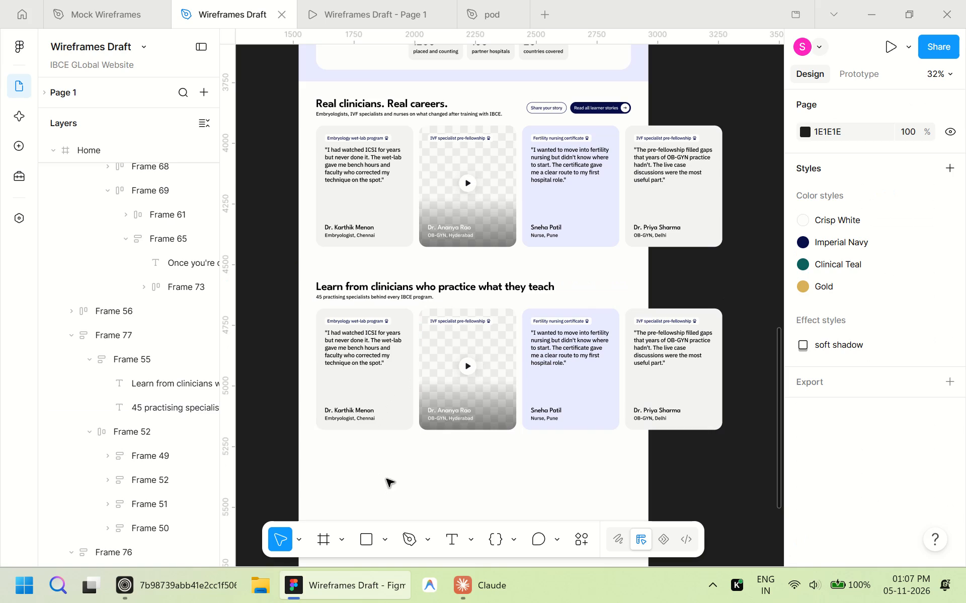
# Reduce the height of the faculty section's card row, trying 400 before settling on 450.
pyautogui.doubleClick(369, 380)
pyautogui.click(369, 380)
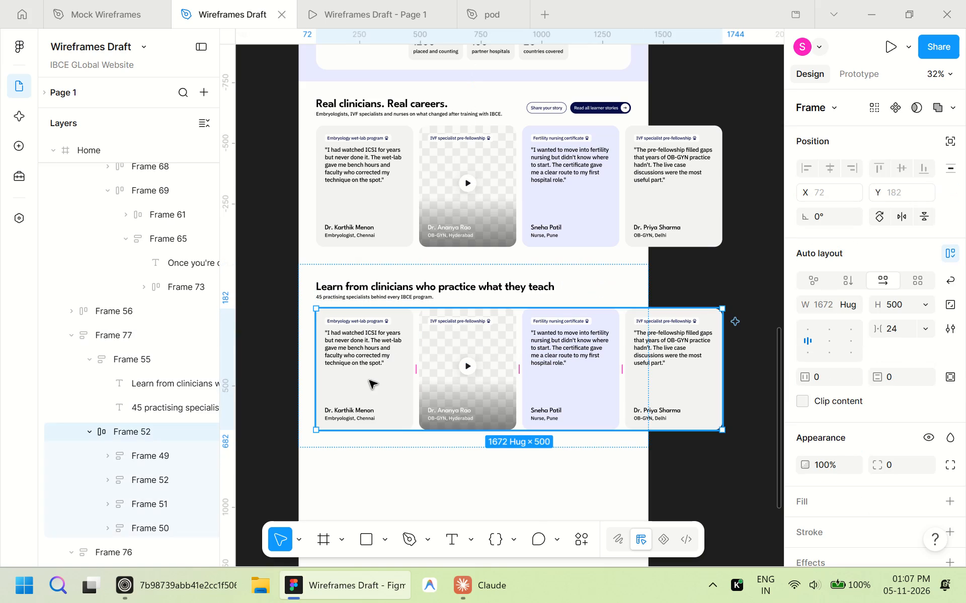
pyautogui.click(906, 306)
pyautogui.write('400')
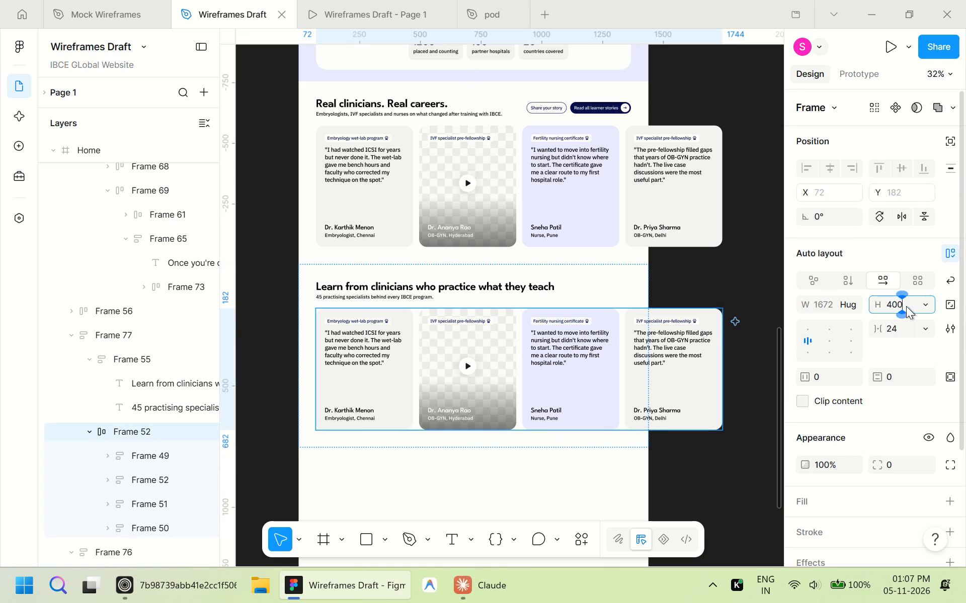
pyautogui.press('Return')
pyautogui.click(906, 306)
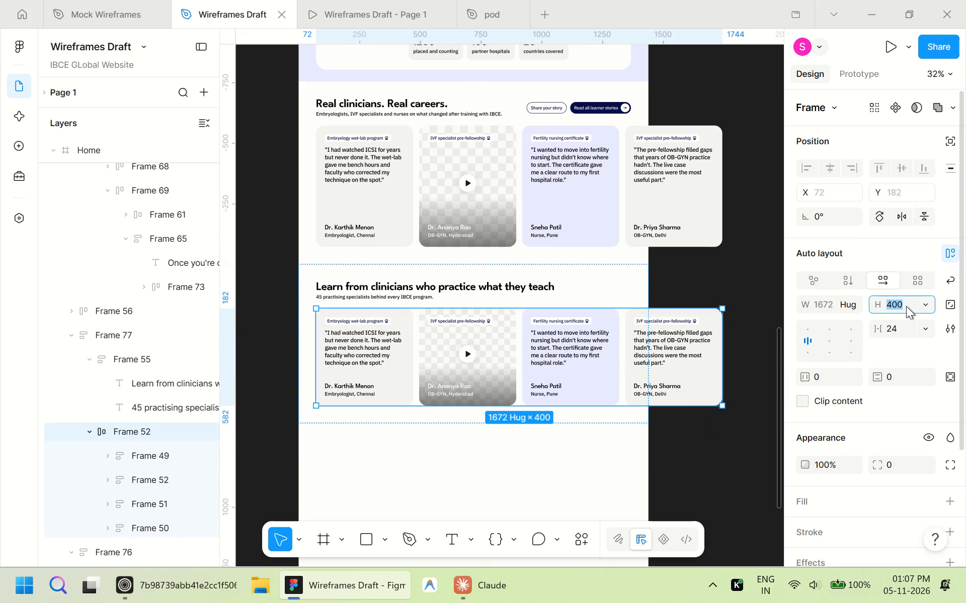
pyautogui.write('450')
pyautogui.press('Return')
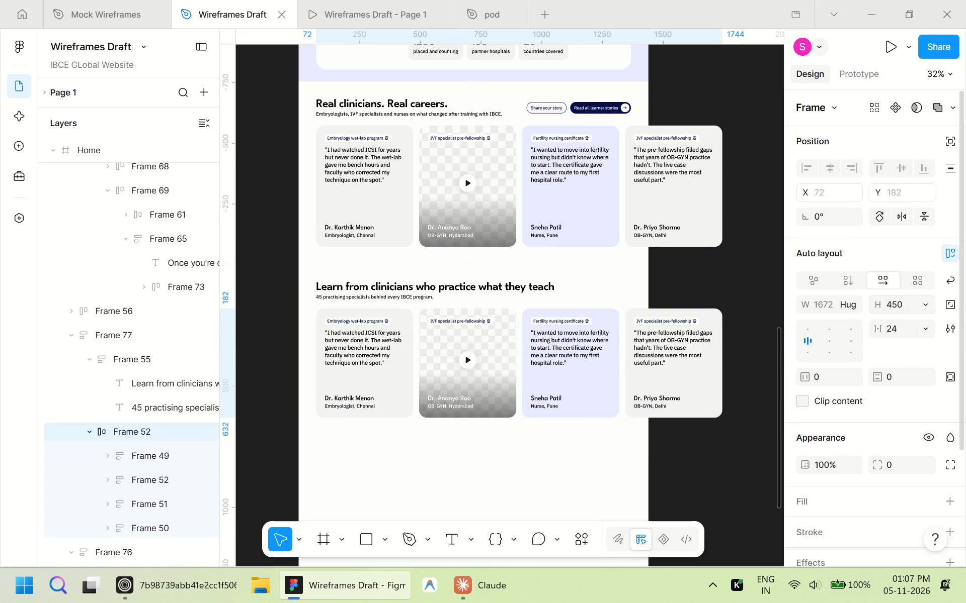
# Delete the video card, the lavender card and the last card from the faculty row, keeping only the first card.
pyautogui.keyDown('ctrl'); pyautogui.scroll(4, 377, 405); pyautogui.keyUp('ctrl')
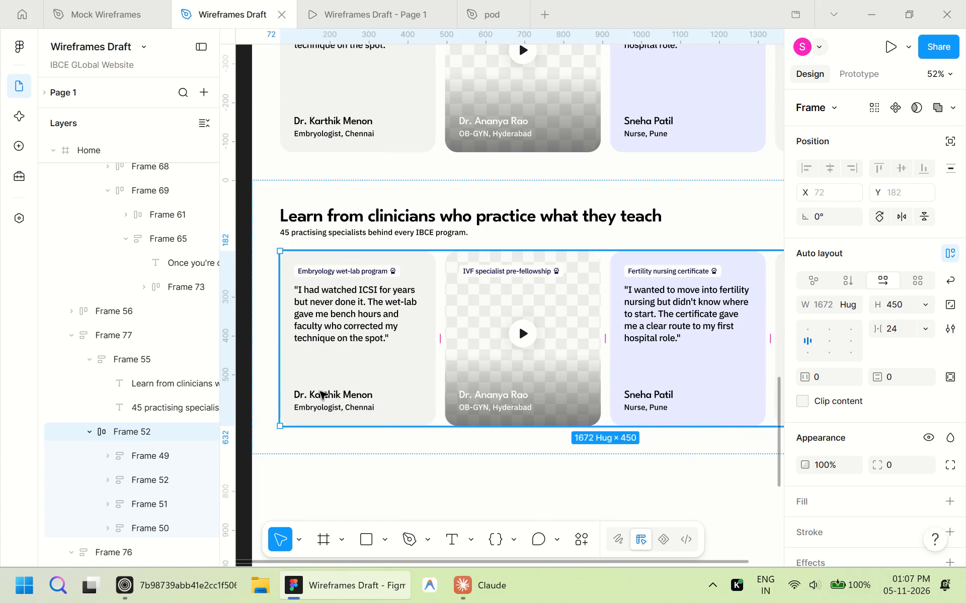
pyautogui.doubleClick(320, 391)
pyautogui.click(573, 371)
pyautogui.keyDown('shift'); pyautogui.click(665, 350); pyautogui.keyUp('shift')
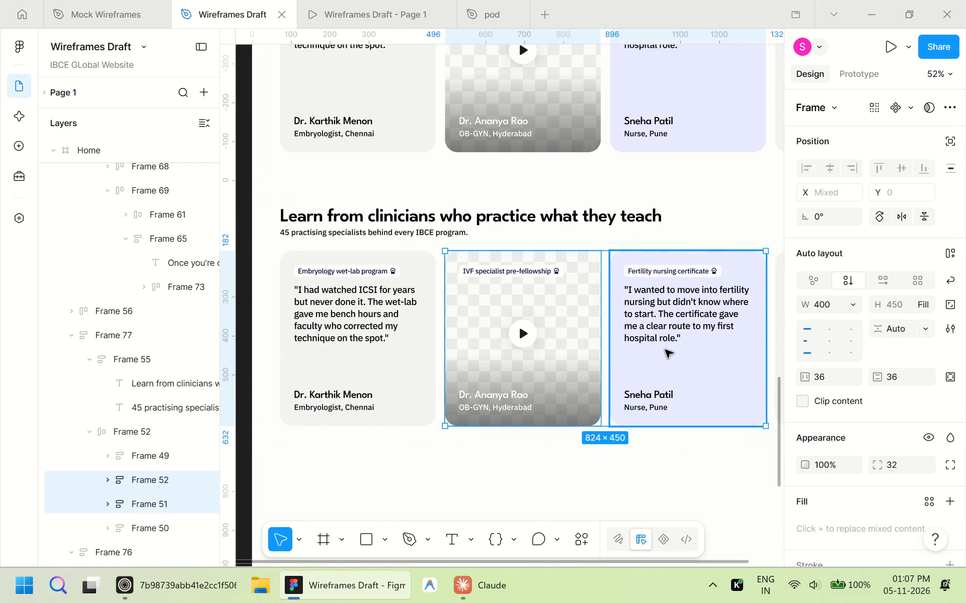
pyautogui.keyDown('shift'); pyautogui.scroll(-4, 665, 350); pyautogui.keyUp('shift')
pyautogui.keyDown('shift'); pyautogui.click(698, 341); pyautogui.keyUp('shift')
pyautogui.press('Delete')
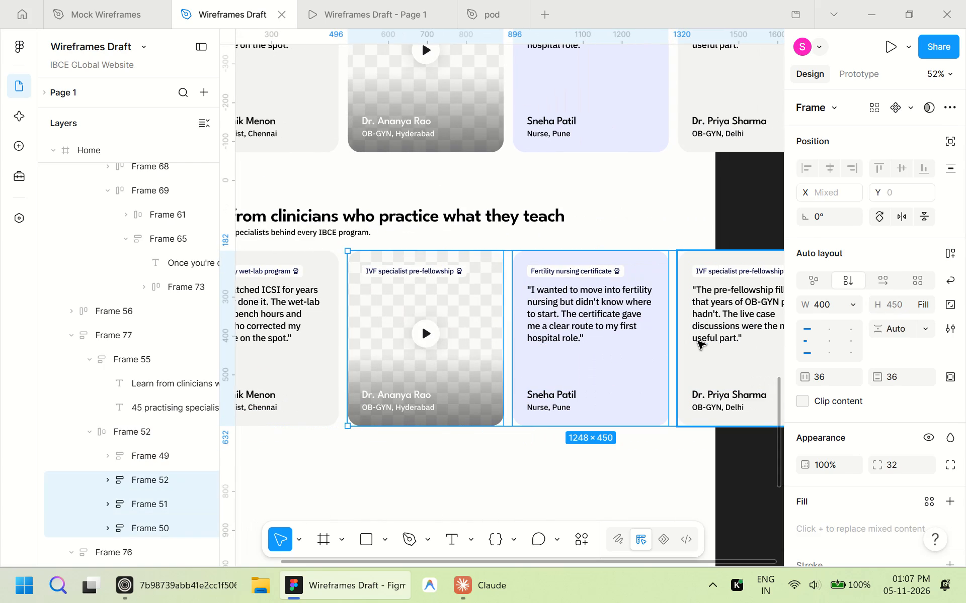
pyautogui.keyDown('shift'); pyautogui.scroll(7, 560, 347); pyautogui.keyUp('shift')
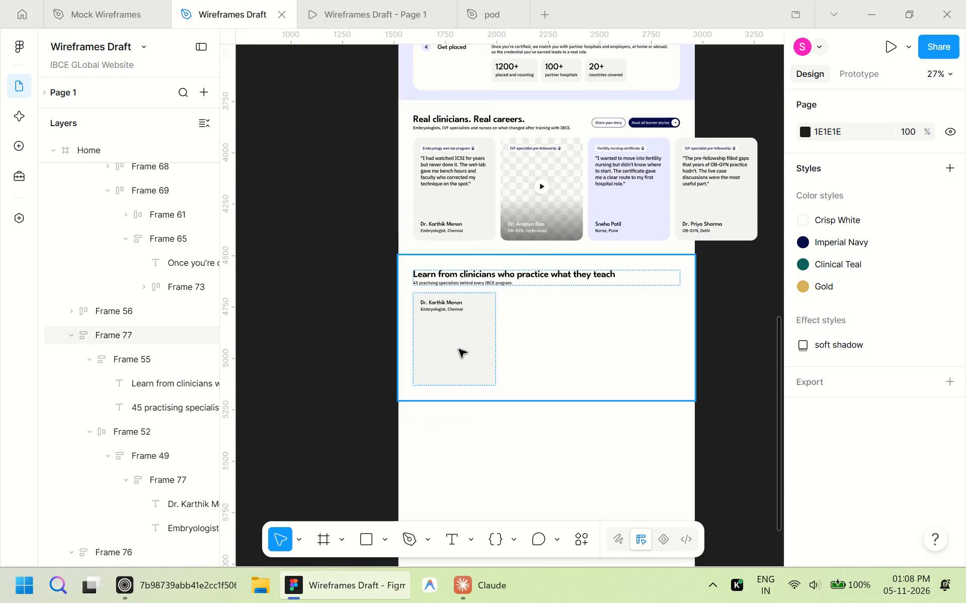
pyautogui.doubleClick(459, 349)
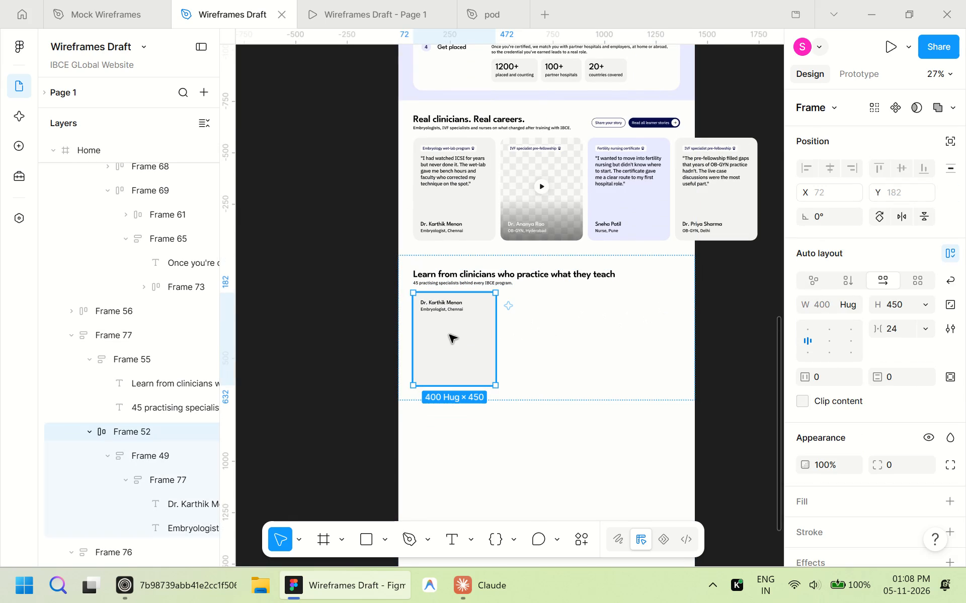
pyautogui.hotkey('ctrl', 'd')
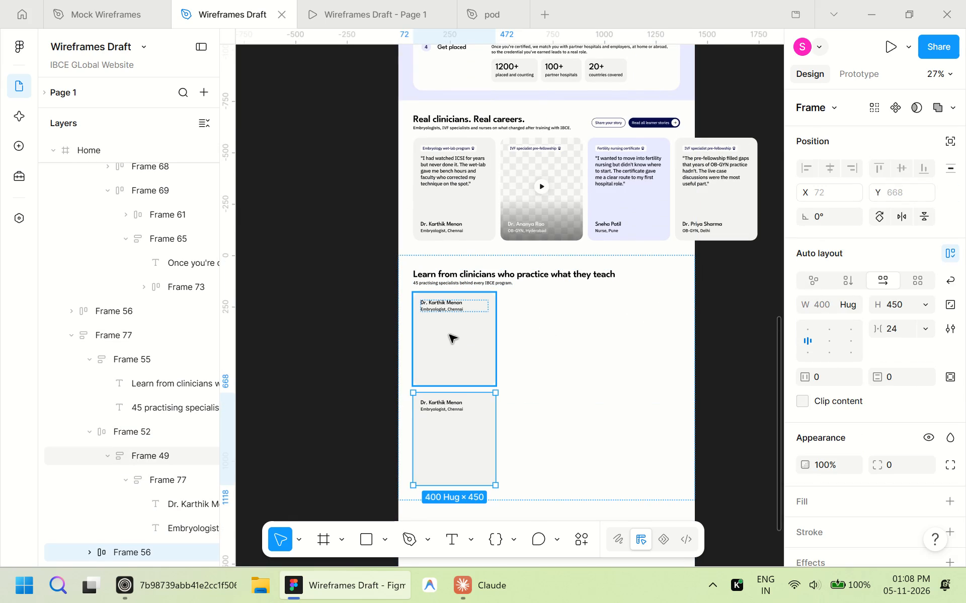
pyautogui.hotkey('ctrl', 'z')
pyautogui.click(149, 449)
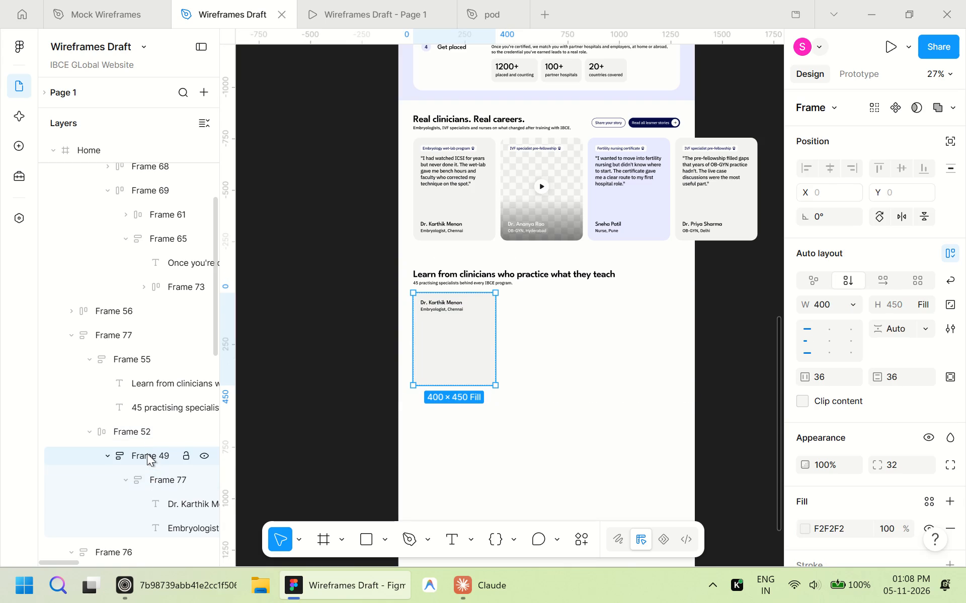
pyautogui.keyDown('ctrl'); pyautogui.click(147, 453); pyautogui.keyUp('ctrl')
pyautogui.hotkey('ctrl', 'd')
pyautogui.click(147, 453)
pyautogui.hotkey('ctrl', 'd')
pyautogui.hotkey('ctrl', 'd')
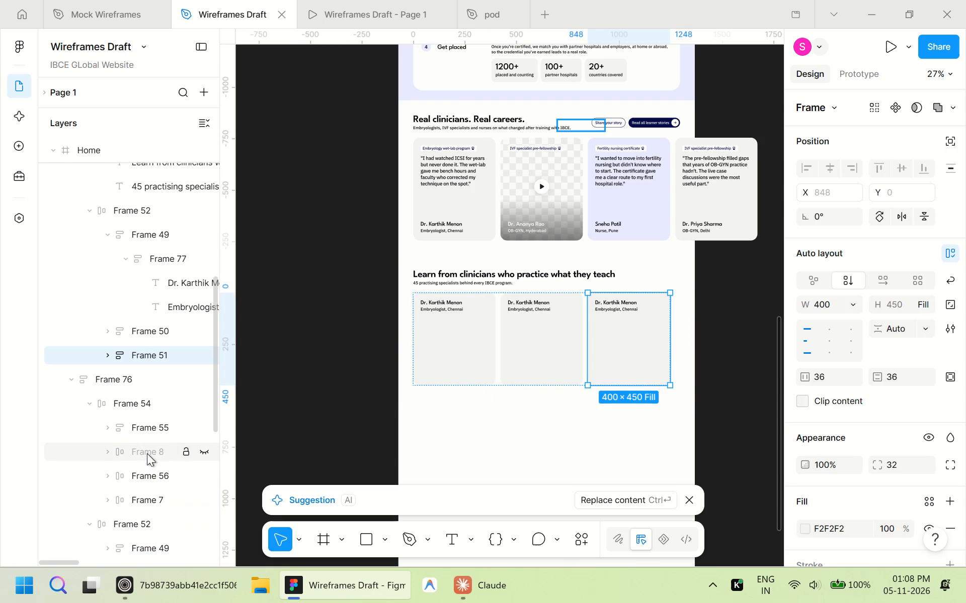
pyautogui.hotkey('ctrl', 'd')
pyautogui.click(720, 435)
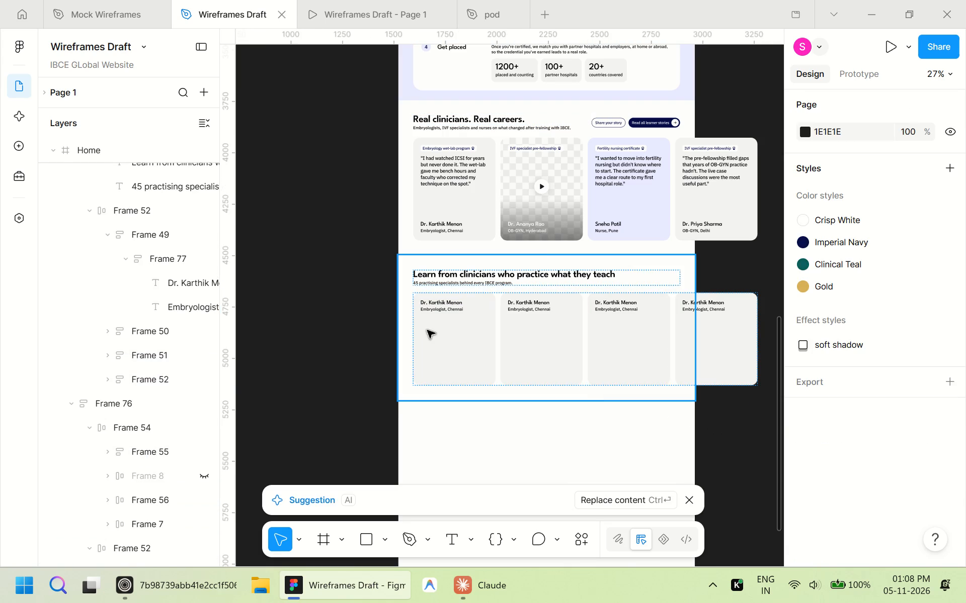
# Select all four faculty cards and set their width to fill the container.
pyautogui.doubleClick(427, 330)
pyautogui.click(427, 330)
pyautogui.keyDown('shift'); pyautogui.click(545, 326); pyautogui.keyUp('shift')
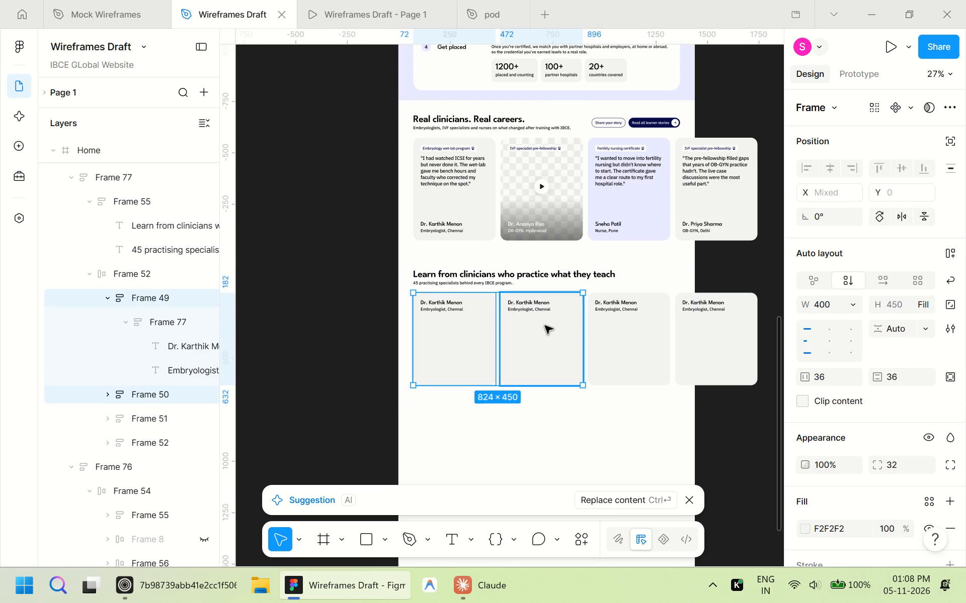
pyautogui.keyDown('shift'); pyautogui.click(636, 322); pyautogui.keyUp('shift')
pyautogui.keyDown('shift'); pyautogui.click(701, 322); pyautogui.keyUp('shift')
pyautogui.click(856, 304)
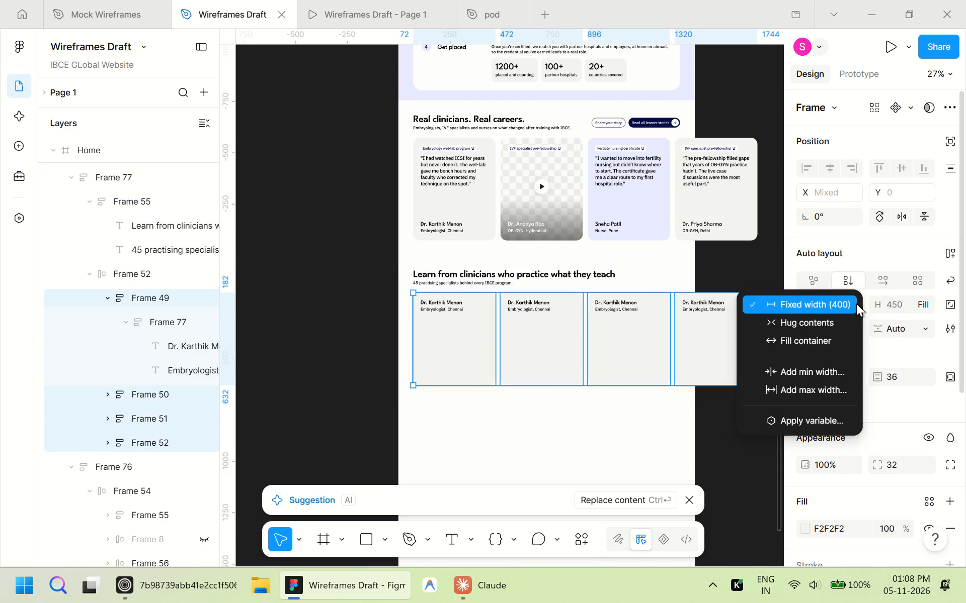
# Set the width of all four selected faculty cards to fill the container.
pyautogui.click(804, 341)
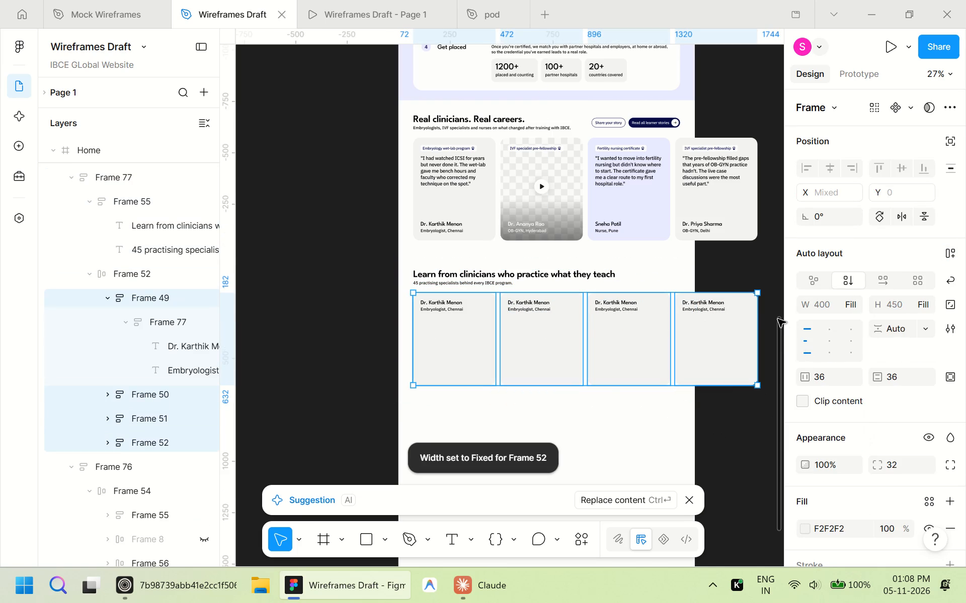
pyautogui.click(762, 317)
pyautogui.click(853, 303)
pyautogui.click(797, 301)
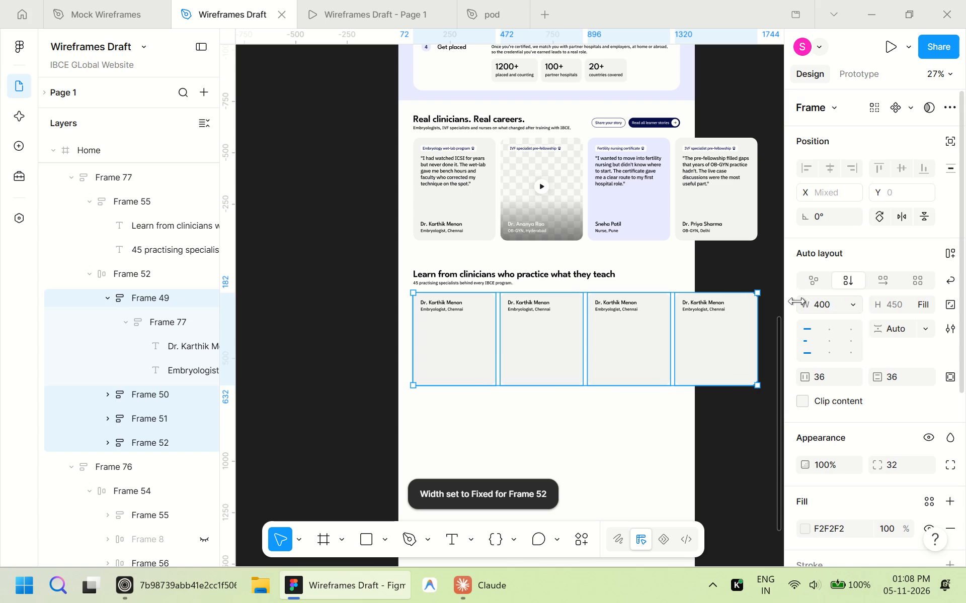
pyautogui.click(749, 277)
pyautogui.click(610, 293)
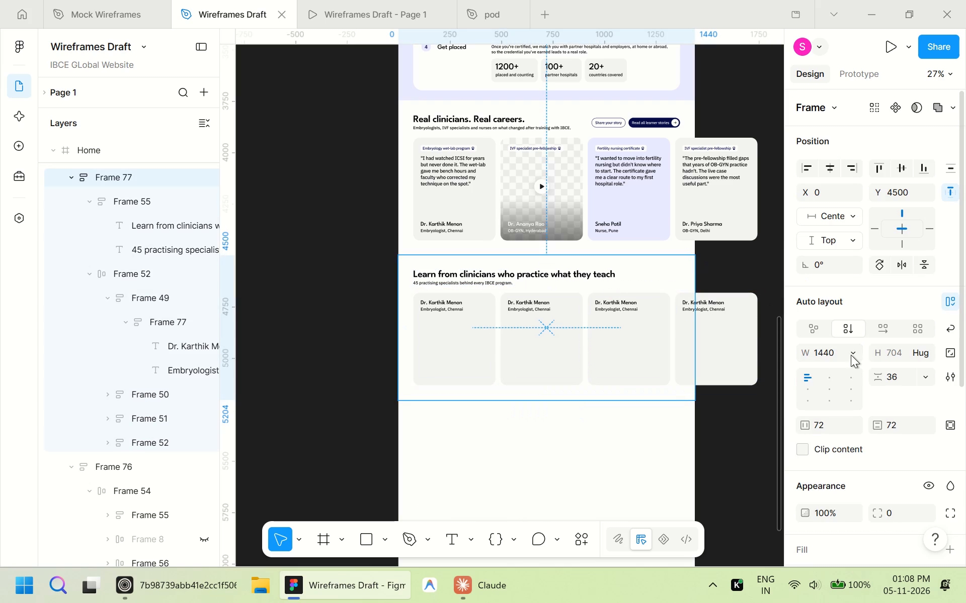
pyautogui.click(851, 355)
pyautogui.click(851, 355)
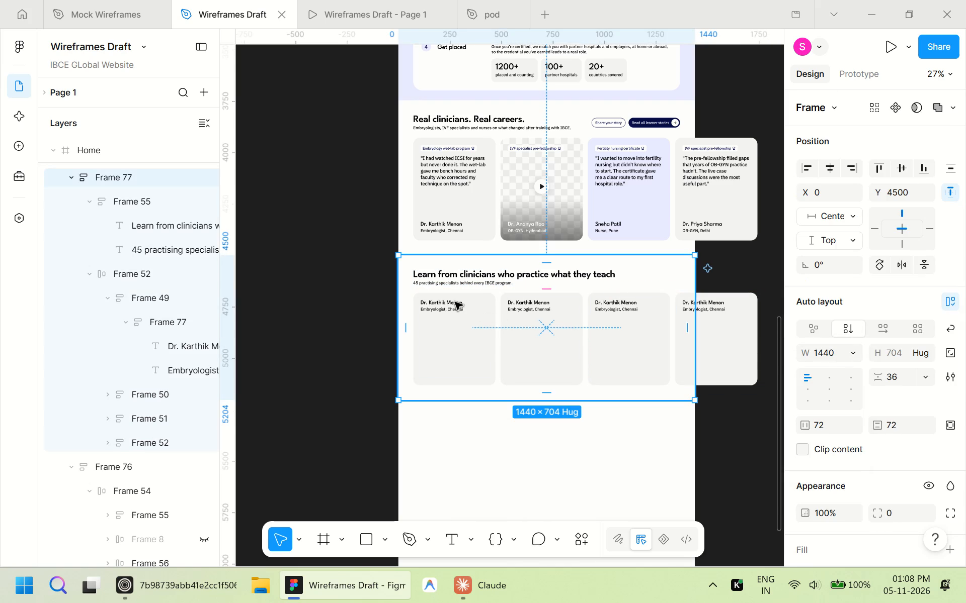
# Select the name-and-role text blocks in all four faculty cards and set their width to fill the container.
pyautogui.tripleClick(455, 302)
pyautogui.doubleClick(455, 302)
pyautogui.click(461, 333)
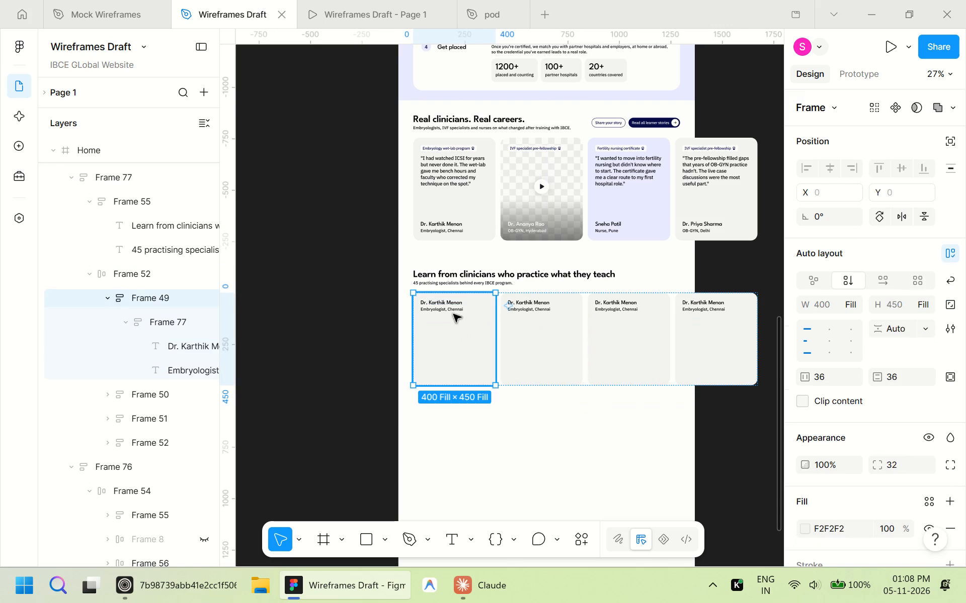
pyautogui.tripleClick(452, 305)
pyautogui.keyDown('ctrl'); pyautogui.scroll(3, 471, 338); pyautogui.keyUp('ctrl')
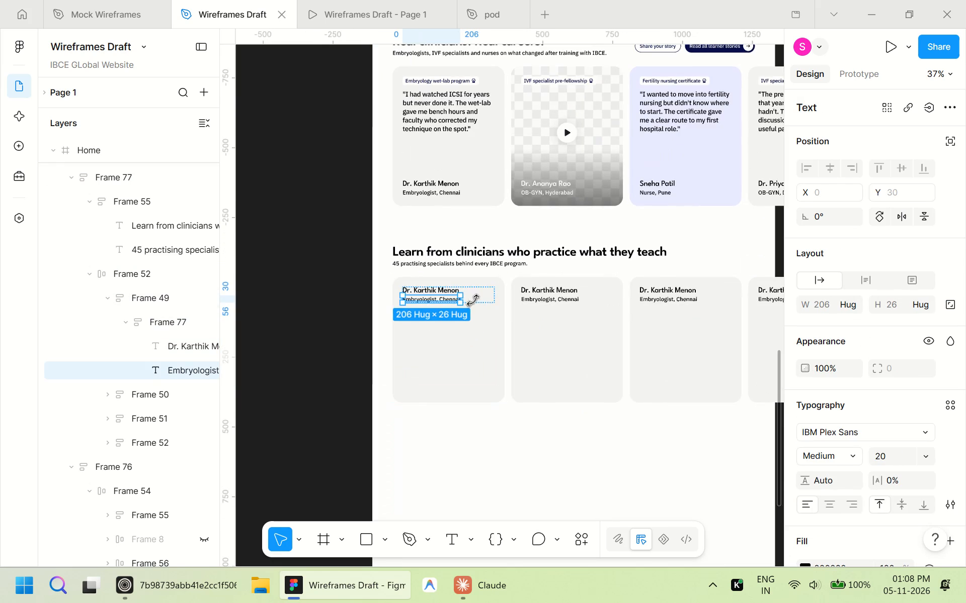
pyautogui.click(473, 300)
pyautogui.keyDown('shift'); pyautogui.doubleClick(567, 296); pyautogui.keyUp('shift')
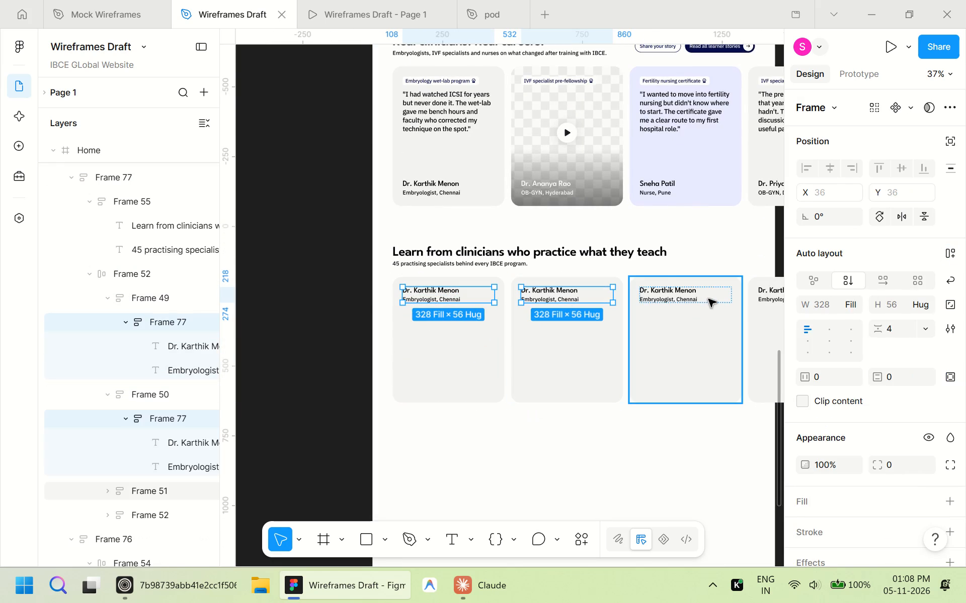
pyautogui.keyDown('shift'); pyautogui.doubleClick(703, 297); pyautogui.keyUp('shift')
pyautogui.keyDown('shift'); pyautogui.scroll(-3, 703, 297); pyautogui.keyUp('shift')
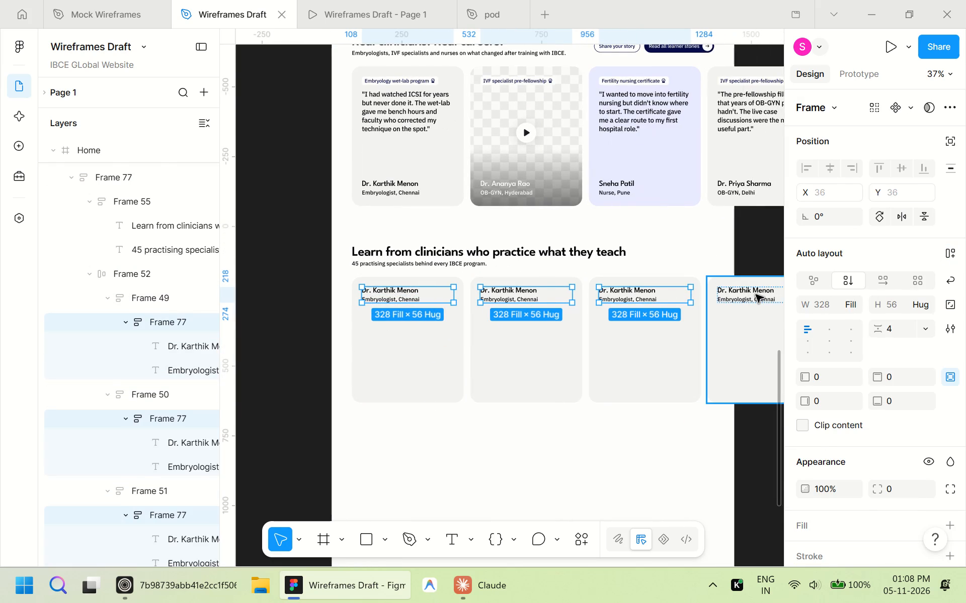
pyautogui.keyDown('shift'); pyautogui.doubleClick(756, 294); pyautogui.keyUp('shift')
pyautogui.click(852, 303)
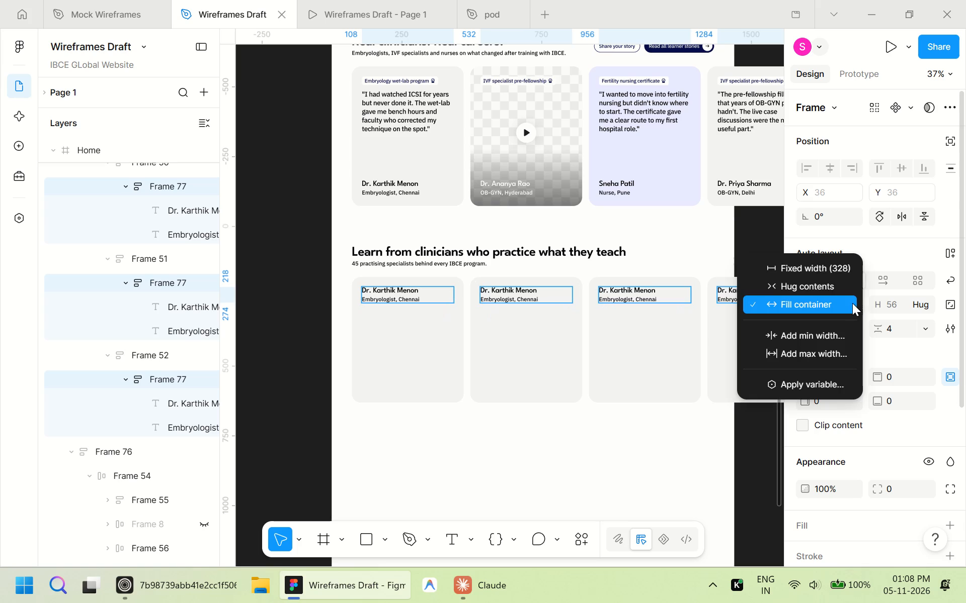
pyautogui.click(810, 298)
pyautogui.click(618, 433)
# Set the spacing between cards in the faculty card row to Auto.
pyautogui.doubleClick(509, 362)
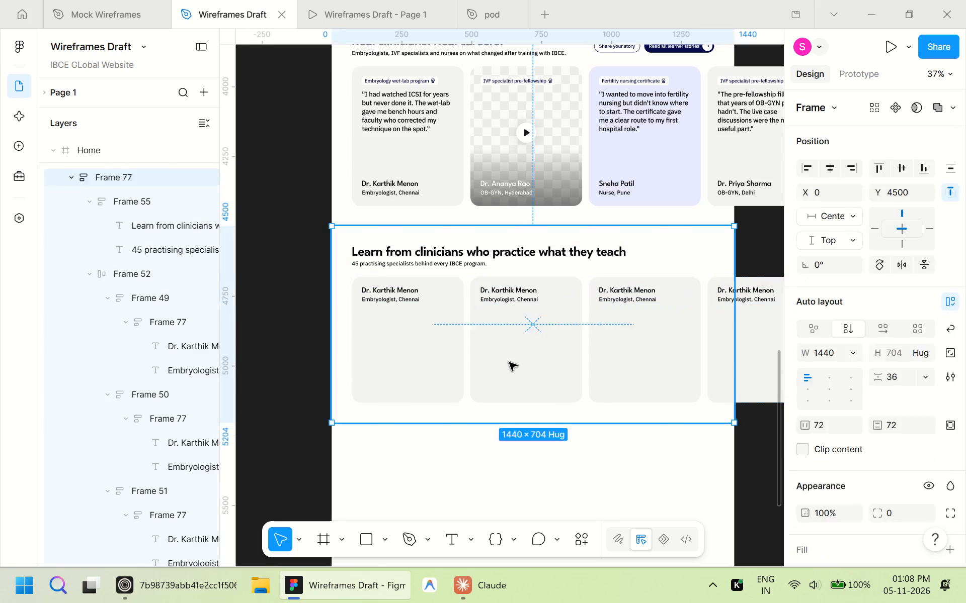
pyautogui.click(929, 332)
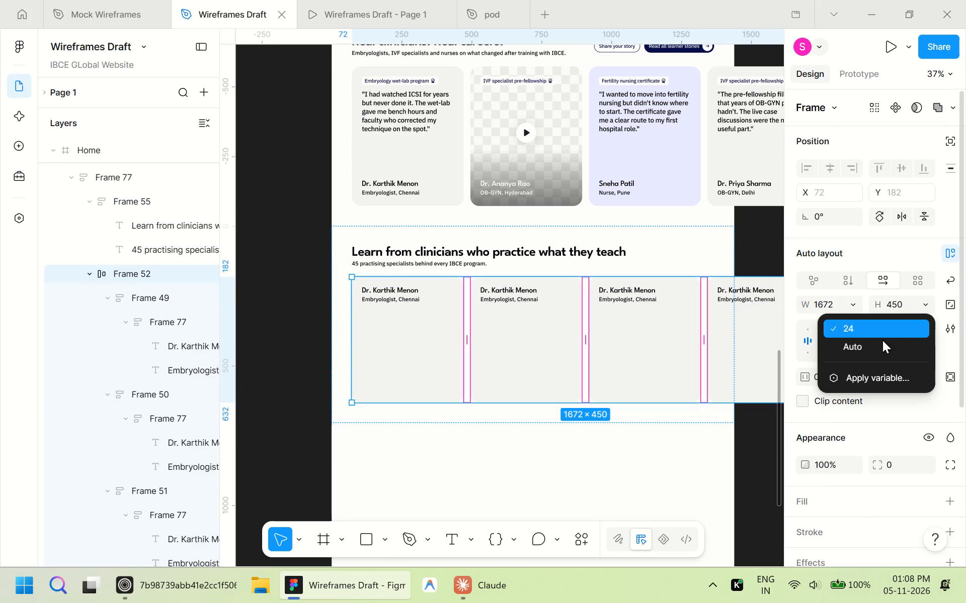
pyautogui.click(882, 340)
# Select the third card in the faculty row.
pyautogui.click(594, 330)
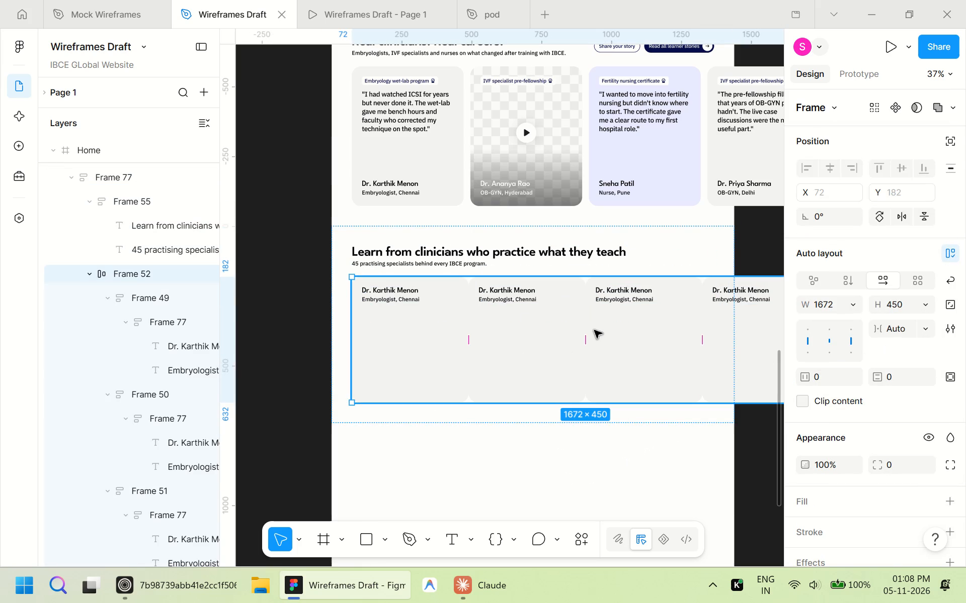
pyautogui.doubleClick(614, 325)
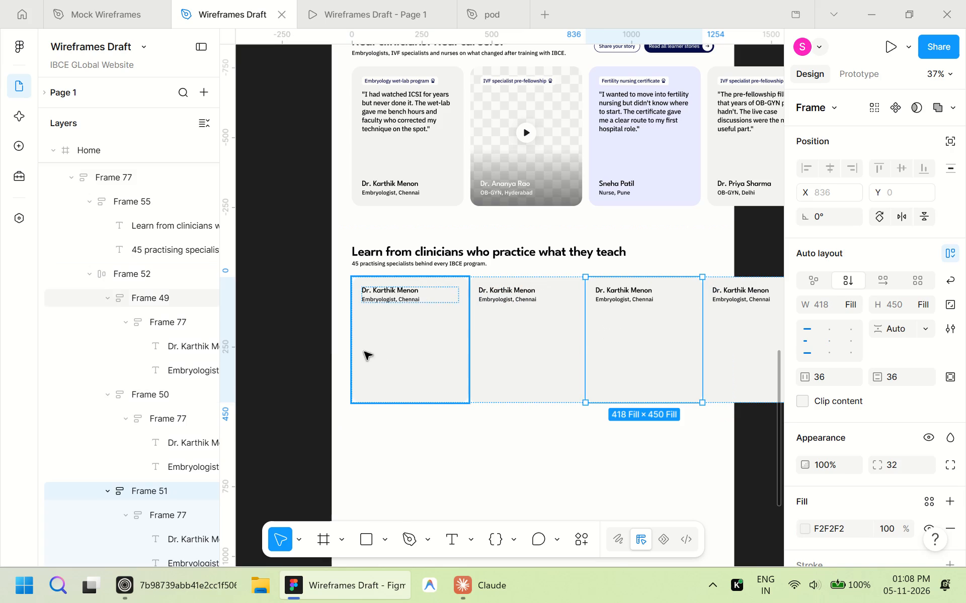
# Set the faculty card row's width to fill its container, collapsing the layer tree to reach the row.
pyautogui.click(132, 283)
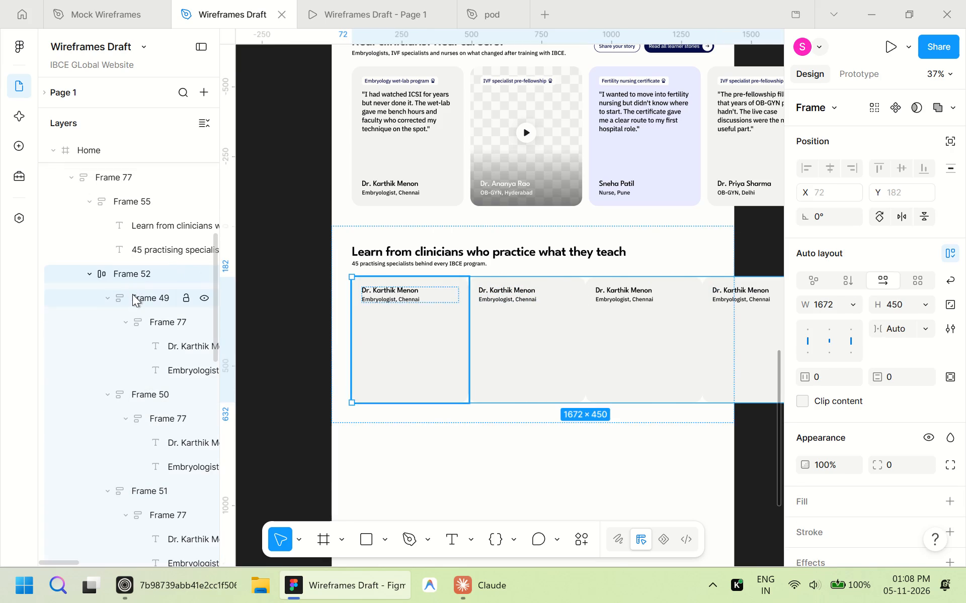
pyautogui.click(132, 294)
pyautogui.click(137, 280)
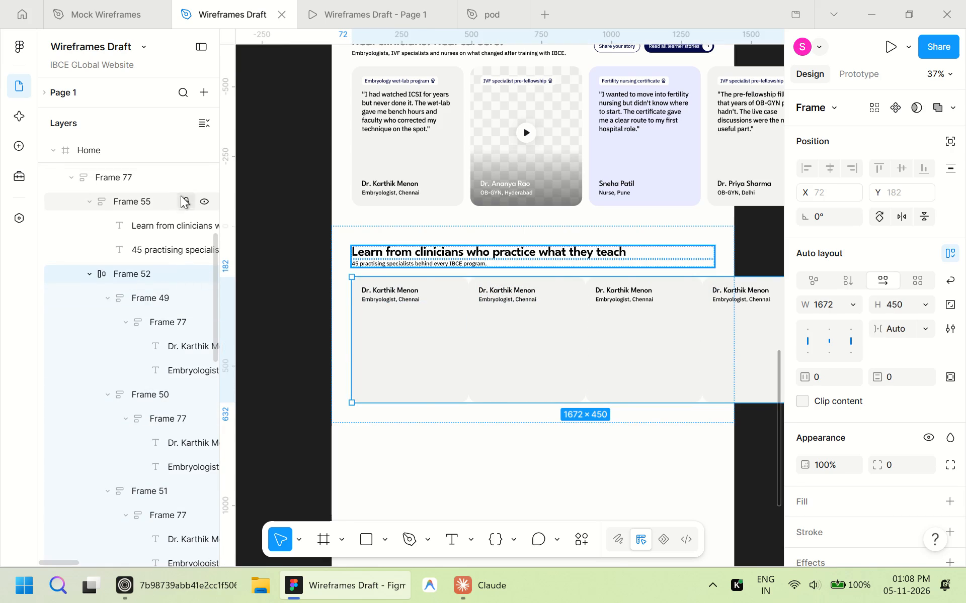
pyautogui.click(207, 121)
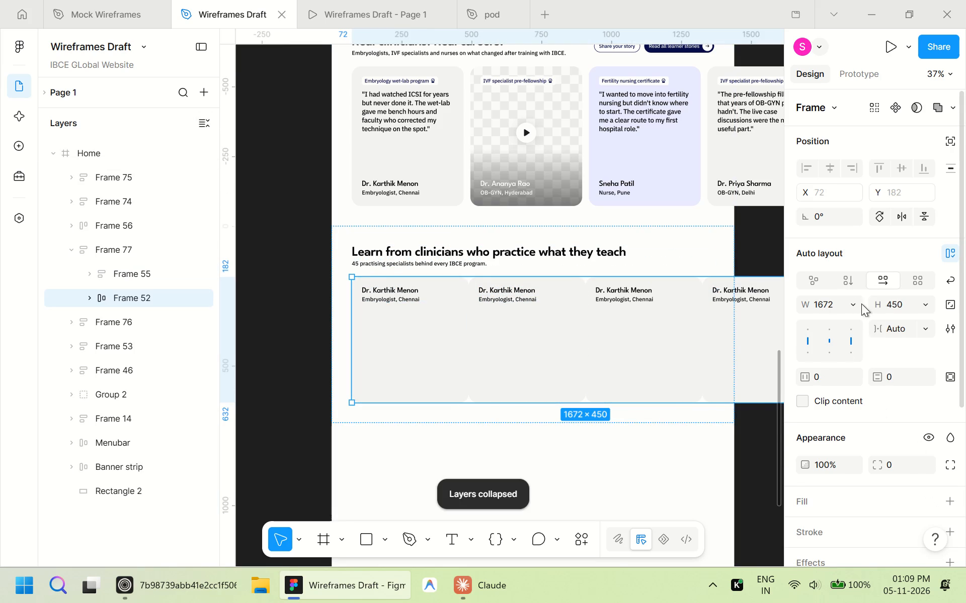
pyautogui.click(850, 306)
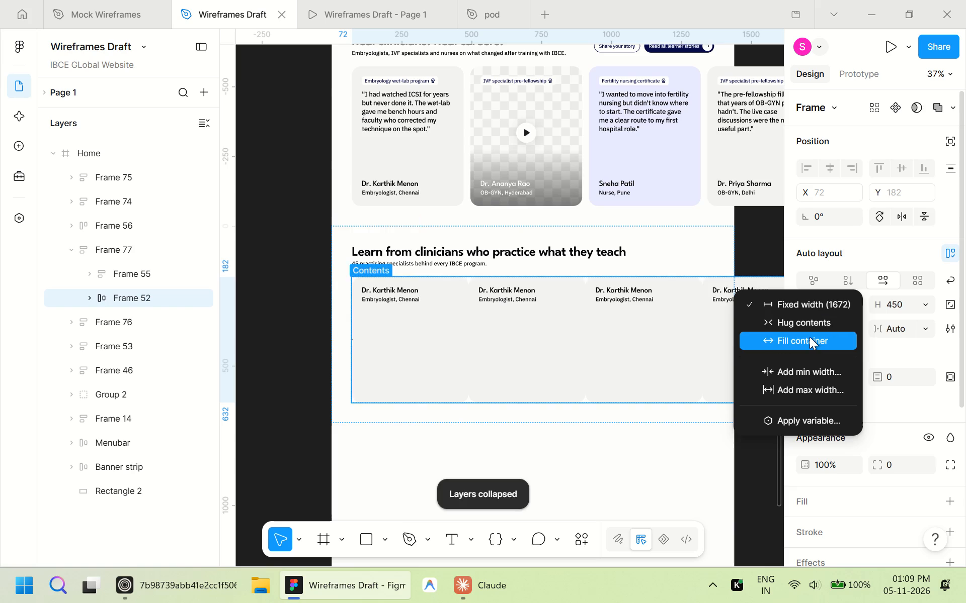
pyautogui.click(810, 339)
pyautogui.click(762, 328)
# Set the gap between the faculty cards to 24, after trying 12.
pyautogui.doubleClick(592, 335)
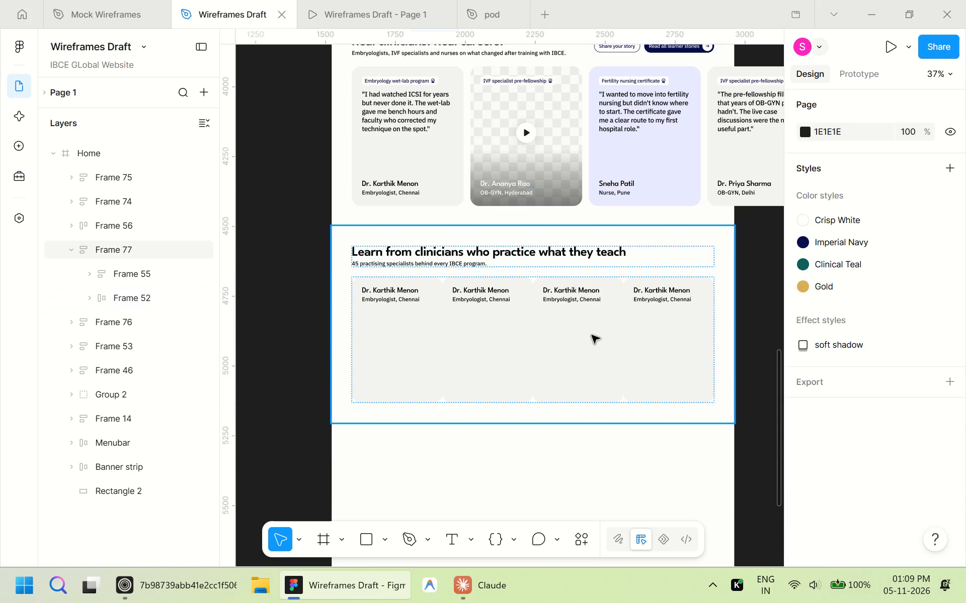
pyautogui.click(912, 329)
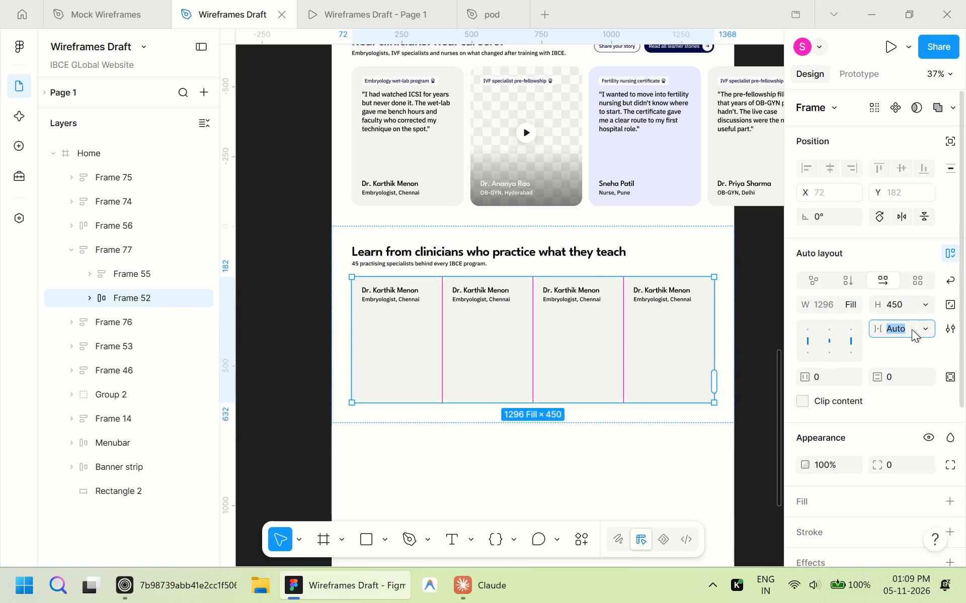
pyautogui.write('12')
pyautogui.press('Return')
pyautogui.click(912, 329)
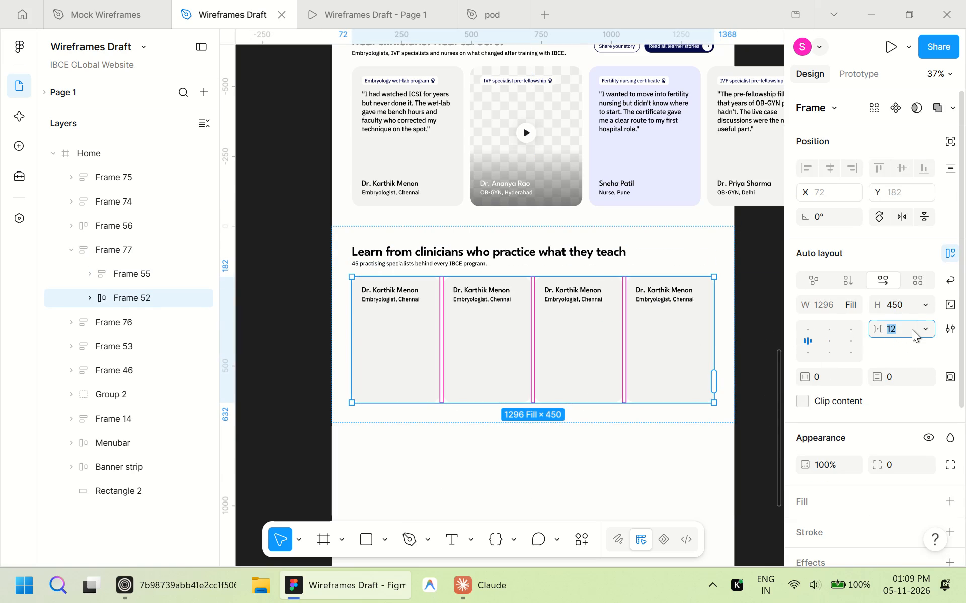
pyautogui.write('24')
pyautogui.press('Return')
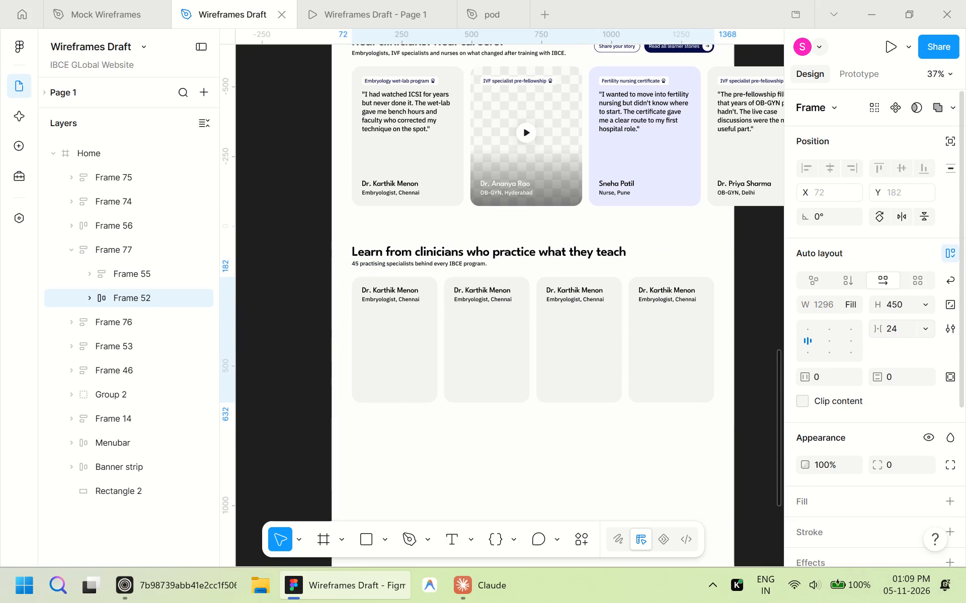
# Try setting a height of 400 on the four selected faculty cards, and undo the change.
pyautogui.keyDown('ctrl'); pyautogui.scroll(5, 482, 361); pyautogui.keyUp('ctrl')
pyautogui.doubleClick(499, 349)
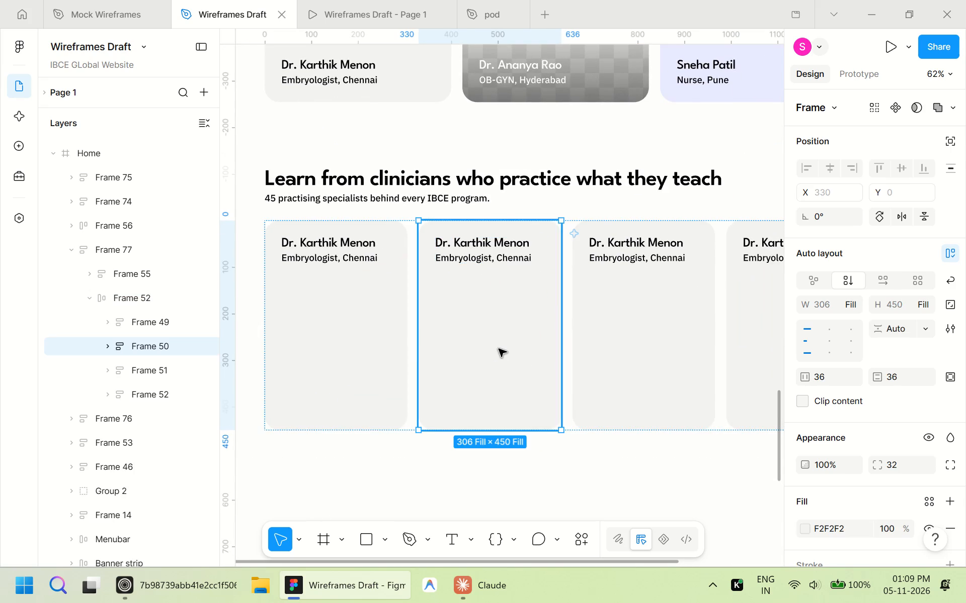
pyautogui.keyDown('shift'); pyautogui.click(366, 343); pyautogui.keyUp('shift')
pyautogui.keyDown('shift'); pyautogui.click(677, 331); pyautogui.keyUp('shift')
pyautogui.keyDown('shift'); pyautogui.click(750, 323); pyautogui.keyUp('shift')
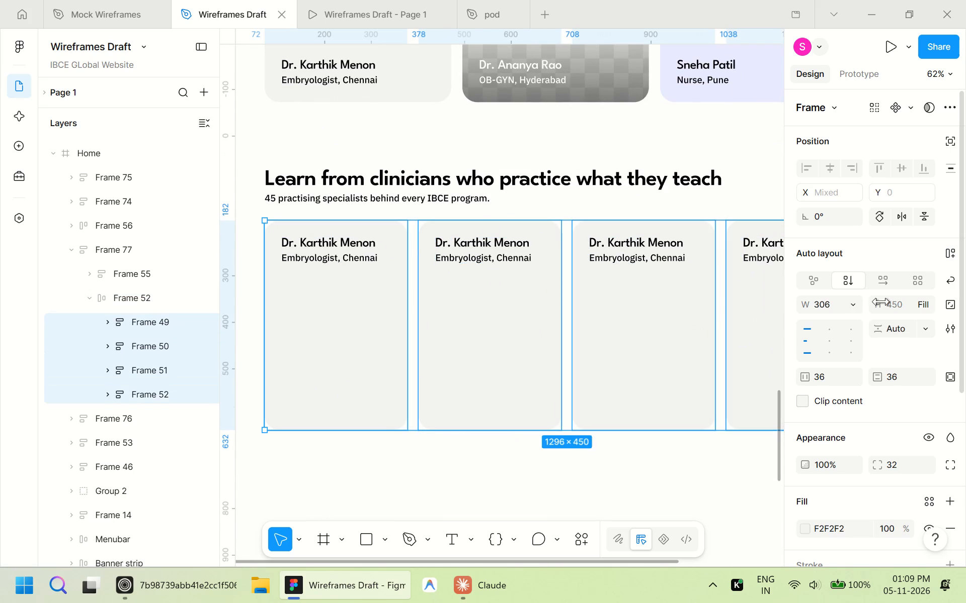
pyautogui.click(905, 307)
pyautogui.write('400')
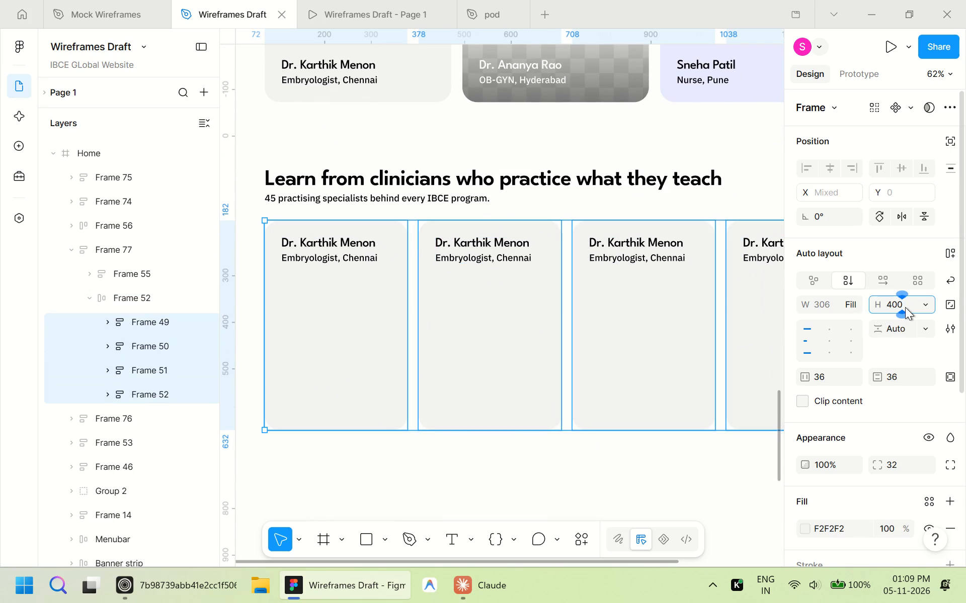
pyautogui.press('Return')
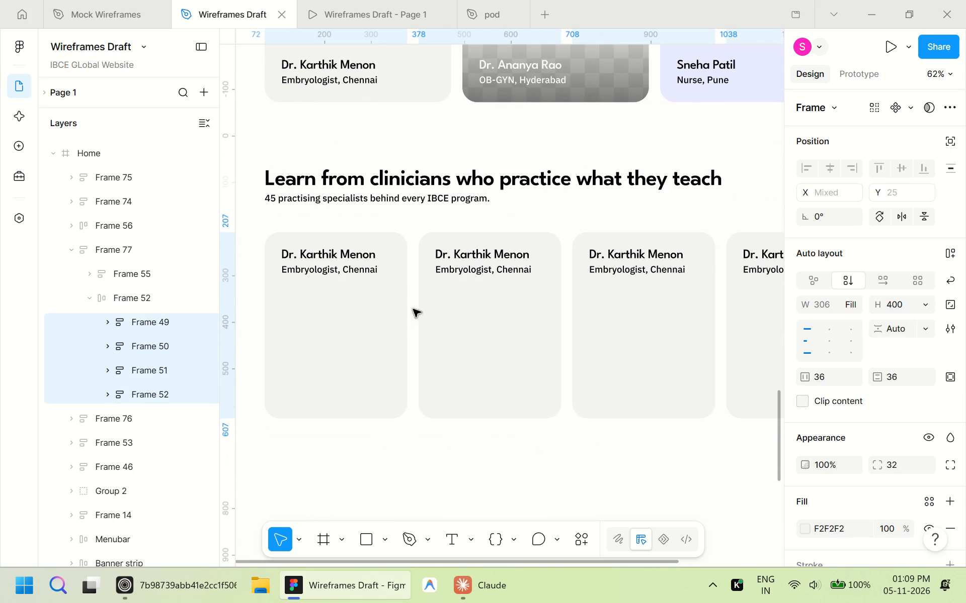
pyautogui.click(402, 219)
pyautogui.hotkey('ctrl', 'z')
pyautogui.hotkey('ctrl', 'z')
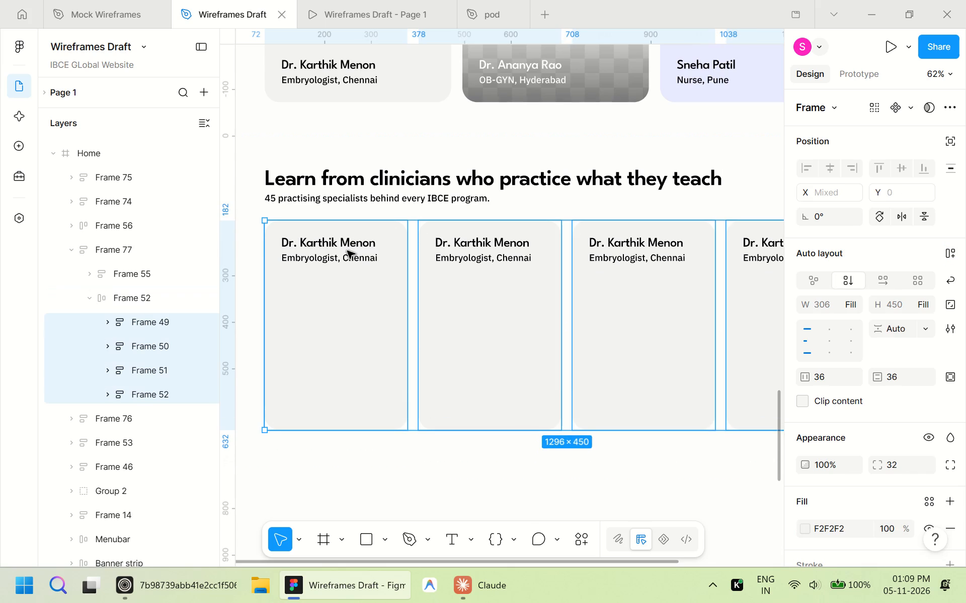
# Set the height of the faculty card row to 400.
pyautogui.click(129, 295)
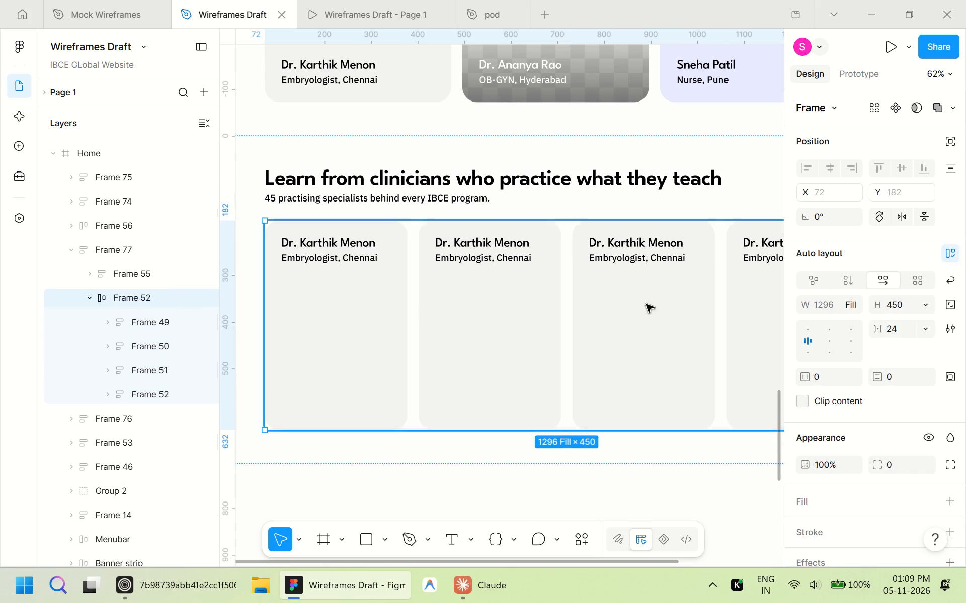
pyautogui.click(905, 307)
pyautogui.write('400')
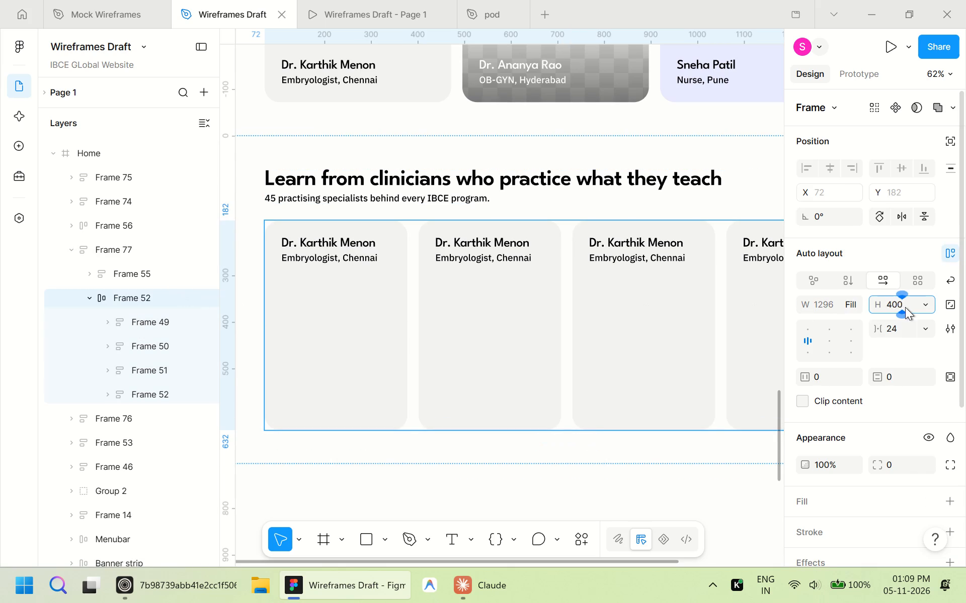
pyautogui.press('Return')
pyautogui.keyDown('ctrl'); pyautogui.scroll(-3, 522, 270); pyautogui.keyUp('ctrl')
pyautogui.click(599, 455)
# Set the horizontal and vertical padding of all four faculty cards to 24.
pyautogui.keyDown('ctrl'); pyautogui.scroll(-3, 595, 455); pyautogui.keyUp('ctrl')
pyautogui.keyDown('shift'); pyautogui.scroll(-4, 595, 455); pyautogui.keyUp('shift')
pyautogui.keyDown('ctrl'); pyautogui.scroll(4, 352, 362); pyautogui.keyUp('ctrl')
pyautogui.doubleClick(390, 312)
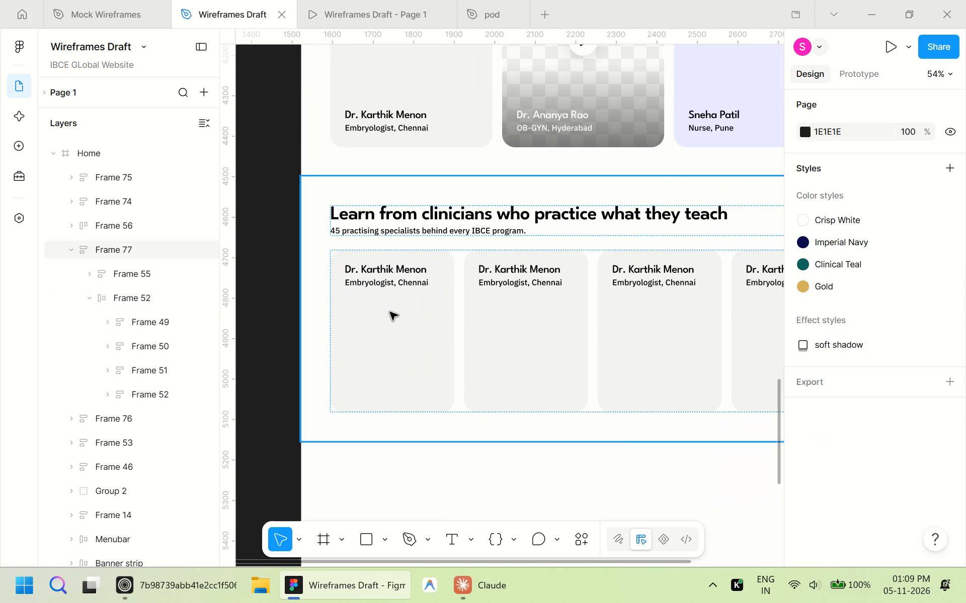
pyautogui.click(390, 312)
pyautogui.doubleClick(390, 312)
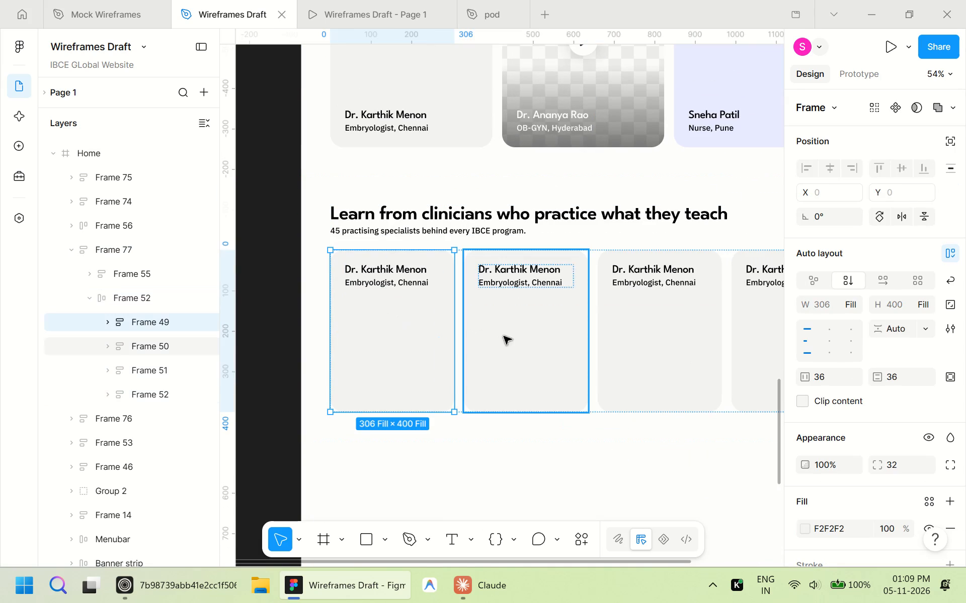
pyautogui.keyDown('shift'); pyautogui.click(504, 336); pyautogui.keyUp('shift')
pyautogui.keyDown('shift'); pyautogui.click(655, 330); pyautogui.keyUp('shift')
pyautogui.keyDown('shift'); pyautogui.click(754, 320); pyautogui.keyUp('shift')
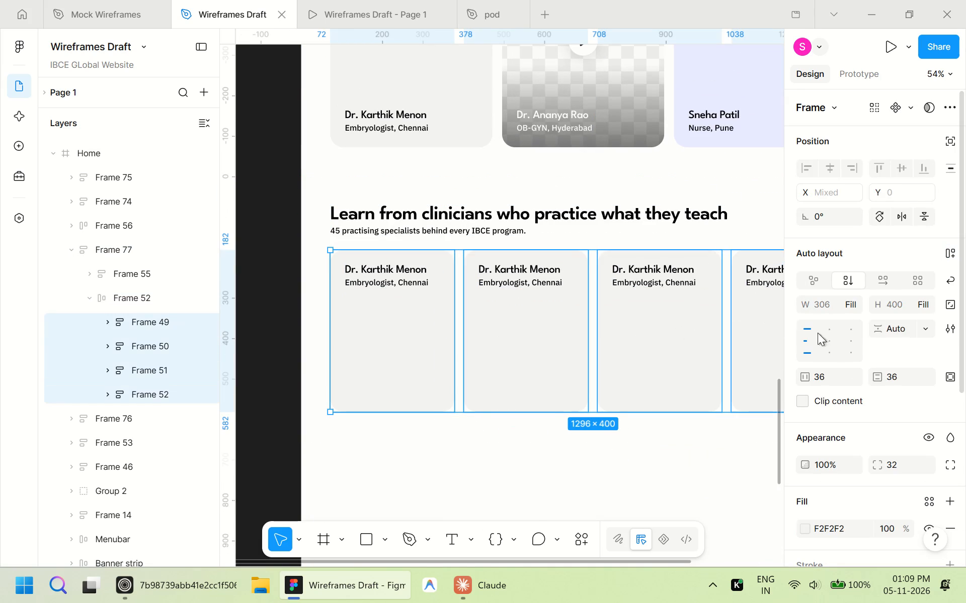
pyautogui.click(835, 375)
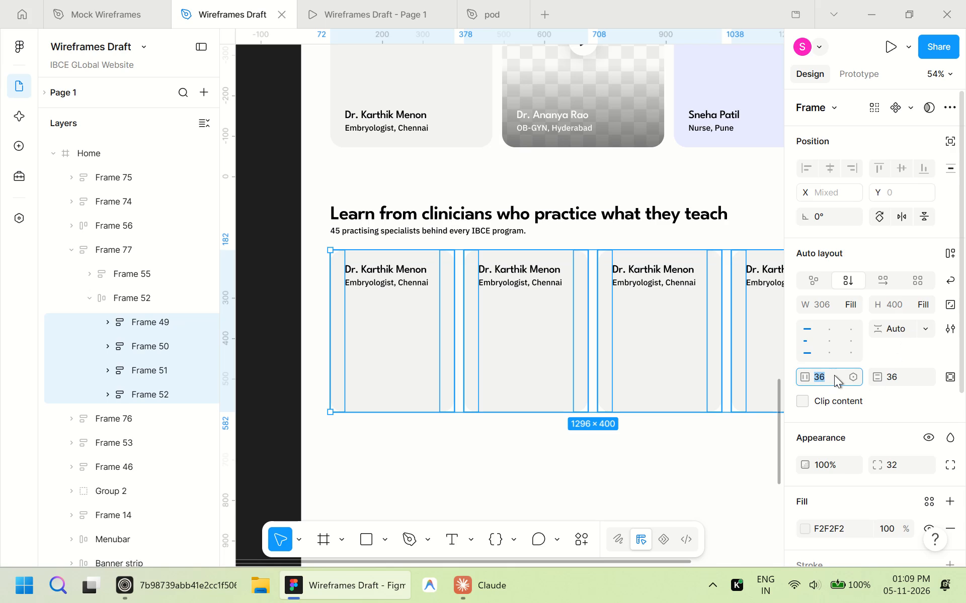
pyautogui.write('24')
pyautogui.press('Return')
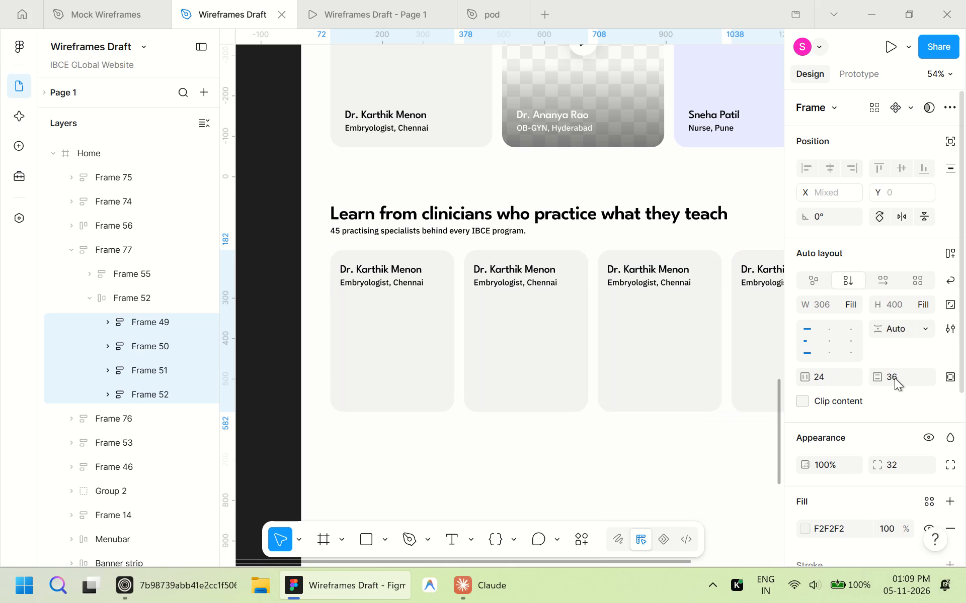
pyautogui.click(902, 378)
pyautogui.write('24')
pyautogui.press('Return')
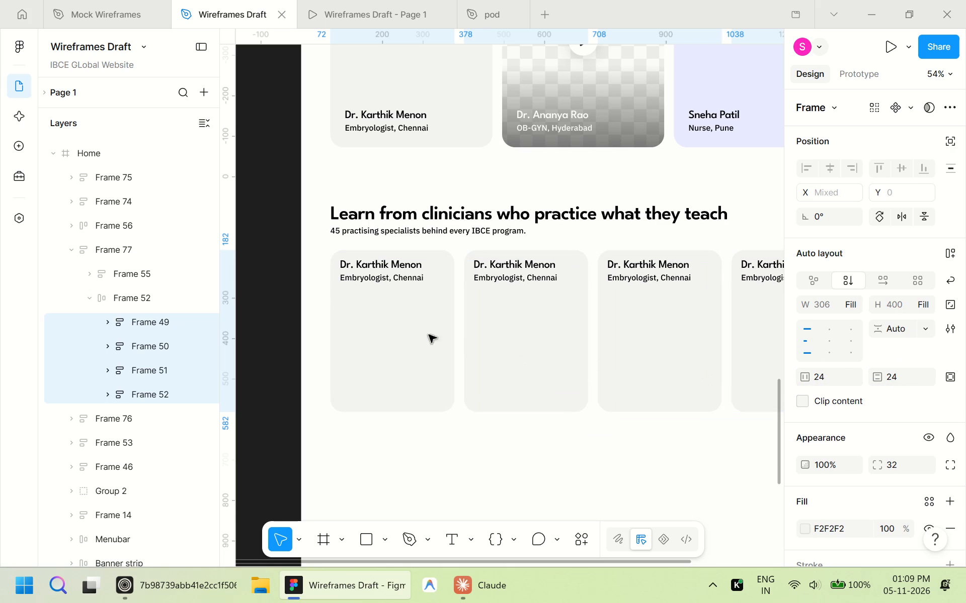
# Change the first faculty card's fill to the placeholder image fill.
pyautogui.doubleClick(388, 279)
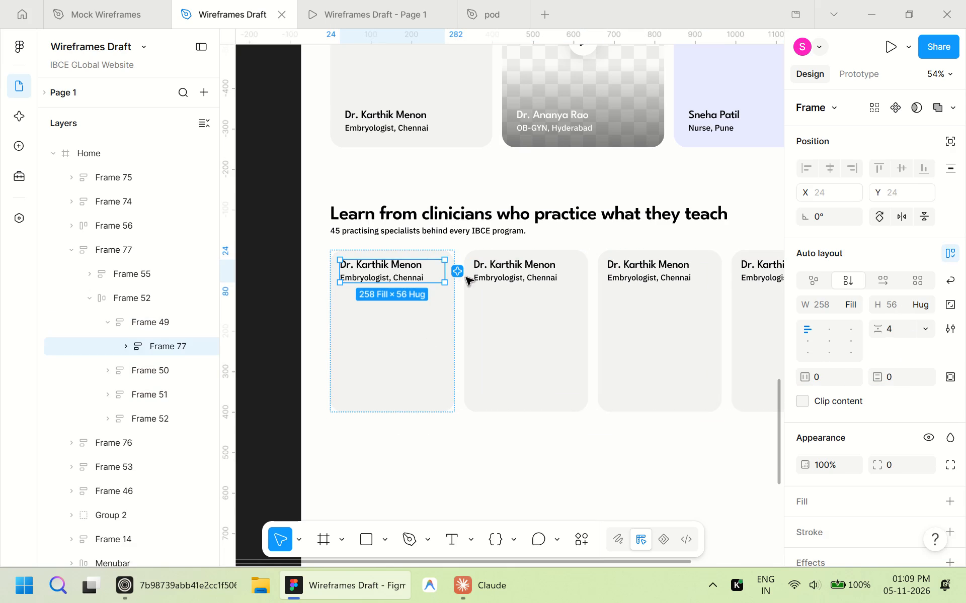
pyautogui.click(397, 331)
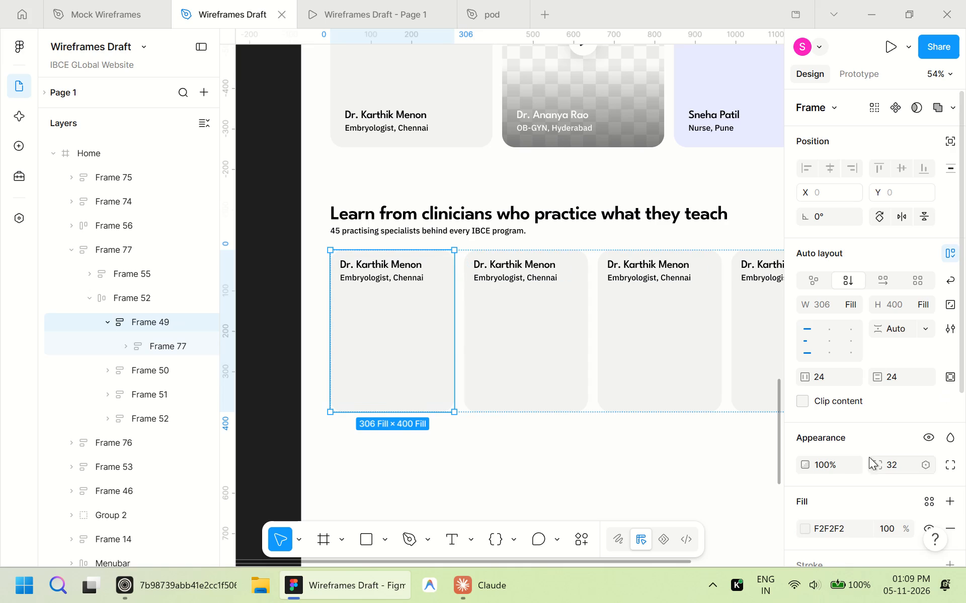
pyautogui.scroll(-1, 880, 418)
pyautogui.click(805, 452)
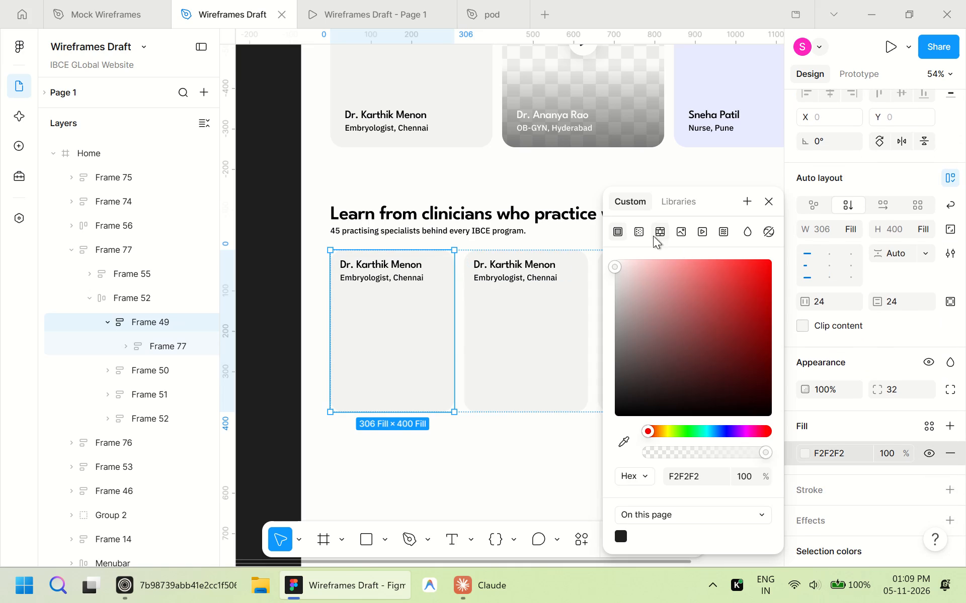
pyautogui.click(683, 228)
pyautogui.click(390, 269)
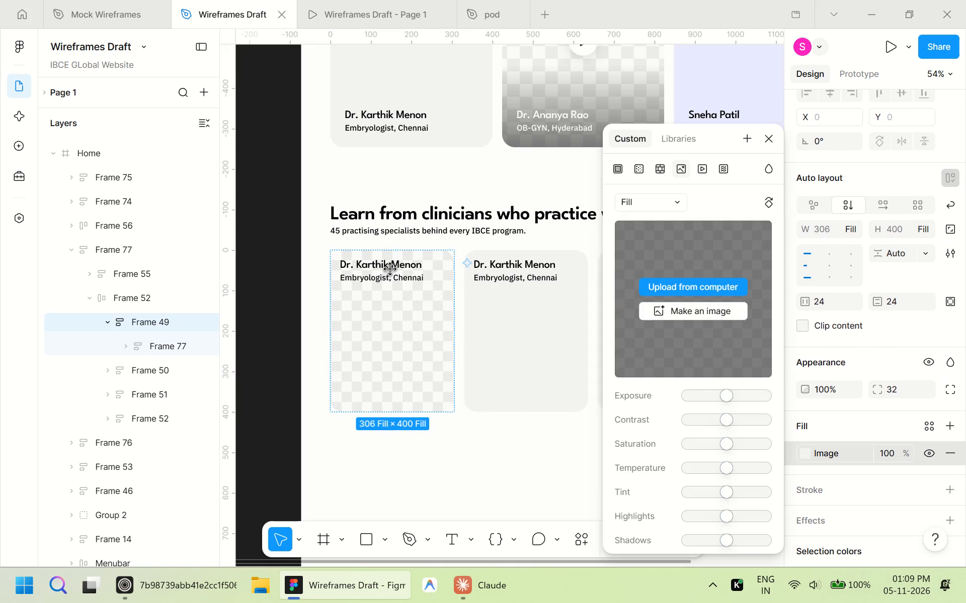
pyautogui.click(390, 269)
pyautogui.click(761, 139)
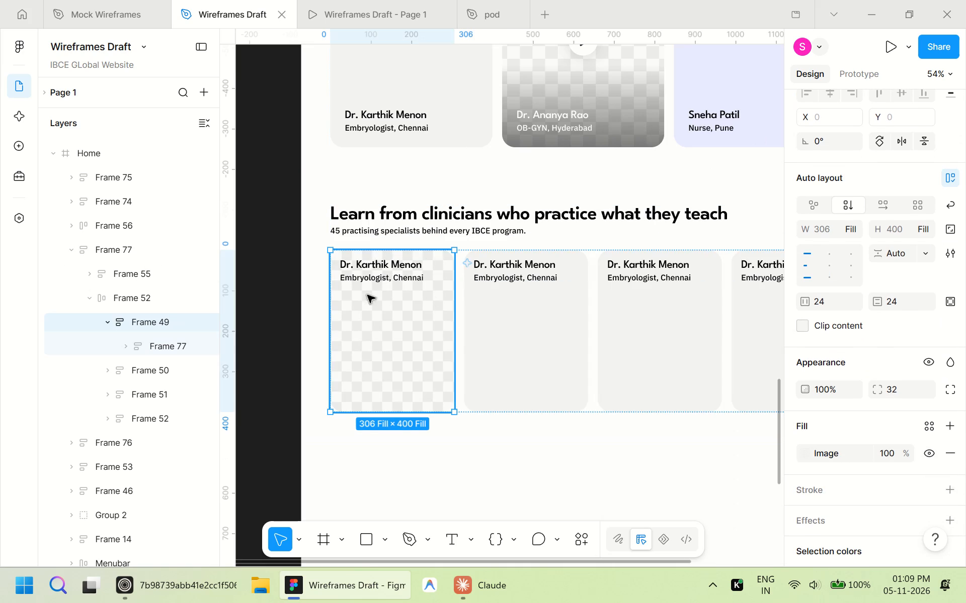
# Fill the name and role frame in the first faculty card with the Crisp White colour style.
pyautogui.doubleClick(400, 274)
pyautogui.keyDown('ctrl'); pyautogui.scroll(7, 389, 286); pyautogui.keyUp('ctrl')
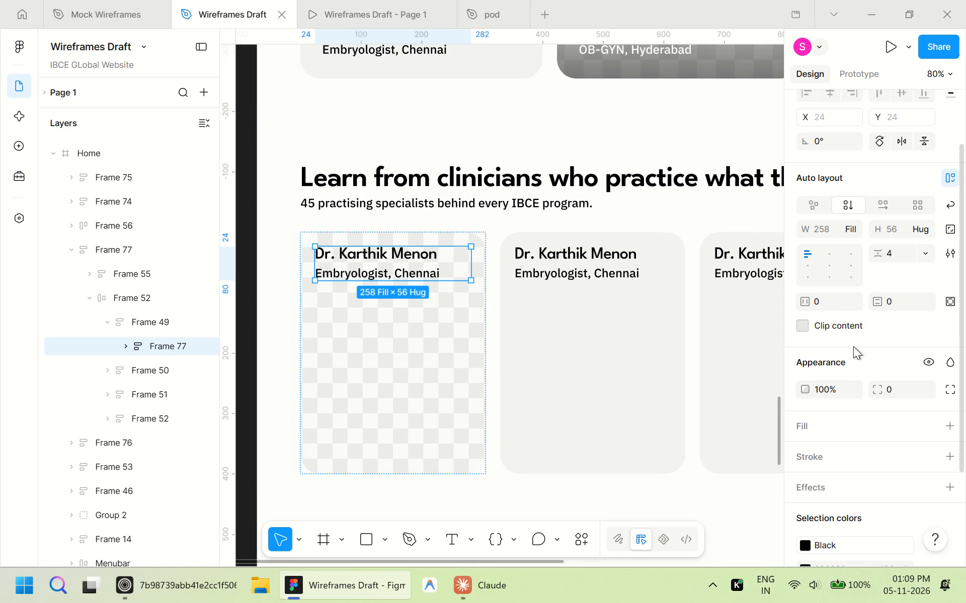
pyautogui.click(930, 431)
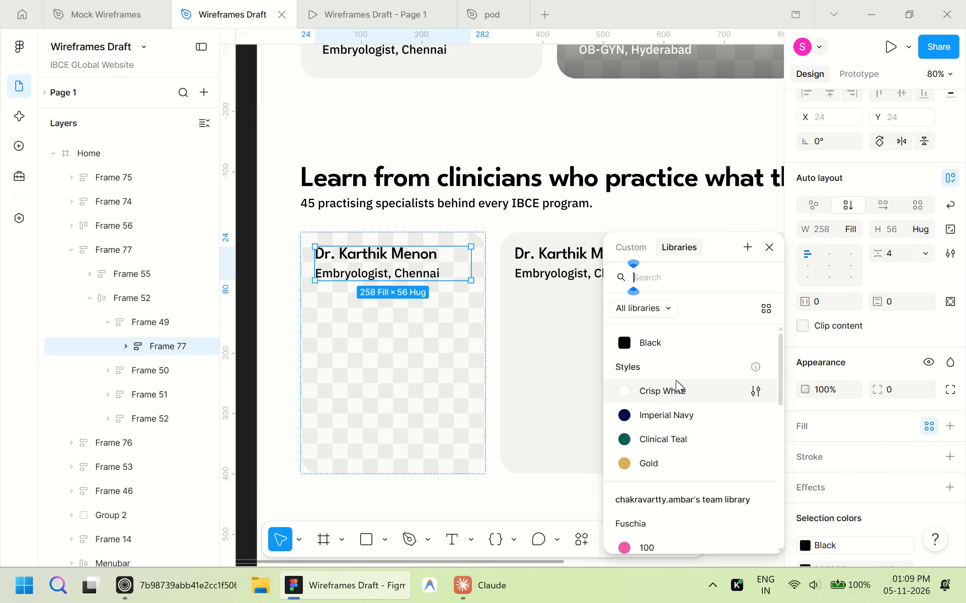
pyautogui.click(674, 388)
pyautogui.click(770, 248)
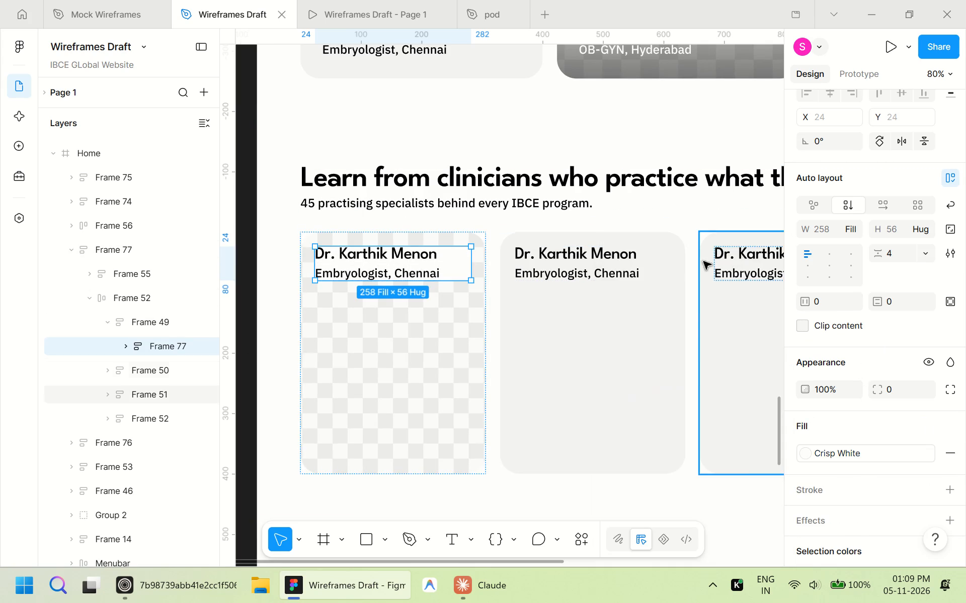
pyautogui.scroll(-5, 401, 291)
pyautogui.scroll(4, 401, 291)
pyautogui.scroll(-1, 401, 291)
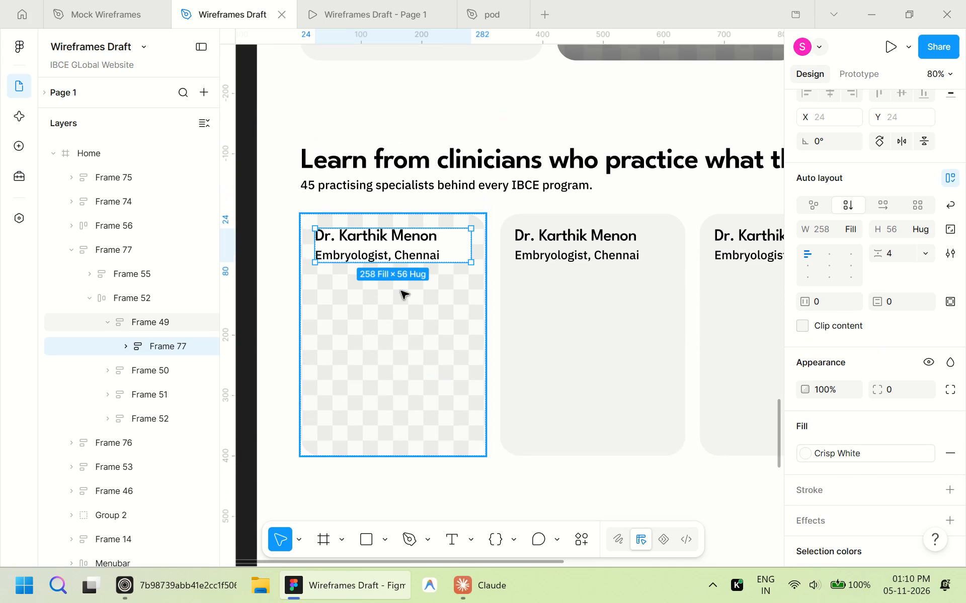
pyautogui.scroll(-1, 401, 291)
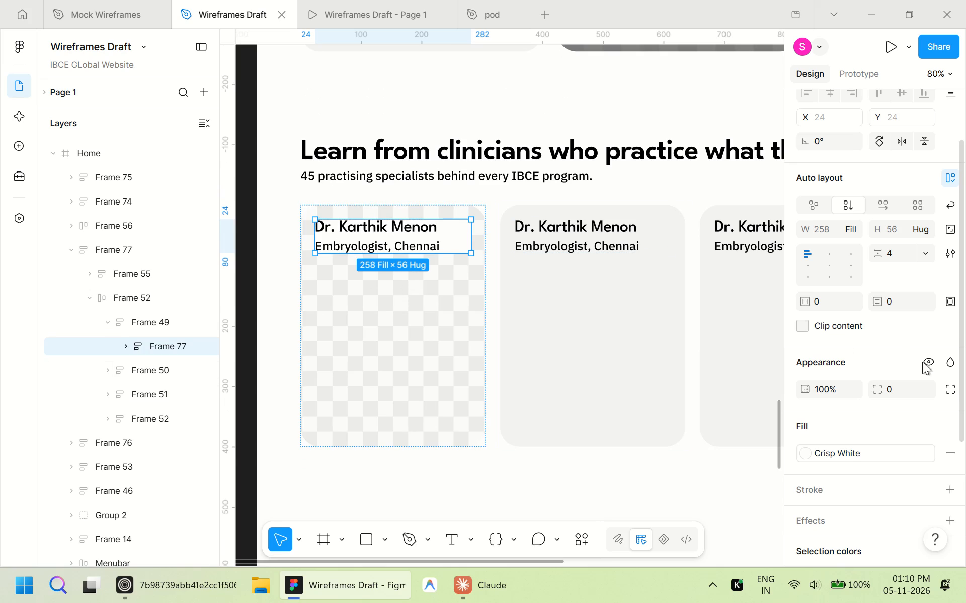
# Set the horizontal and vertical padding of the first card's white name box to 12.
pyautogui.click(834, 305)
pyautogui.write('12')
pyautogui.press('Return')
pyautogui.click(895, 296)
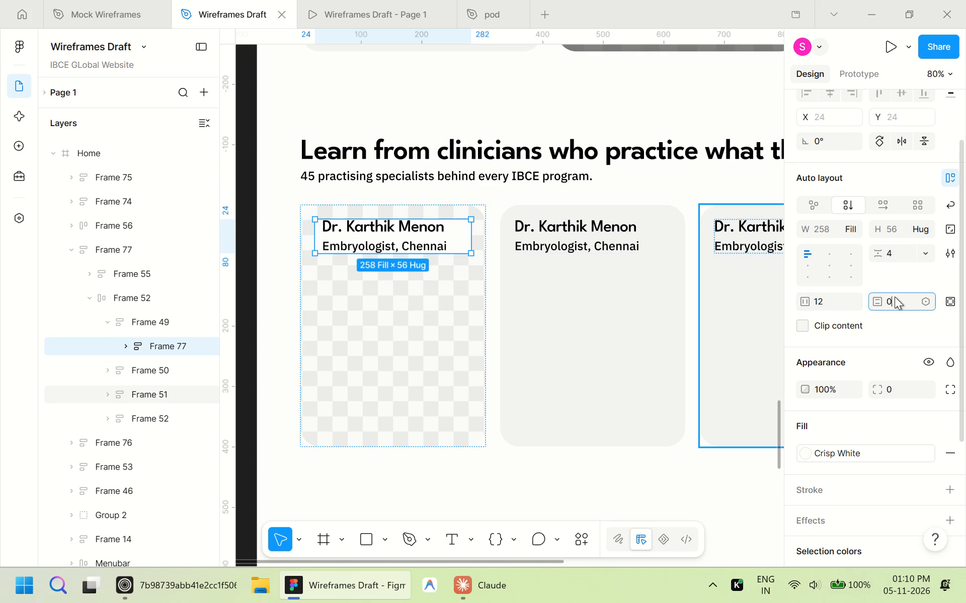
pyautogui.write('12')
pyautogui.press('Return')
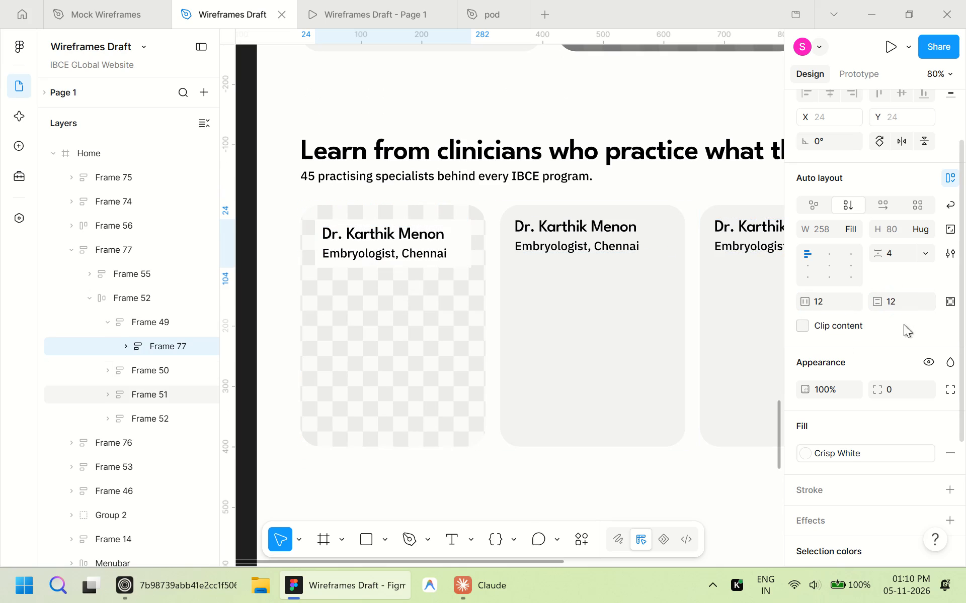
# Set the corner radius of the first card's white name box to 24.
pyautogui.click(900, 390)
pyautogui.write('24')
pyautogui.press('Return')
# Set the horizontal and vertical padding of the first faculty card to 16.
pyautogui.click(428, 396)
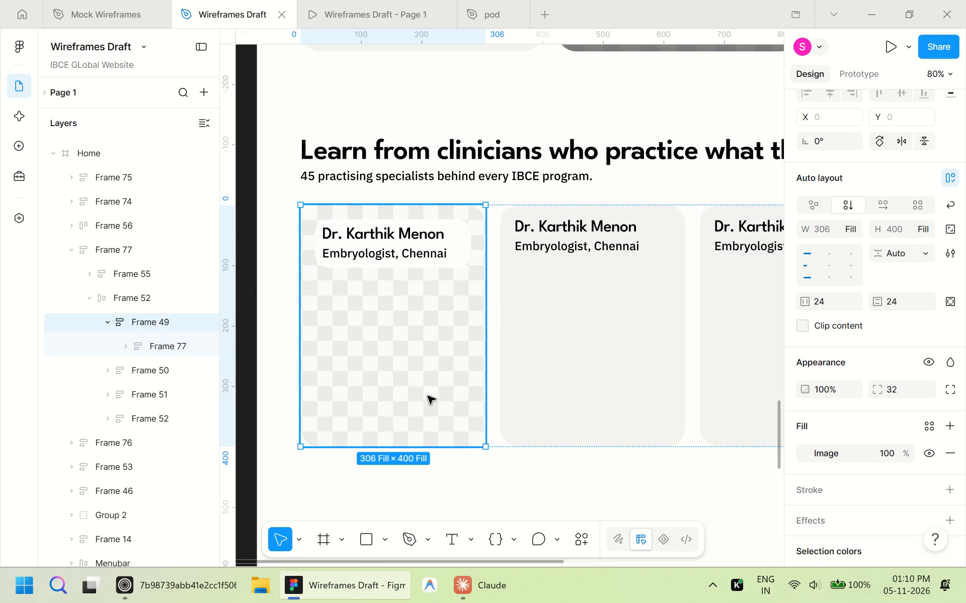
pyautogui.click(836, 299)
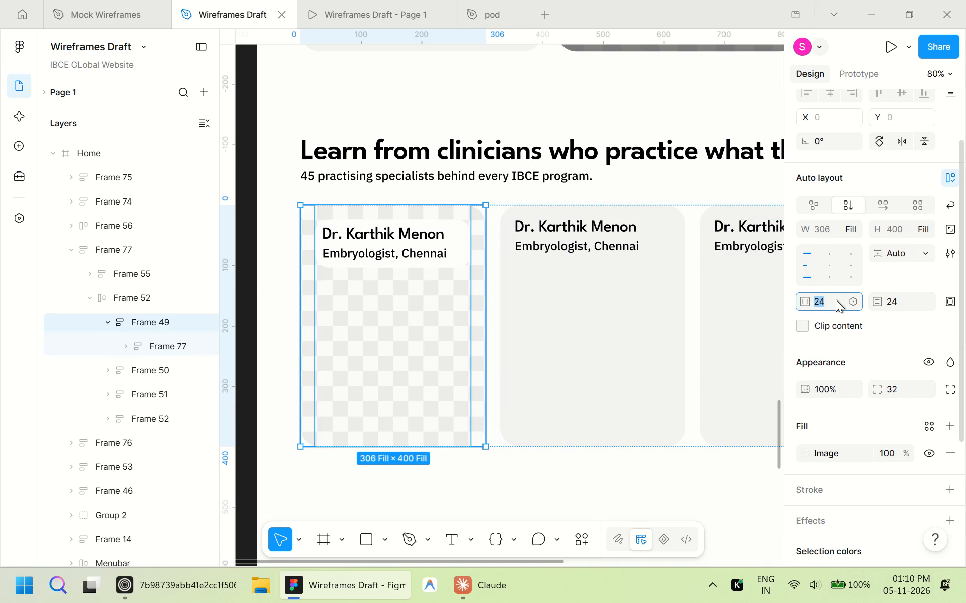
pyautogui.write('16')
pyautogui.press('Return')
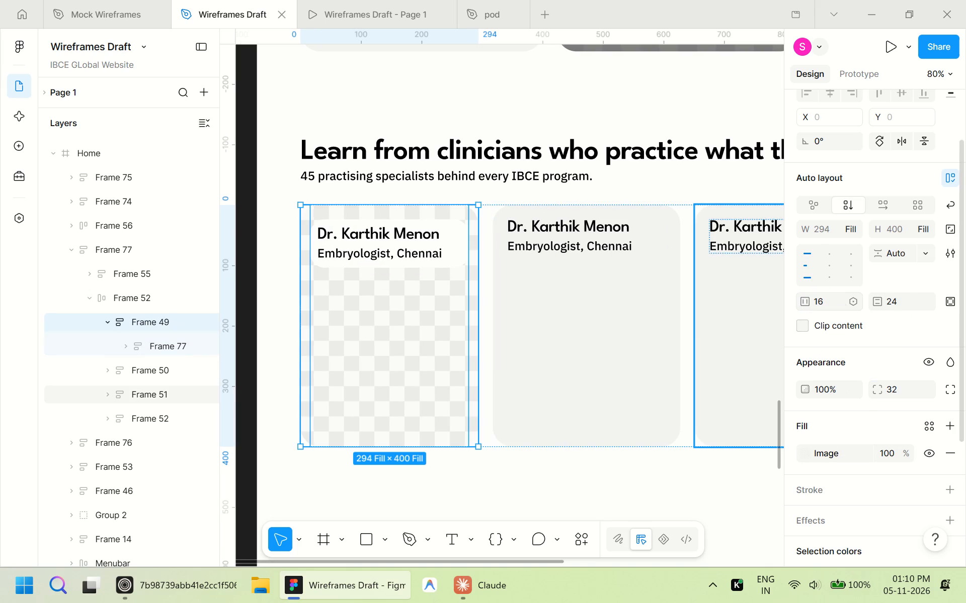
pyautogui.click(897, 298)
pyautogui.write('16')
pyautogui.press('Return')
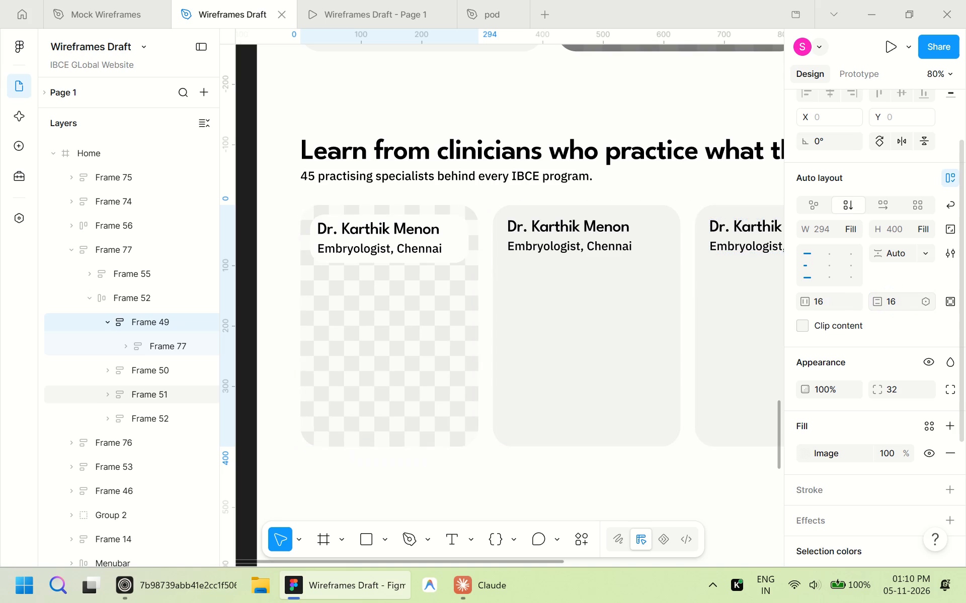
# Add a 000000 fill at 20% opacity over the image fill of the first faculty card.
pyautogui.click(365, 317)
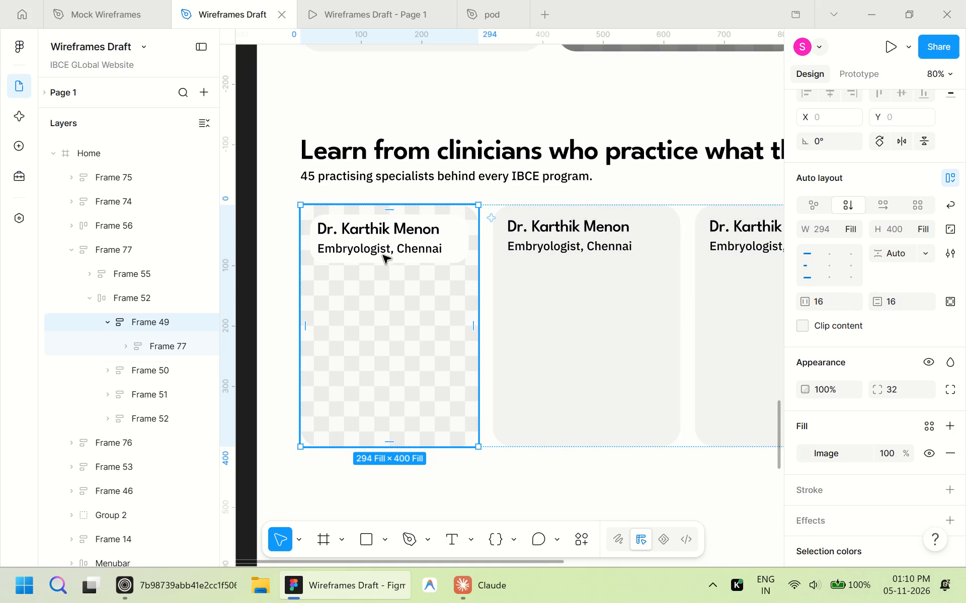
pyautogui.doubleClick(400, 246)
pyautogui.click(393, 346)
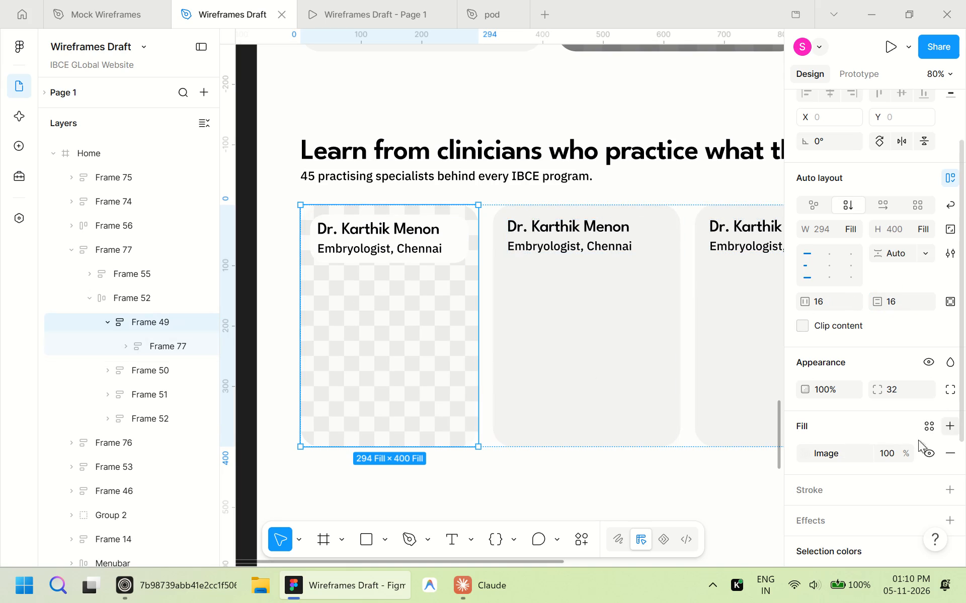
pyautogui.click(948, 423)
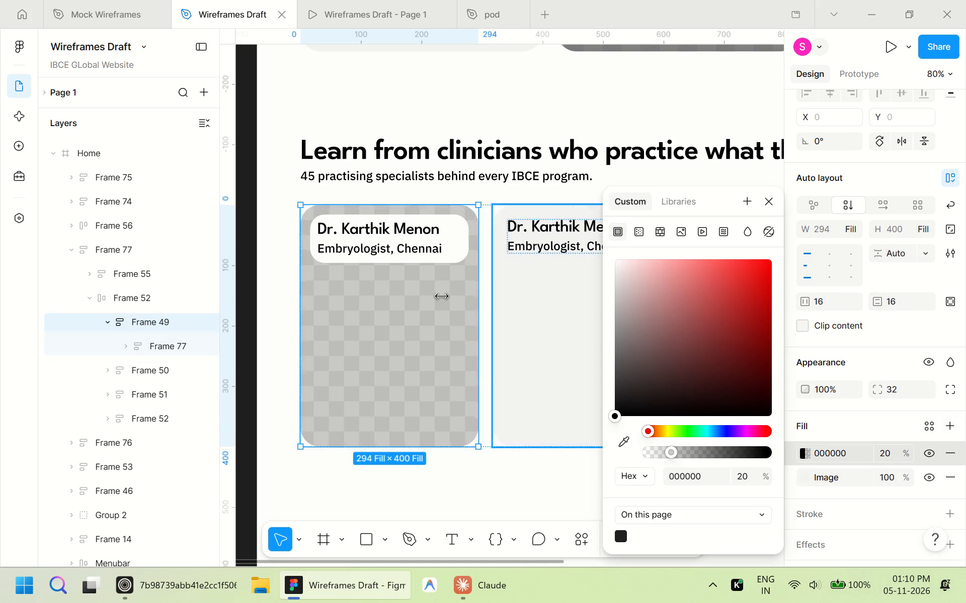
pyautogui.doubleClick(433, 244)
pyautogui.click(365, 327)
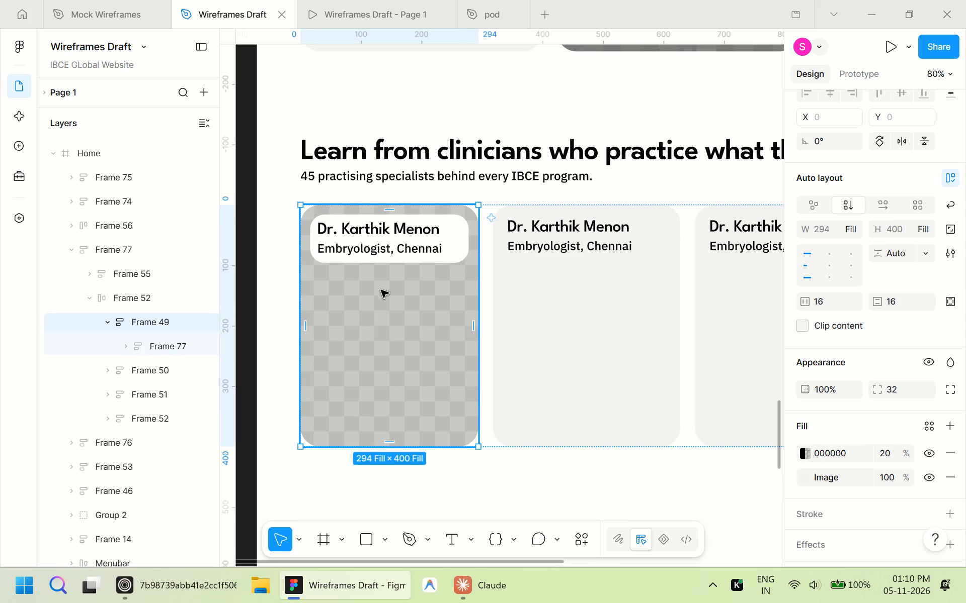
# Set the corner radius of the first card's white name box to 16, the result of 32-16.
pyautogui.click(433, 238)
pyautogui.click(433, 238)
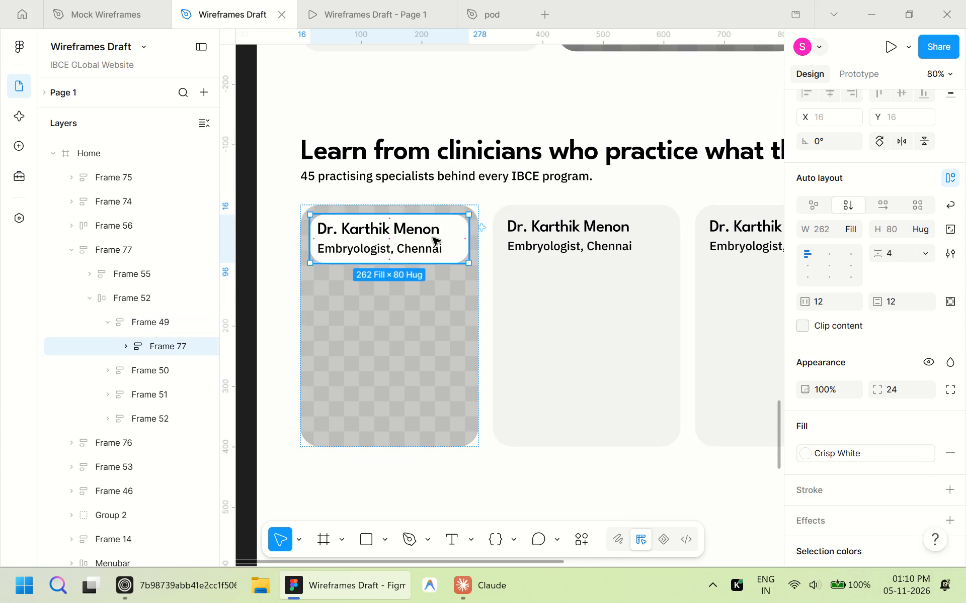
pyautogui.click(409, 323)
pyautogui.doubleClick(449, 242)
pyautogui.click(899, 303)
pyautogui.click(901, 391)
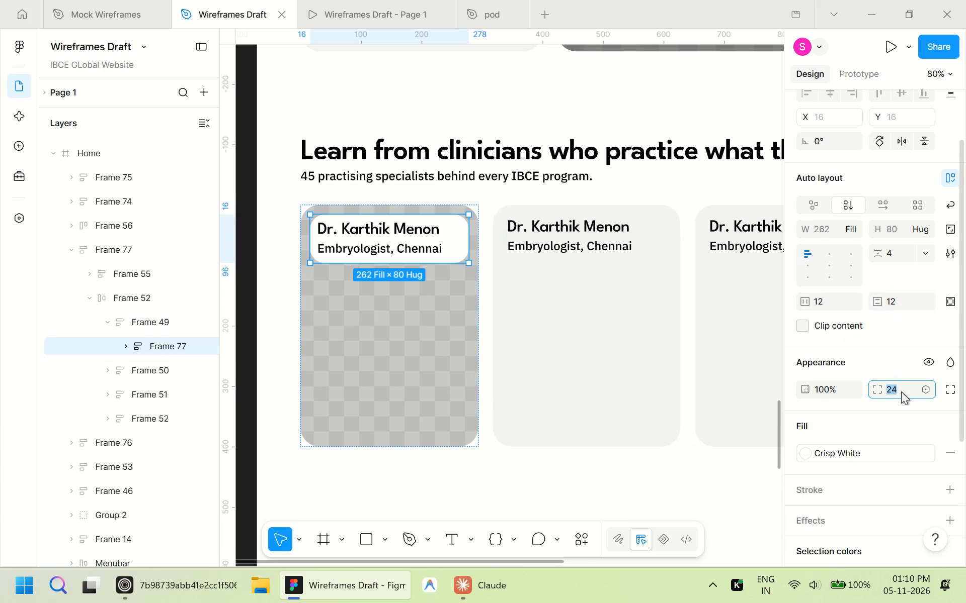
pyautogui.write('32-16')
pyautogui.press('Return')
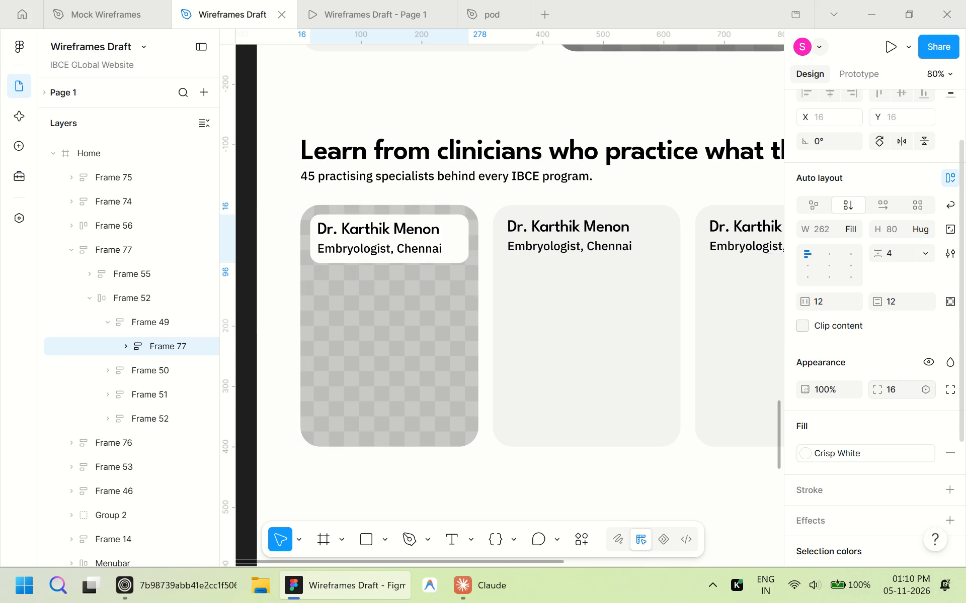
pyautogui.click(243, 282)
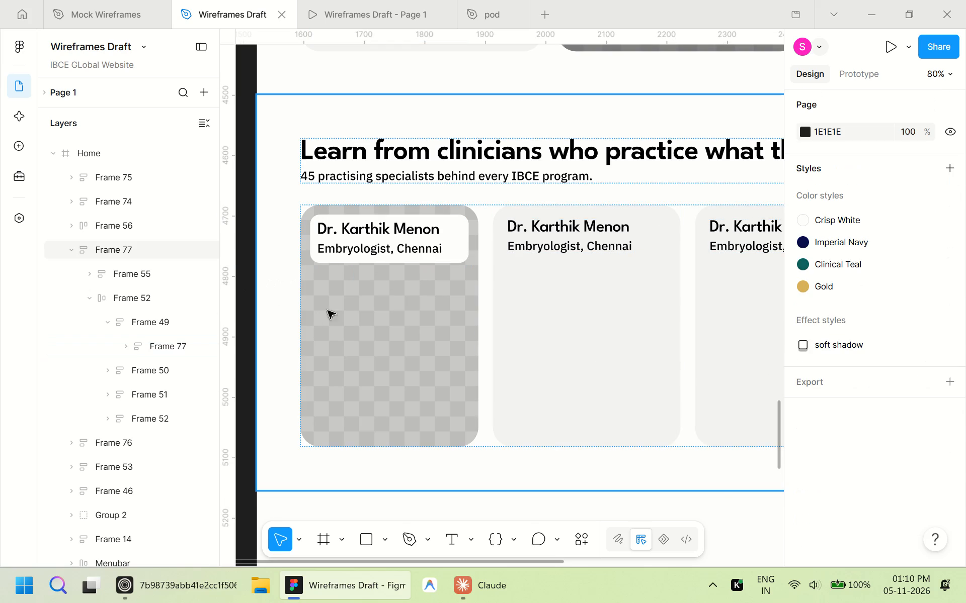
# Set the horizontal and vertical padding of the first faculty card to 12.
pyautogui.doubleClick(424, 353)
pyautogui.doubleClick(607, 311)
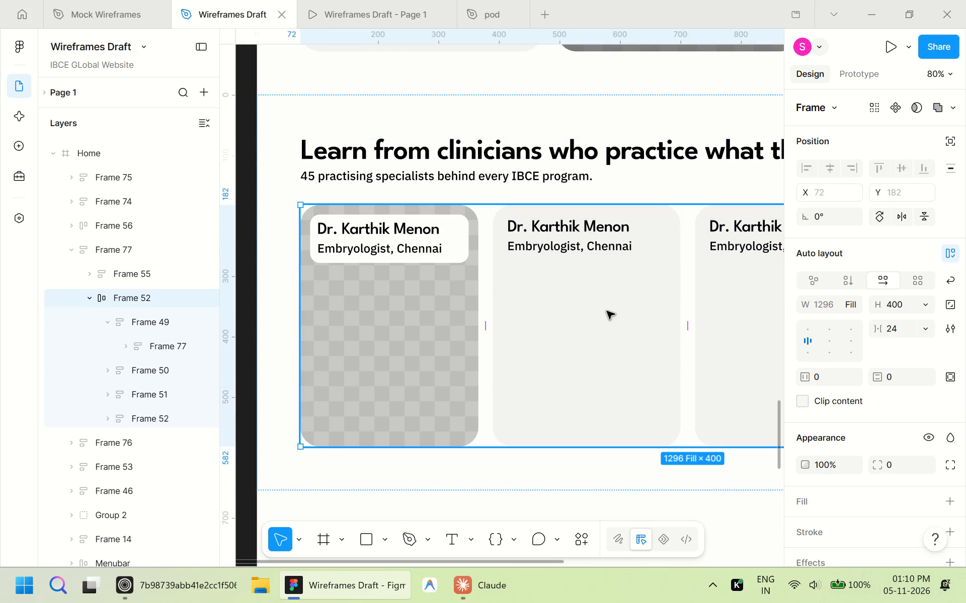
pyautogui.doubleClick(423, 342)
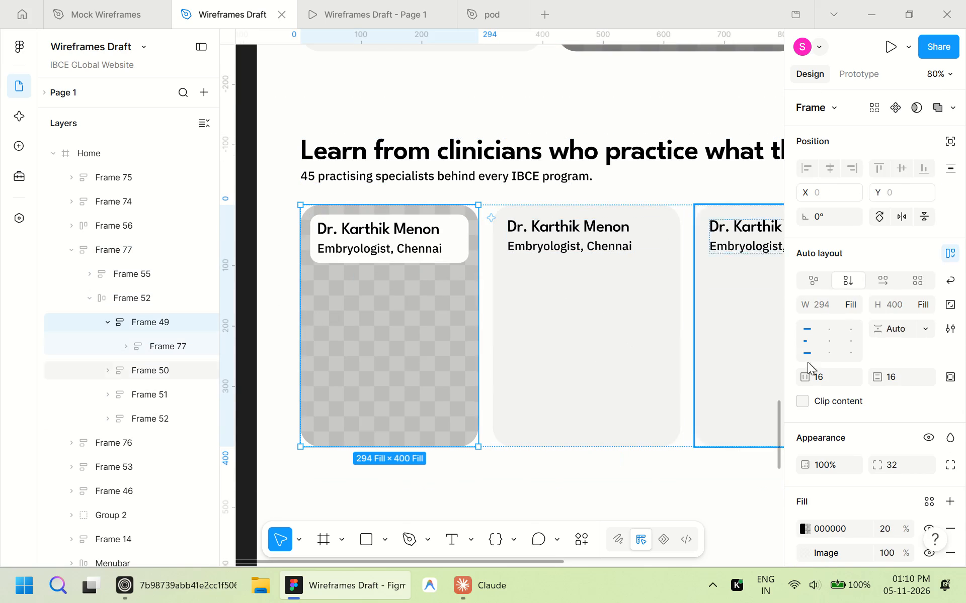
pyautogui.click(834, 379)
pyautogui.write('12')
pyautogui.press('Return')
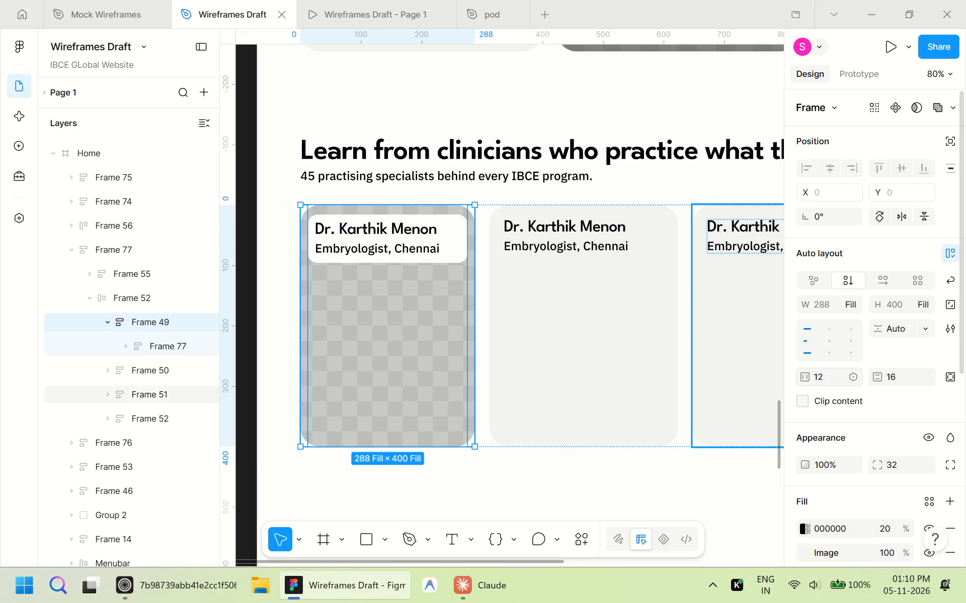
pyautogui.click(909, 378)
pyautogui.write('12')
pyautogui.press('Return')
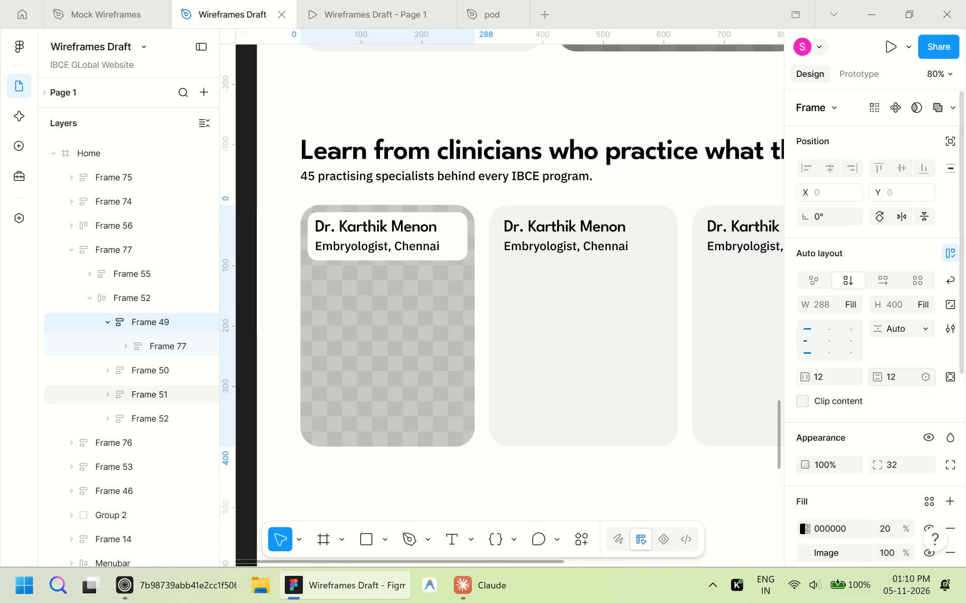
# Set the corner radius of the first card's name box to 20, the card's 32 radius minus its 12 padding.
pyautogui.doubleClick(427, 256)
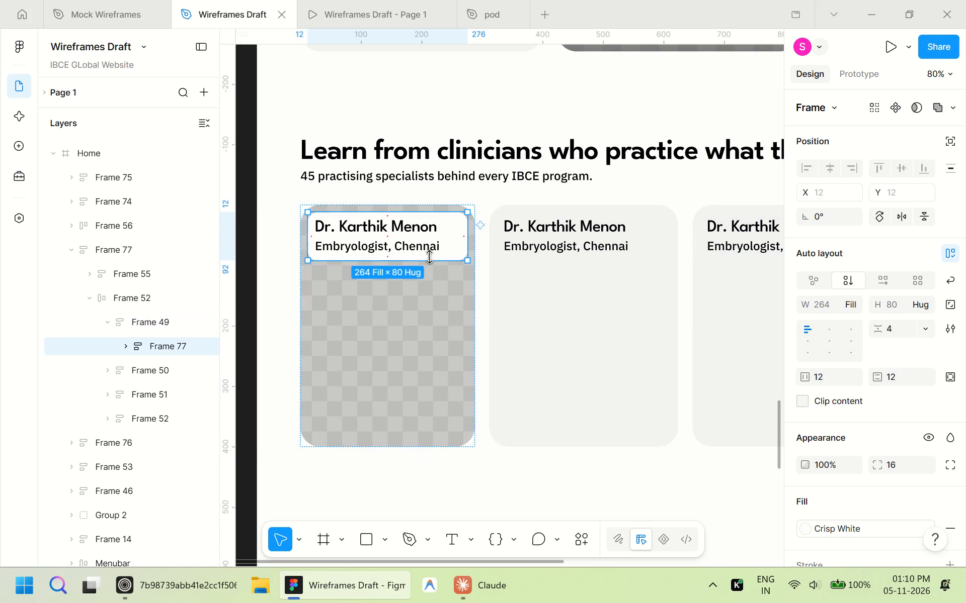
pyautogui.click(905, 467)
pyautogui.write('32')
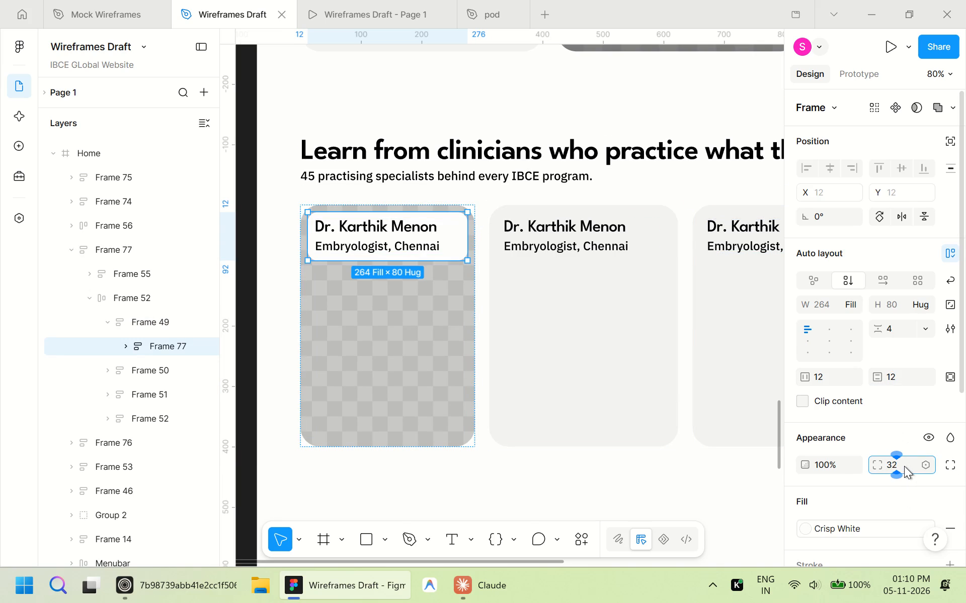
pyautogui.write('-12')
pyautogui.press('Return')
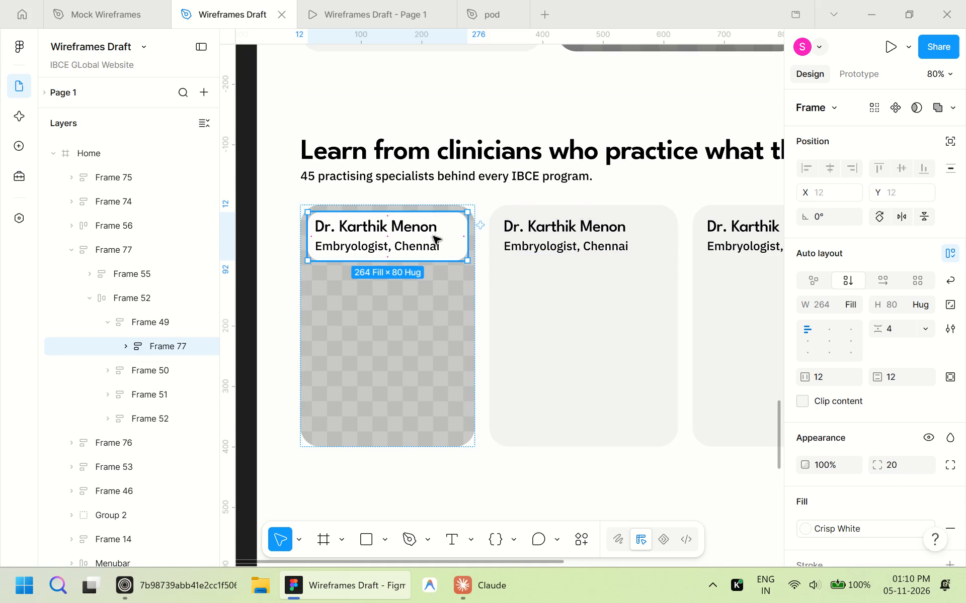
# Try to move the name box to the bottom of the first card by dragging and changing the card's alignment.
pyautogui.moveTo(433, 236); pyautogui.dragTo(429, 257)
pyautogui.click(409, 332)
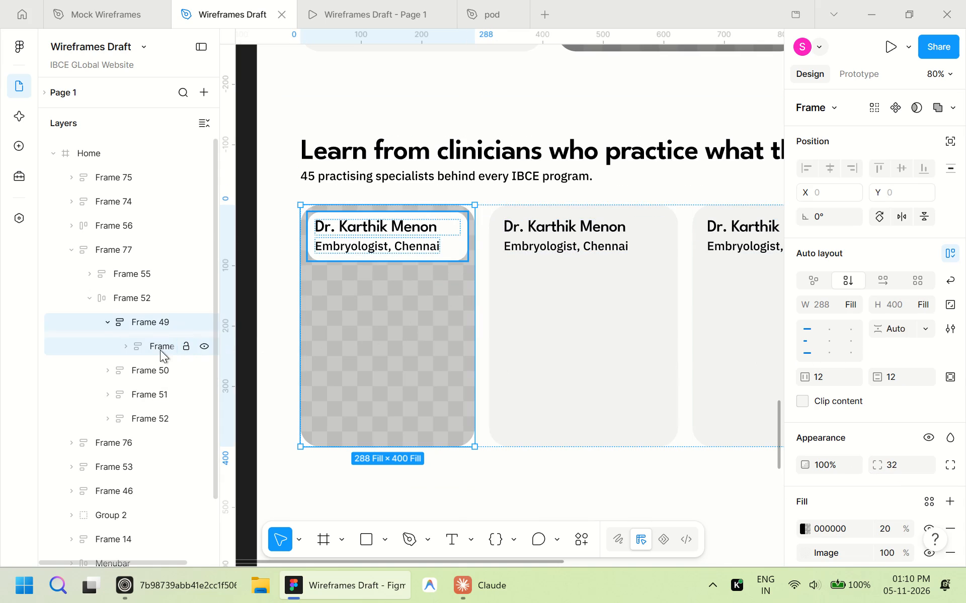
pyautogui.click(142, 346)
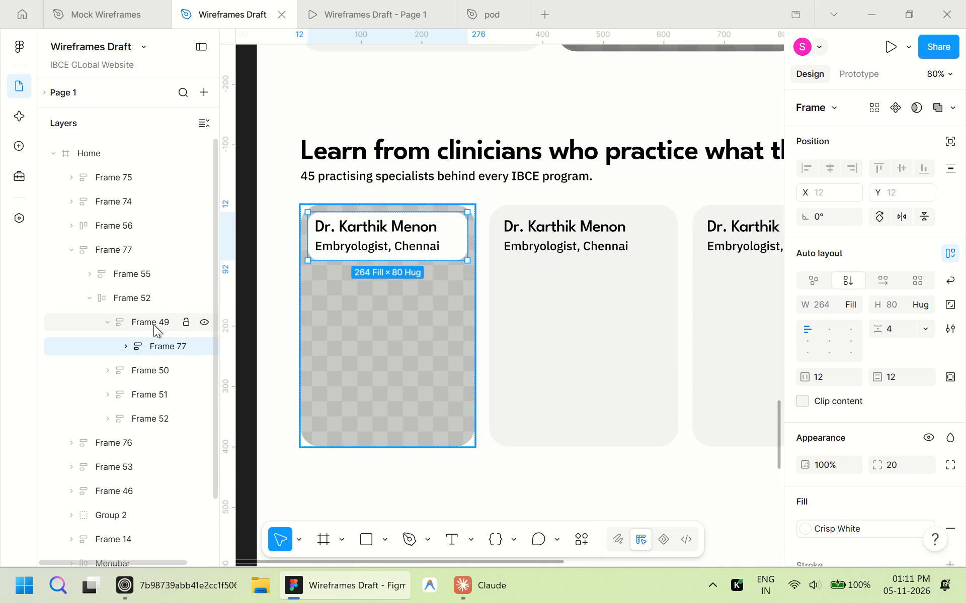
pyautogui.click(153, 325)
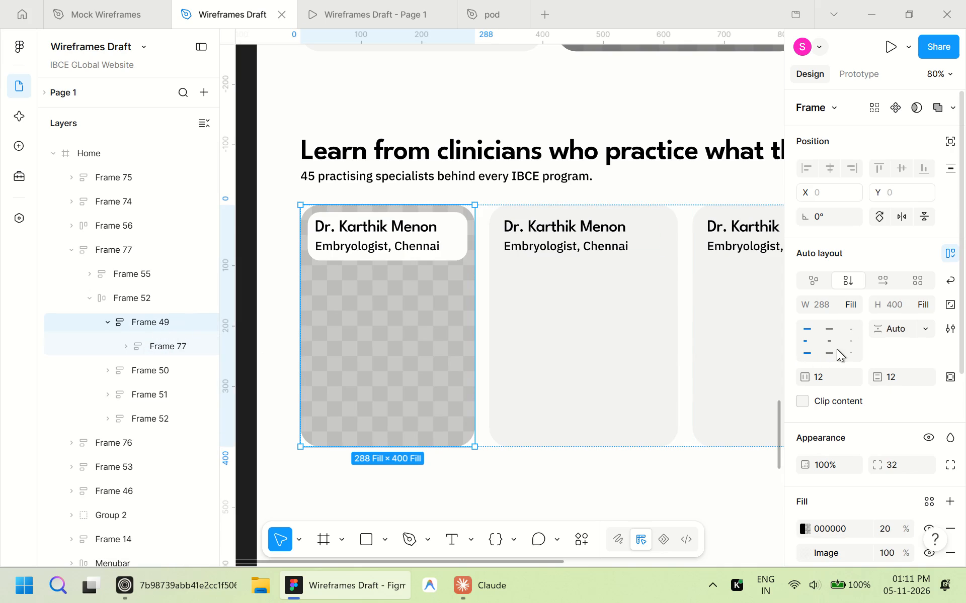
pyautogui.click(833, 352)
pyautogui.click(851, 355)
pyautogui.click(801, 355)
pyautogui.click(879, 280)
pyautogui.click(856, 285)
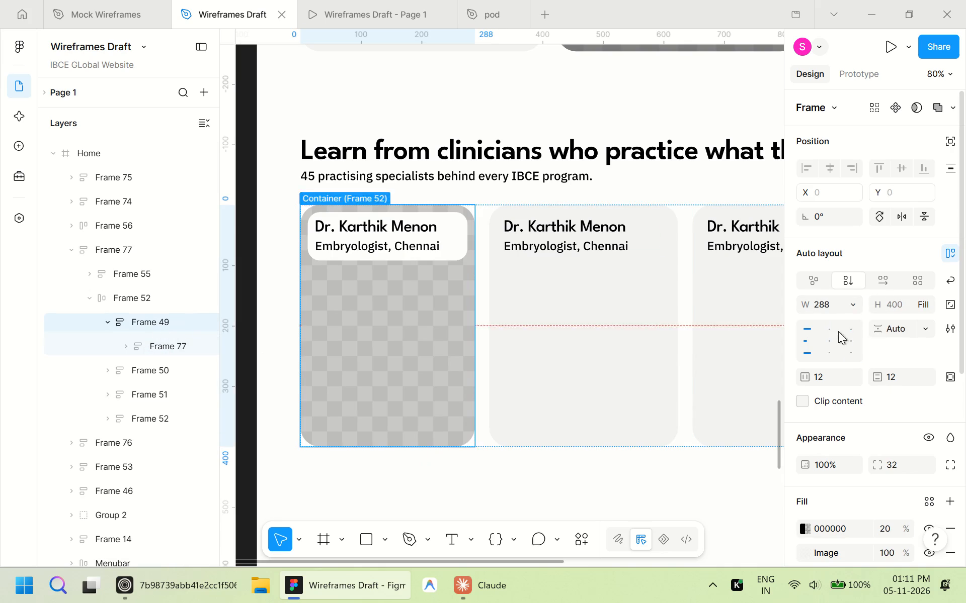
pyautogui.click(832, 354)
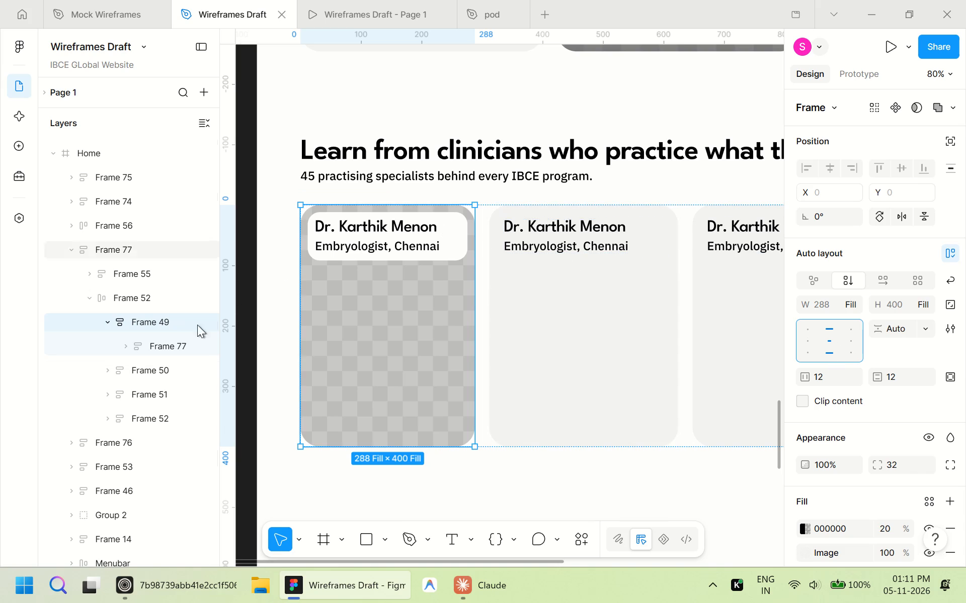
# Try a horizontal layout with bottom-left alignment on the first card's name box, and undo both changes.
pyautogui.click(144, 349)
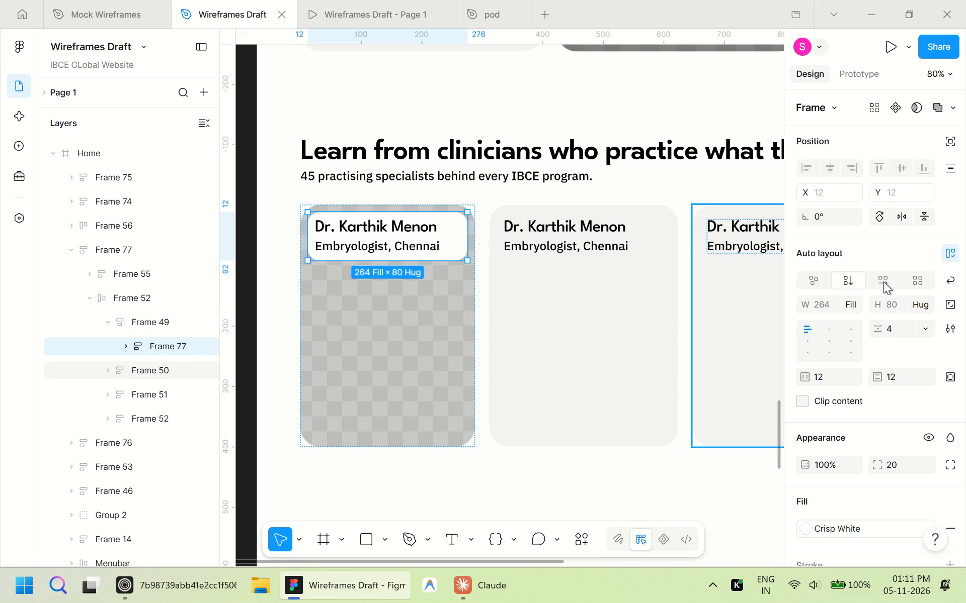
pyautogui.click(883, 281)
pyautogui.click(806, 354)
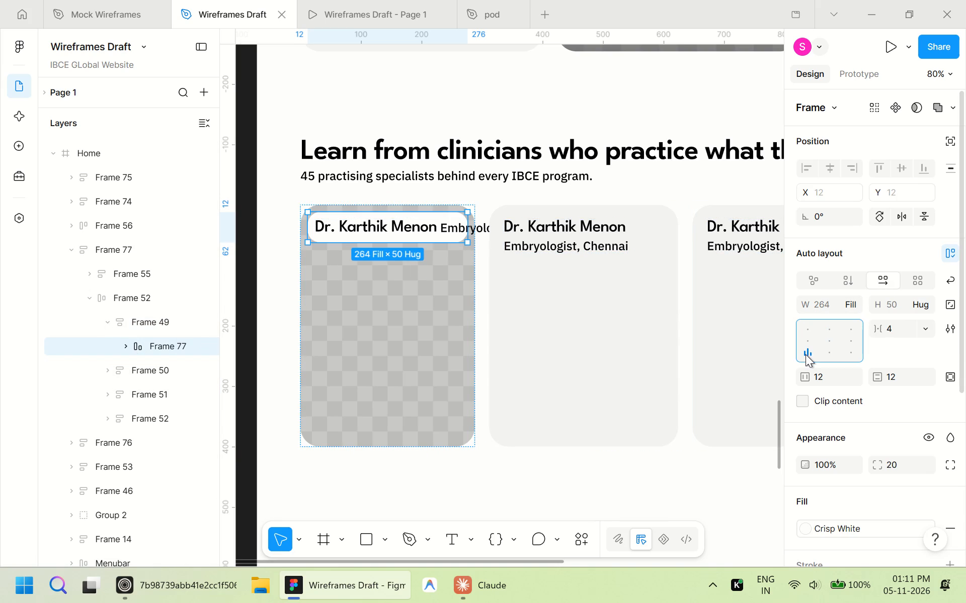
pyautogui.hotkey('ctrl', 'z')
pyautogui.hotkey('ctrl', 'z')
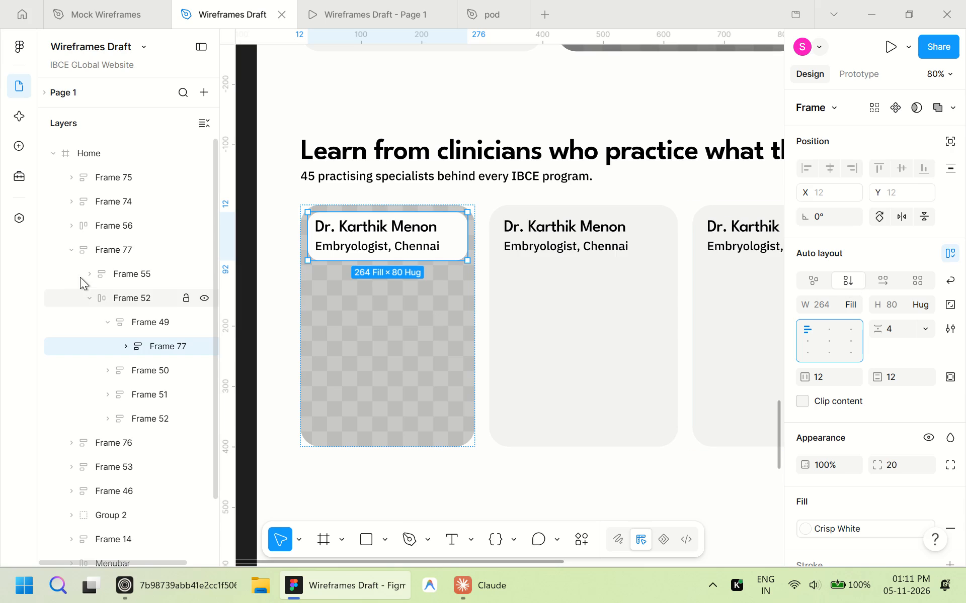
# Switch the first faculty card to a horizontal auto layout and align its name box to the bottom.
pyautogui.click(138, 315)
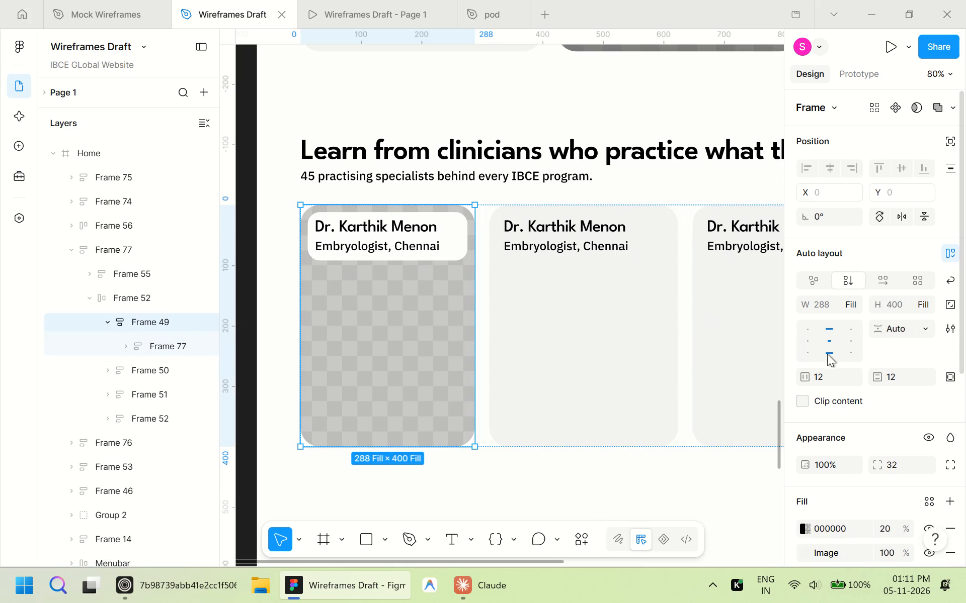
pyautogui.click(816, 353)
pyautogui.click(837, 353)
pyautogui.click(880, 280)
pyautogui.click(834, 348)
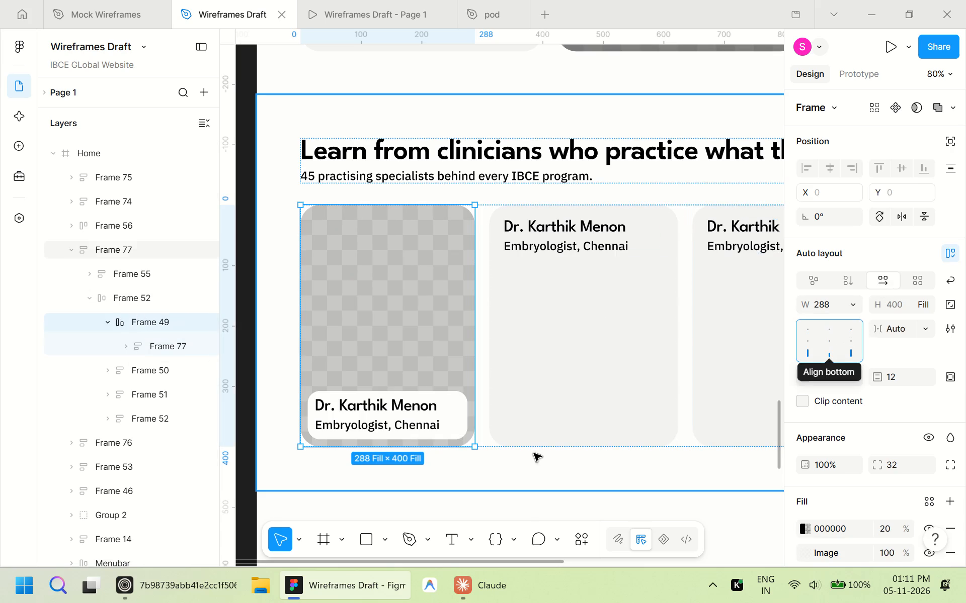
pyautogui.click(500, 509)
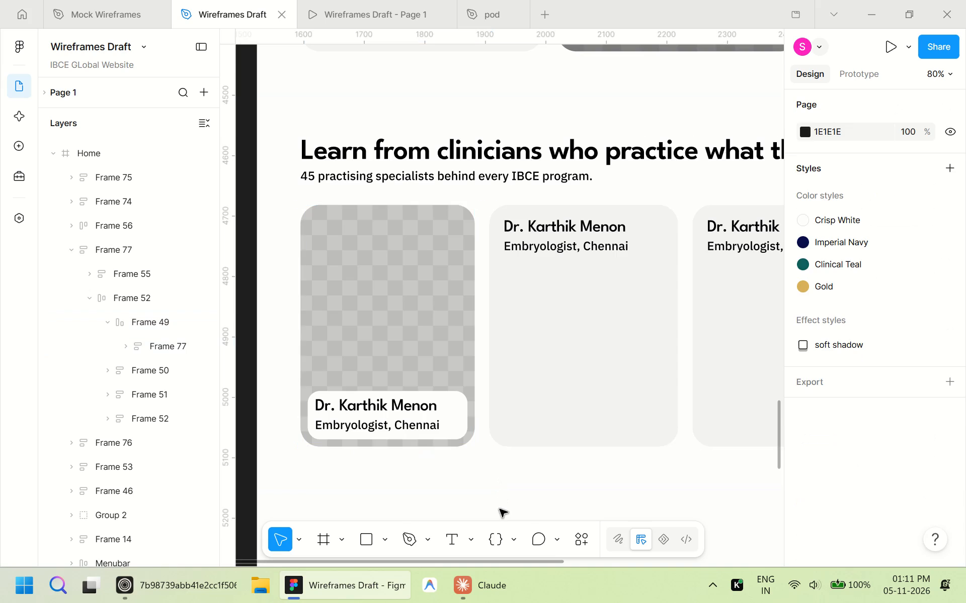
# Delete the three plain grey faculty cards beside the image-backed first card.
pyautogui.keyDown('ctrl'); pyautogui.scroll(-6, 500, 509); pyautogui.keyUp('ctrl')
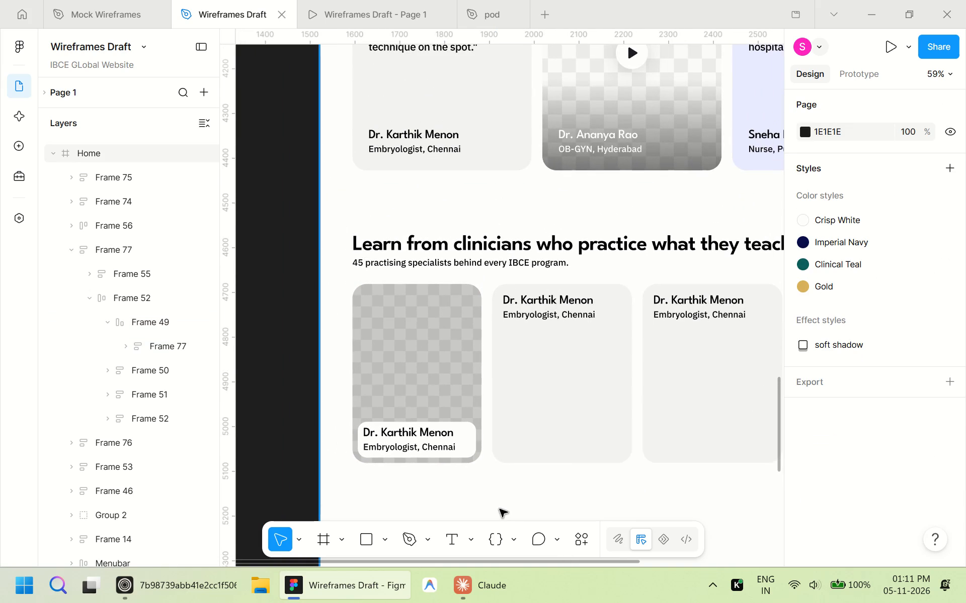
pyautogui.keyDown('ctrl'); pyautogui.scroll(-1, 500, 509); pyautogui.keyUp('ctrl')
pyautogui.keyDown('ctrl'); pyautogui.scroll(-4, 541, 389); pyautogui.keyUp('ctrl')
pyautogui.keyDown('shift'); pyautogui.scroll(-4, 539, 396); pyautogui.keyUp('shift')
pyautogui.doubleClick(505, 379)
pyautogui.doubleClick(505, 379)
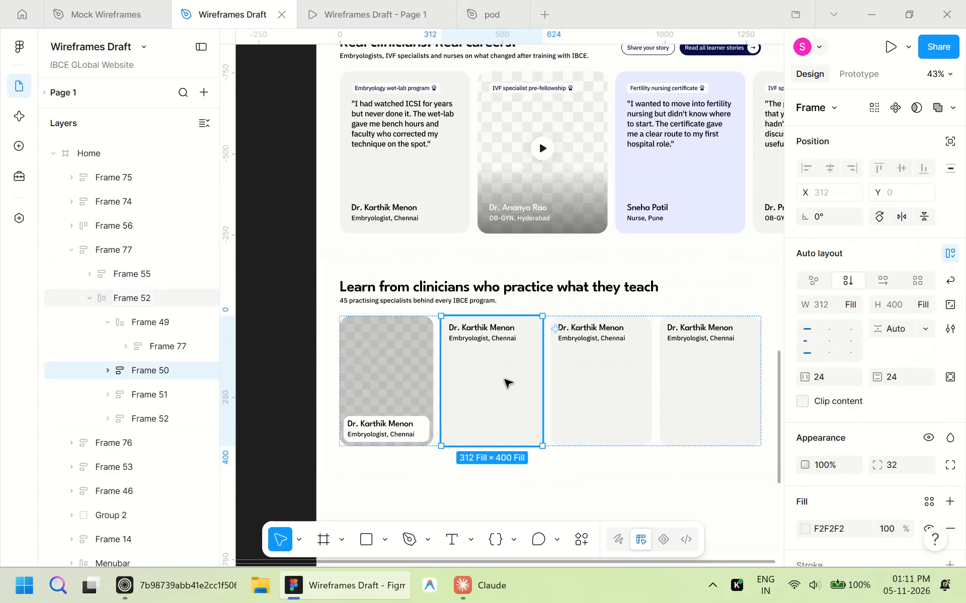
pyautogui.keyDown('shift'); pyautogui.click(617, 373); pyautogui.keyUp('shift')
pyautogui.keyDown('shift'); pyautogui.click(691, 369); pyautogui.keyUp('shift')
pyautogui.press('Delete')
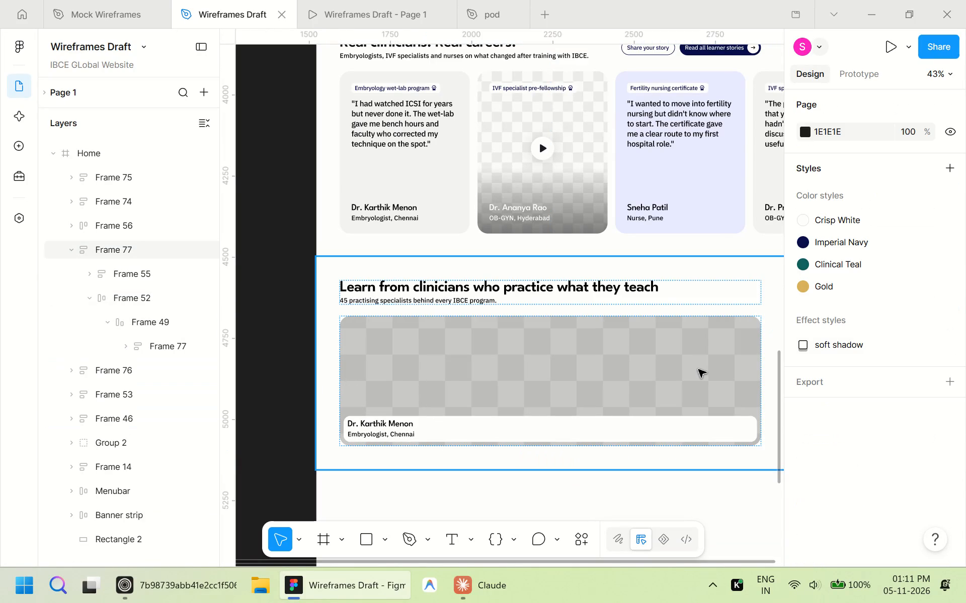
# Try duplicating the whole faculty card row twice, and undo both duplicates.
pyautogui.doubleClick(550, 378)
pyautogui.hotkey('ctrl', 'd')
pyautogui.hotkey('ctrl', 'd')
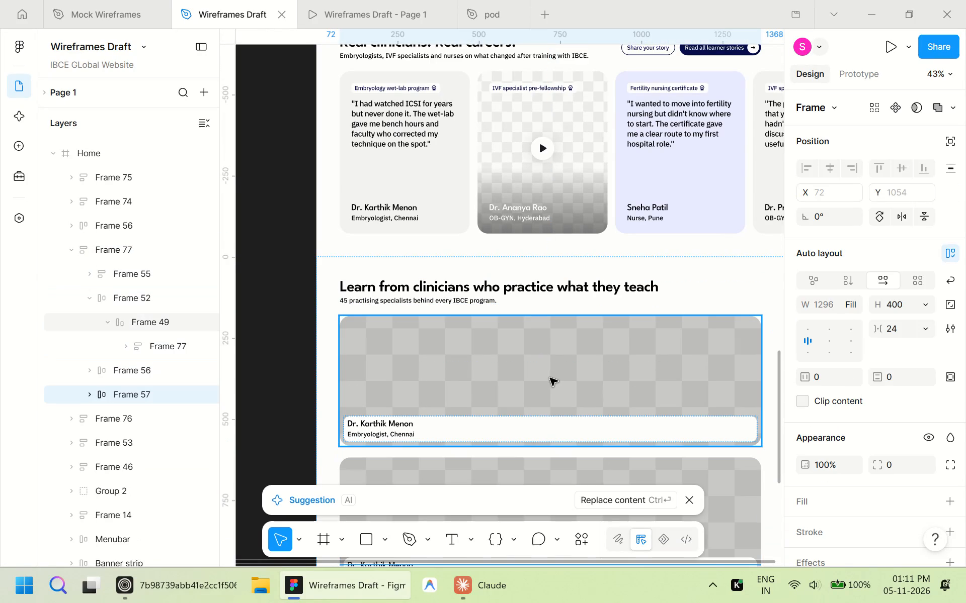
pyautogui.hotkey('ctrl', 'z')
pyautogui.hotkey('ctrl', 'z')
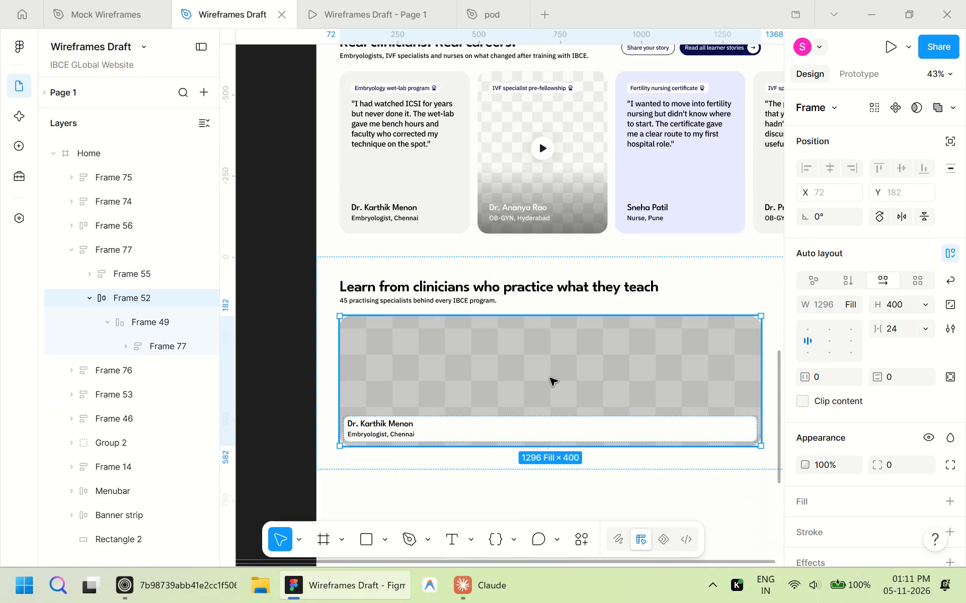
# Duplicate the image-backed faculty card three times within the row to make four cards.
pyautogui.doubleClick(550, 378)
pyautogui.hotkey('ctrl', 'd')
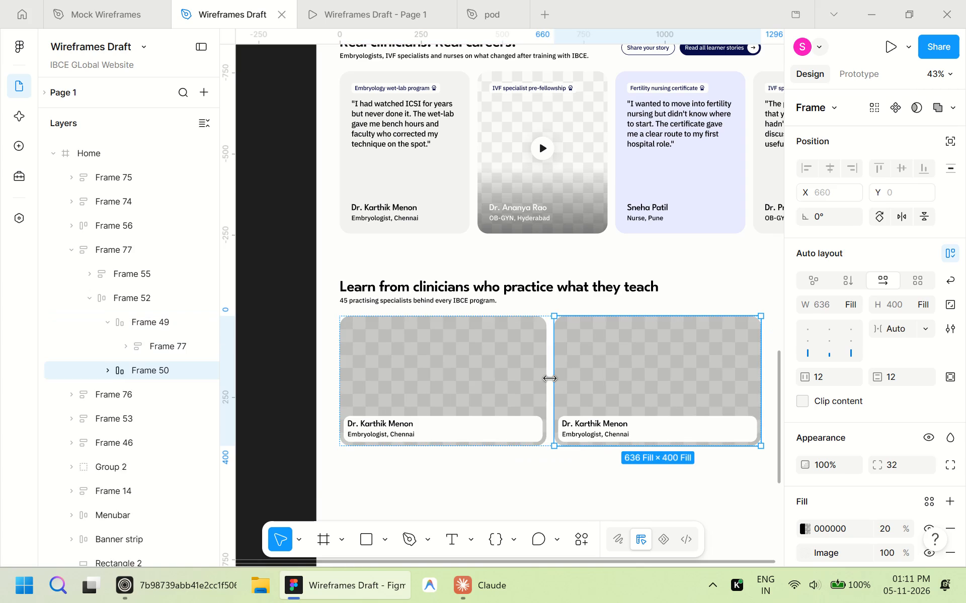
pyautogui.hotkey('ctrl', 'd')
pyautogui.hotkey('ctrl', 'd')
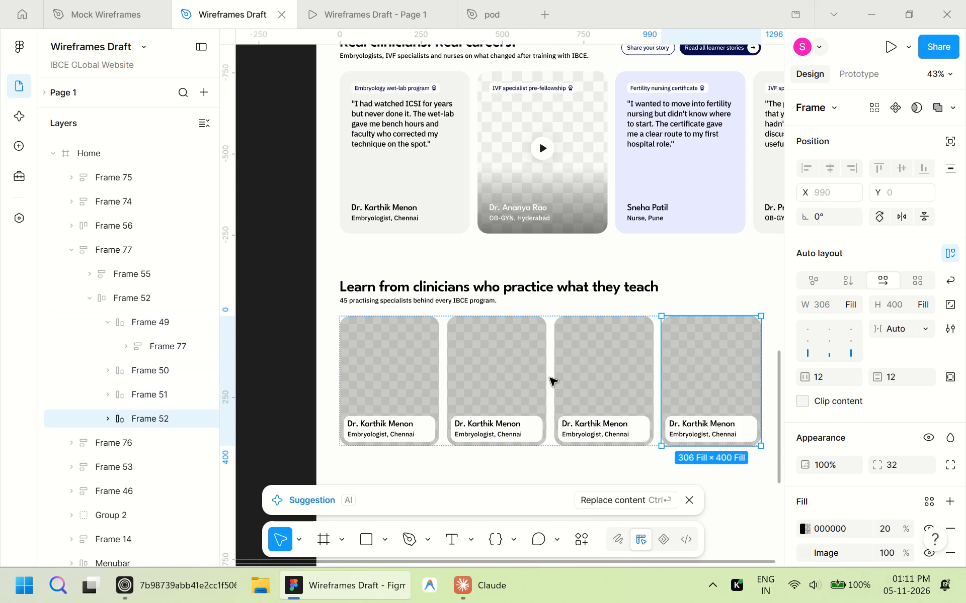
# Set the spacing between the four faculty cards in their row to 12.
pyautogui.scroll(-5, 571, 369)
pyautogui.click(595, 370)
pyautogui.doubleClick(590, 267)
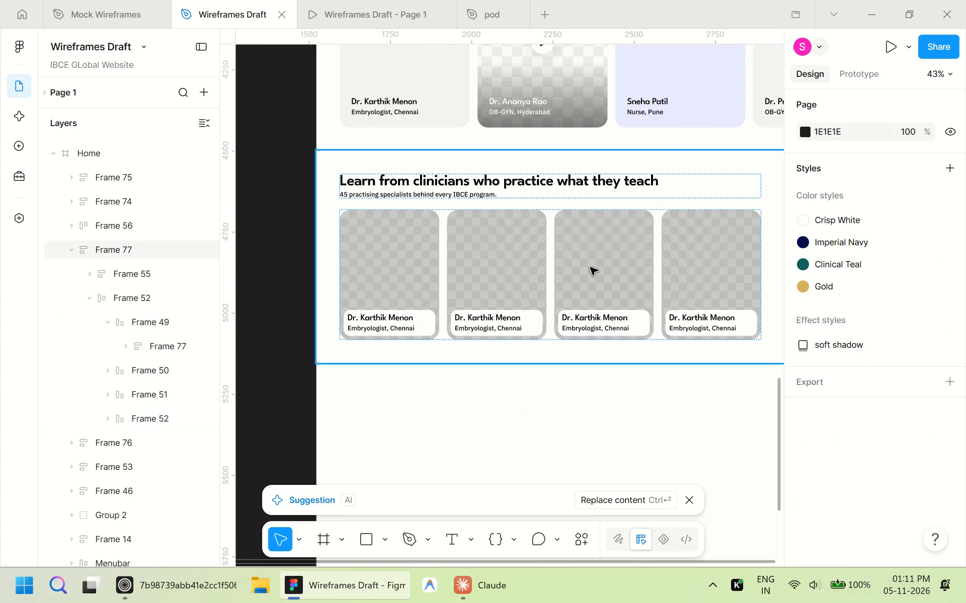
pyautogui.click(905, 329)
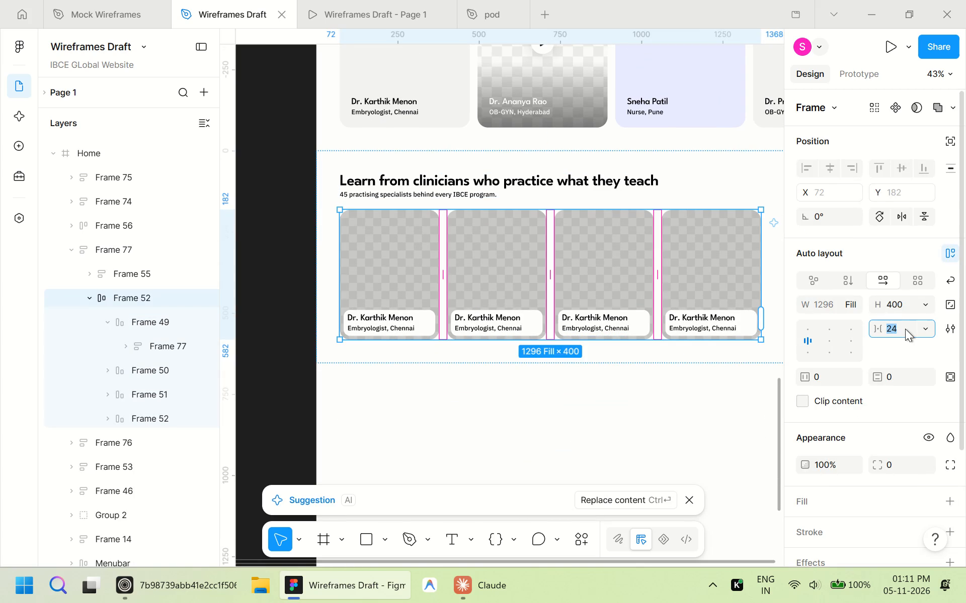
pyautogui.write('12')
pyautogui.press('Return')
pyautogui.click(640, 441)
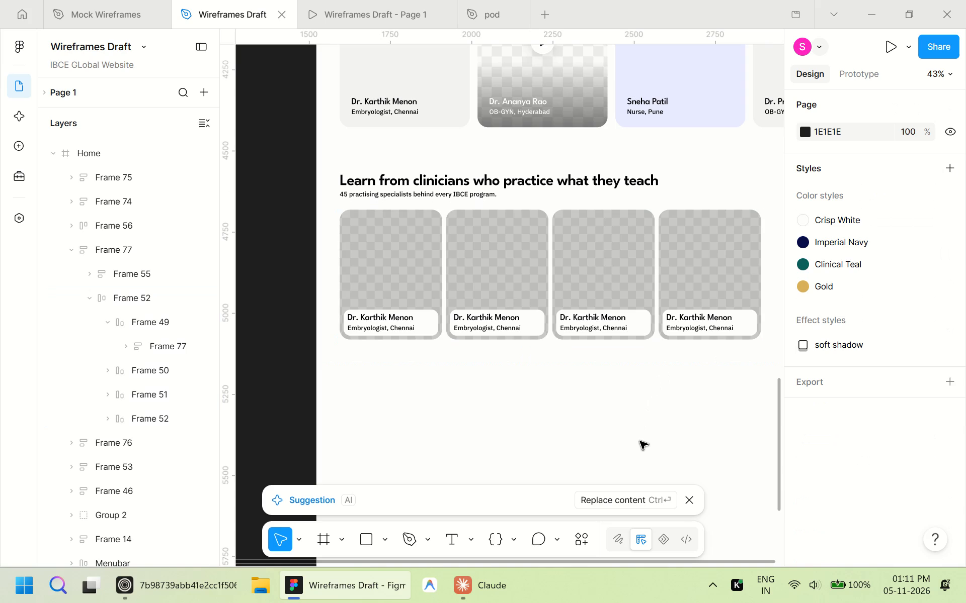
# Set the first faculty card's name box padding to 16 both vertically and horizontally.
pyautogui.scroll(4, 640, 441)
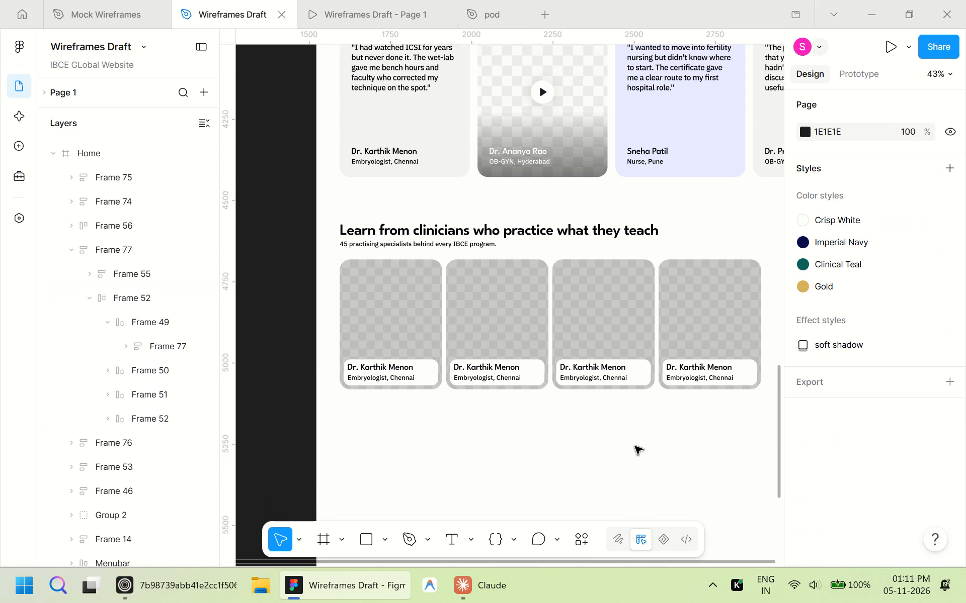
pyautogui.tripleClick(621, 374)
pyautogui.doubleClick(621, 374)
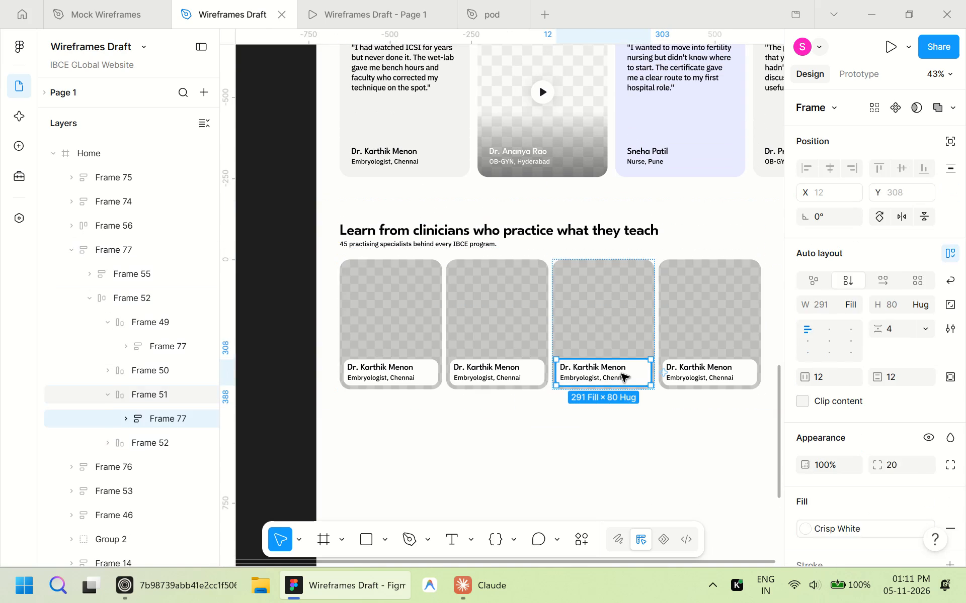
pyautogui.click(418, 408)
pyautogui.tripleClick(397, 369)
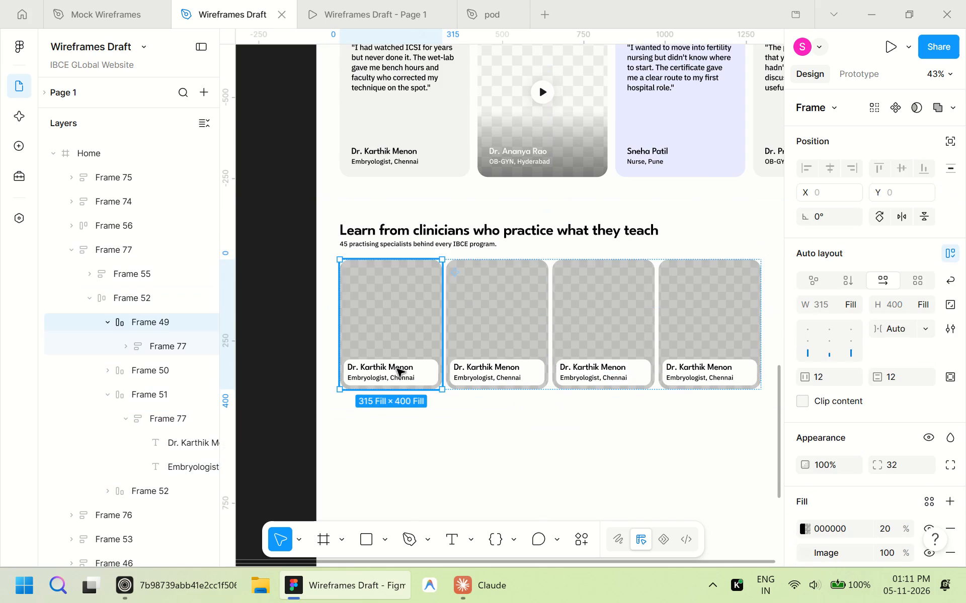
pyautogui.click(397, 369)
pyautogui.keyDown('ctrl'); pyautogui.scroll(8, 397, 369); pyautogui.keyUp('ctrl')
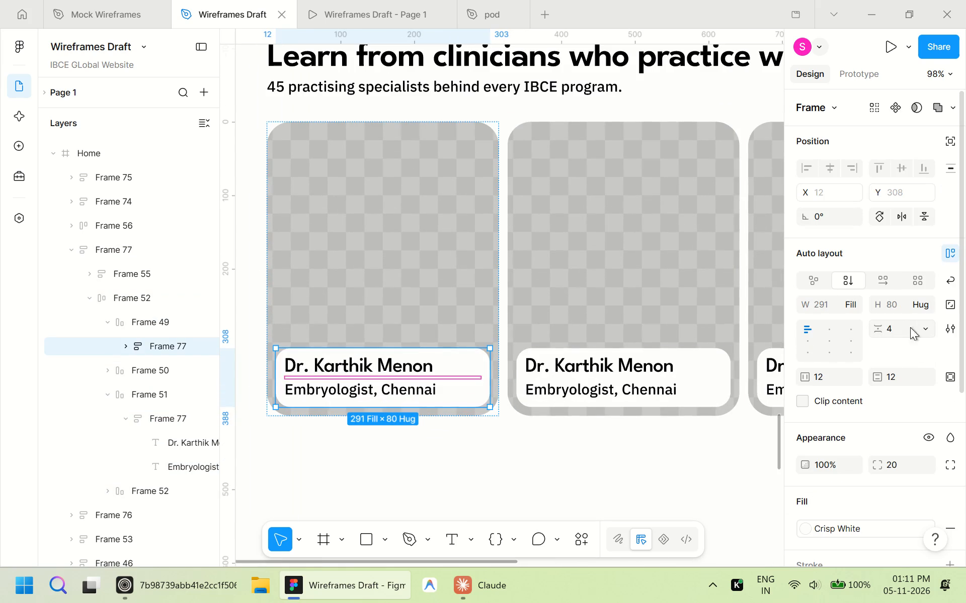
pyautogui.click(907, 374)
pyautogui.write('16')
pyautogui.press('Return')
pyautogui.moveTo(834, 385); pyautogui.dragTo(483, 297)
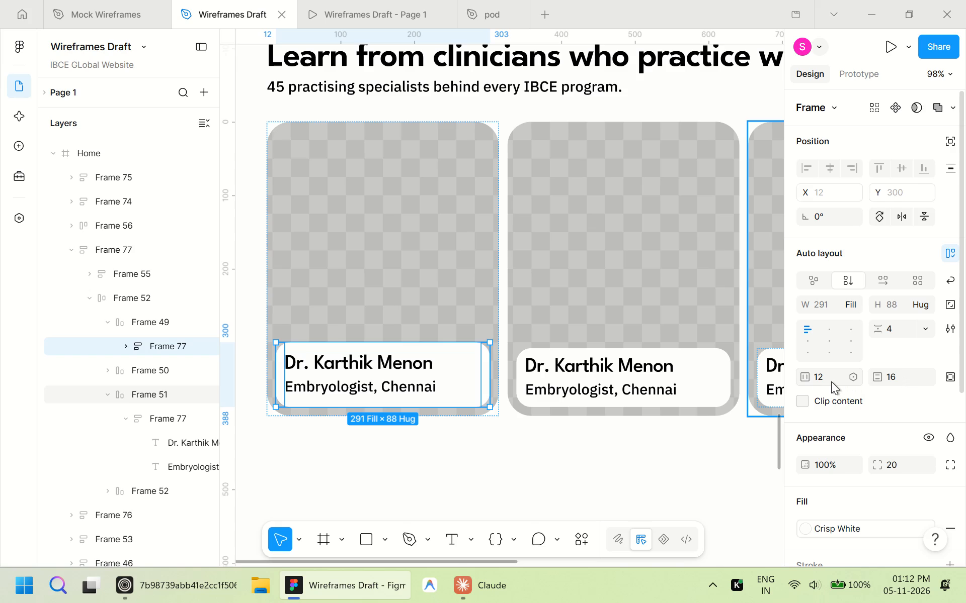
pyautogui.click(831, 381)
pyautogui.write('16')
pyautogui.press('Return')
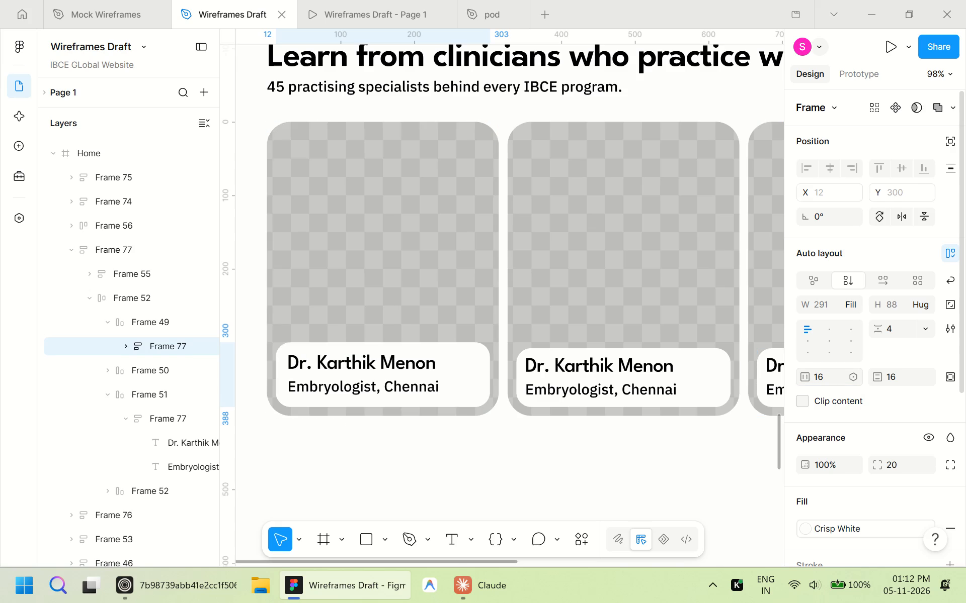
pyautogui.click(458, 487)
# Duplicate the "Embryologist, Chennai" text line inside the first faculty card's name box.
pyautogui.keyDown('ctrl'); pyautogui.scroll(-6, 469, 485); pyautogui.keyUp('ctrl')
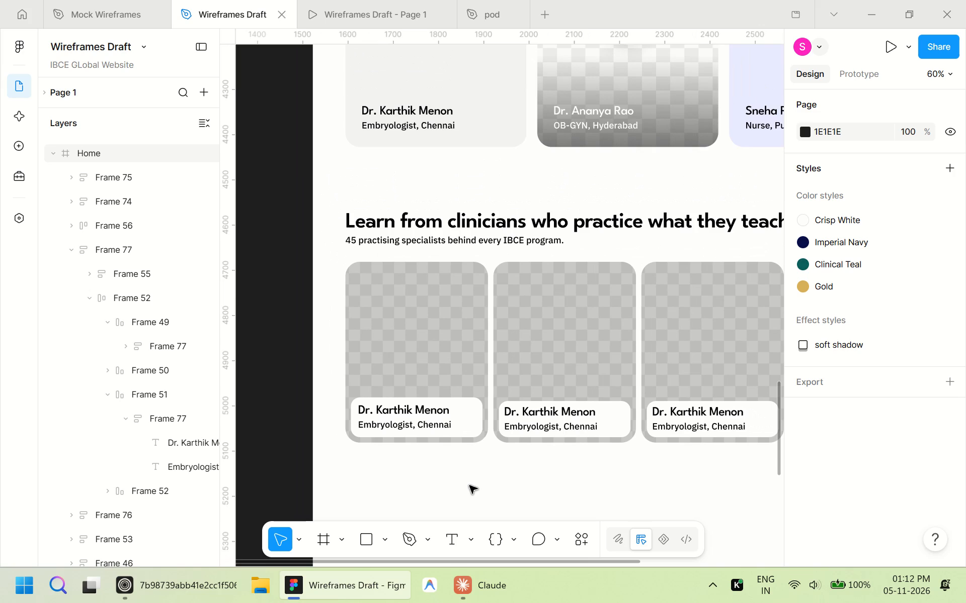
pyautogui.tripleClick(416, 420)
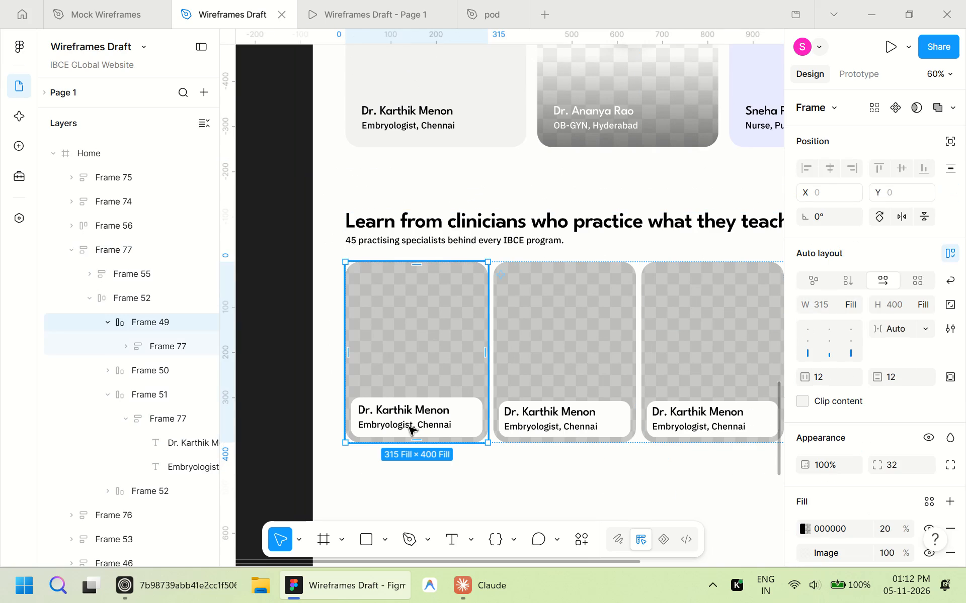
pyautogui.doubleClick(419, 424)
pyautogui.doubleClick(419, 424)
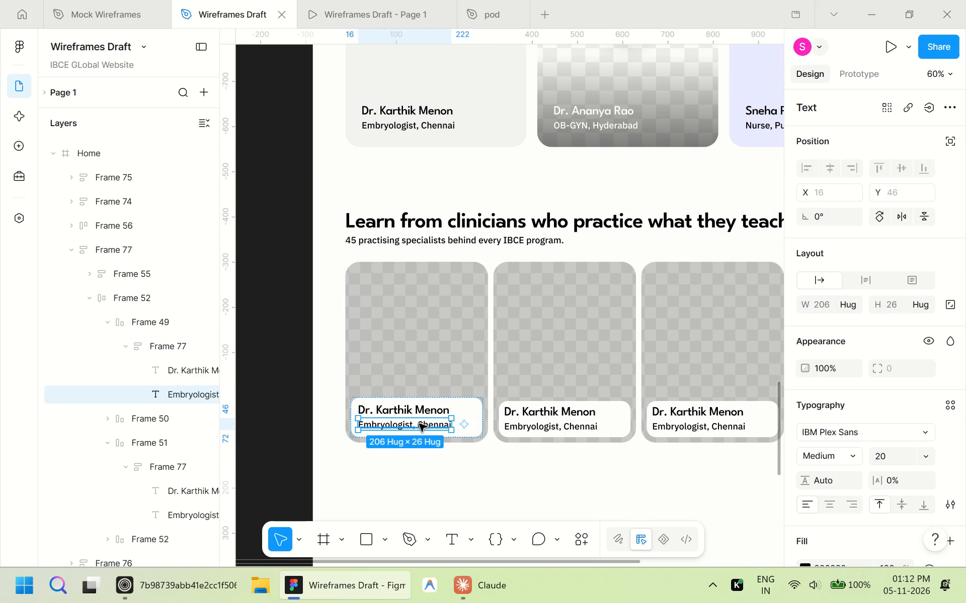
pyautogui.click(143, 345)
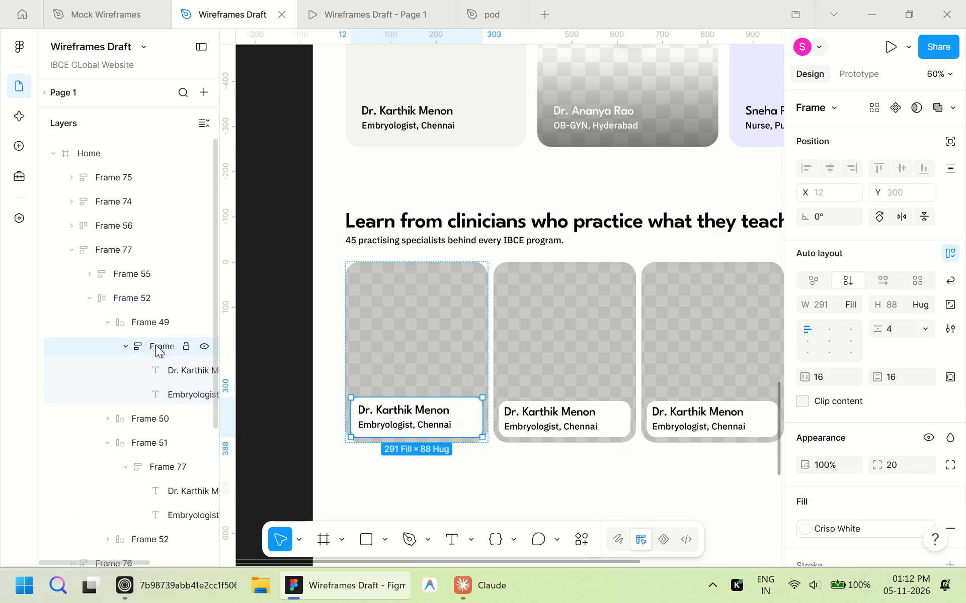
pyautogui.click(166, 386)
pyautogui.hotkey('ctrl', 'd')
# Replace the text of the duplicated bottom line in the first card's name box with "Connect on Linked".
pyautogui.scroll(-3, 391, 405)
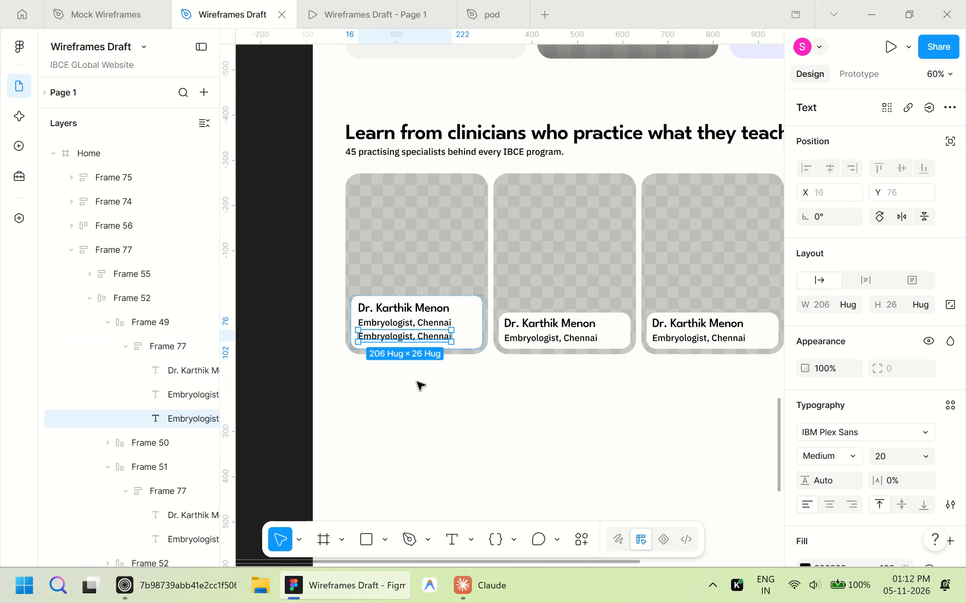
pyautogui.doubleClick(433, 338)
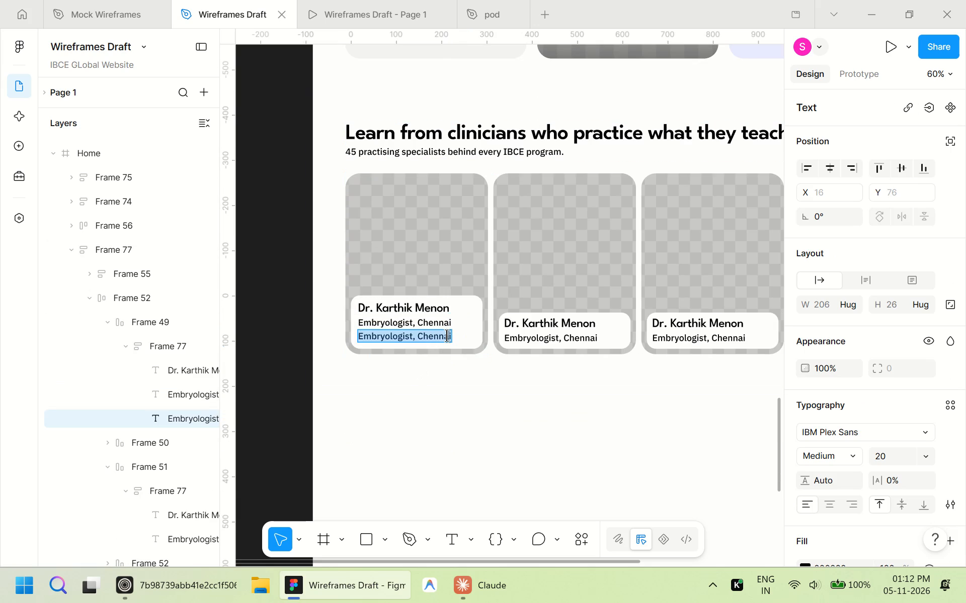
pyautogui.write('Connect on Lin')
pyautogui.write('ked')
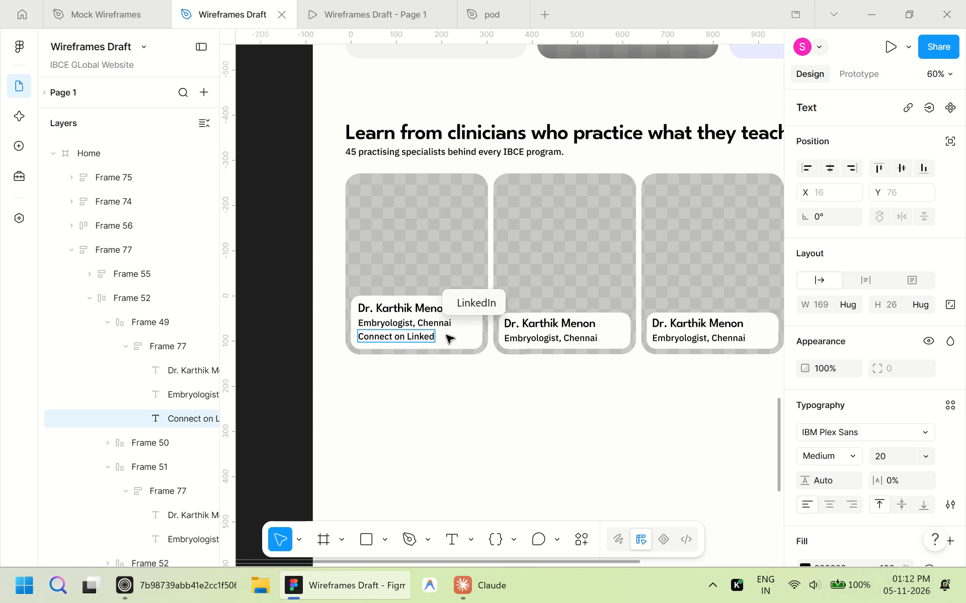
# Complete the text line below the role in the first faculty card as "Connect on LinkedIn ->".
pyautogui.write('In')
pyautogui.press('space')
pyautogui.write('-')
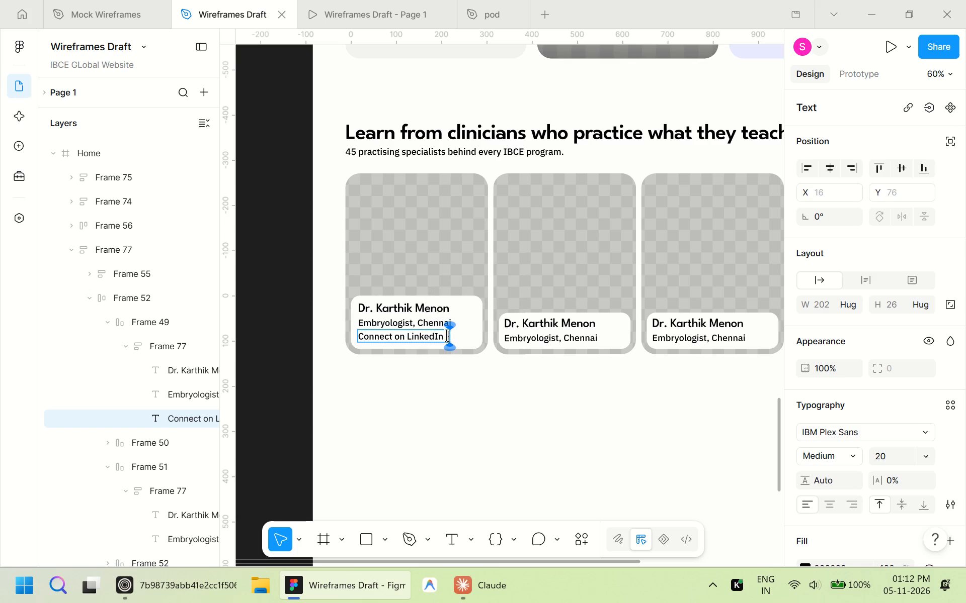
pyautogui.hotkey('shift', '>')
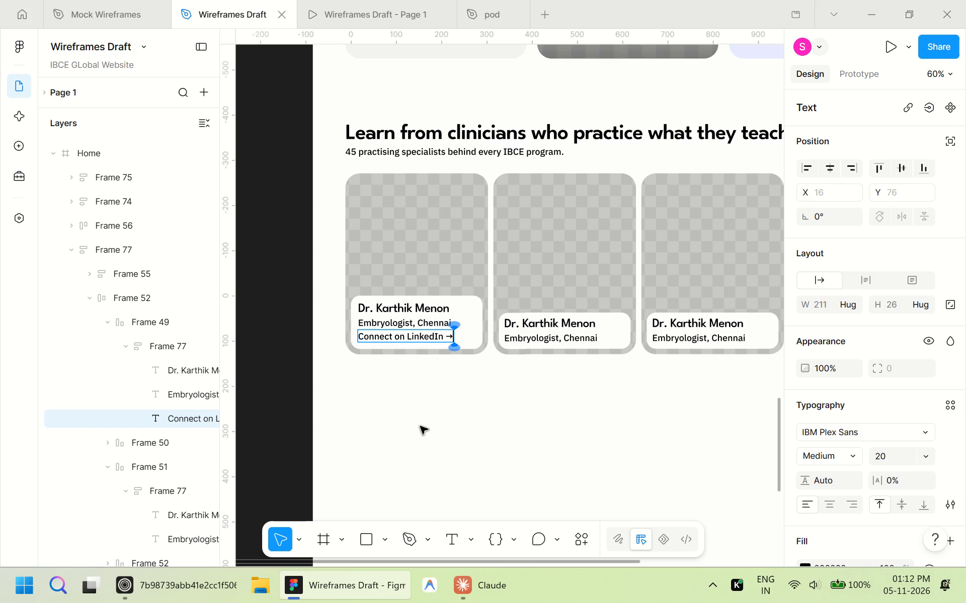
# Underline the "Connect on LinkedIn →" line in the first faculty card and apply the Imperial Navy colour style to it.
pyautogui.click(420, 426)
pyautogui.scroll(-1, 874, 447)
pyautogui.click(949, 433)
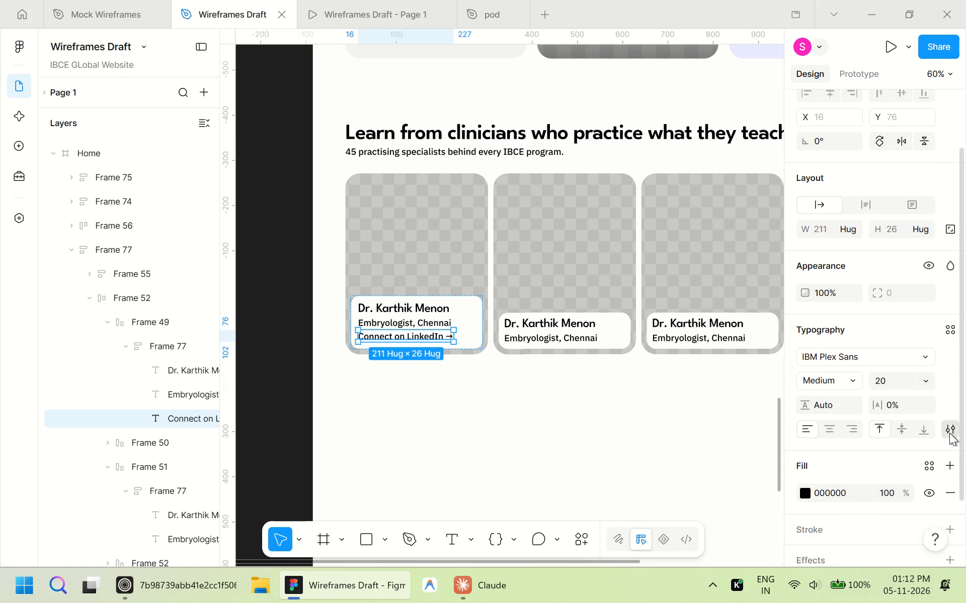
pyautogui.click(722, 348)
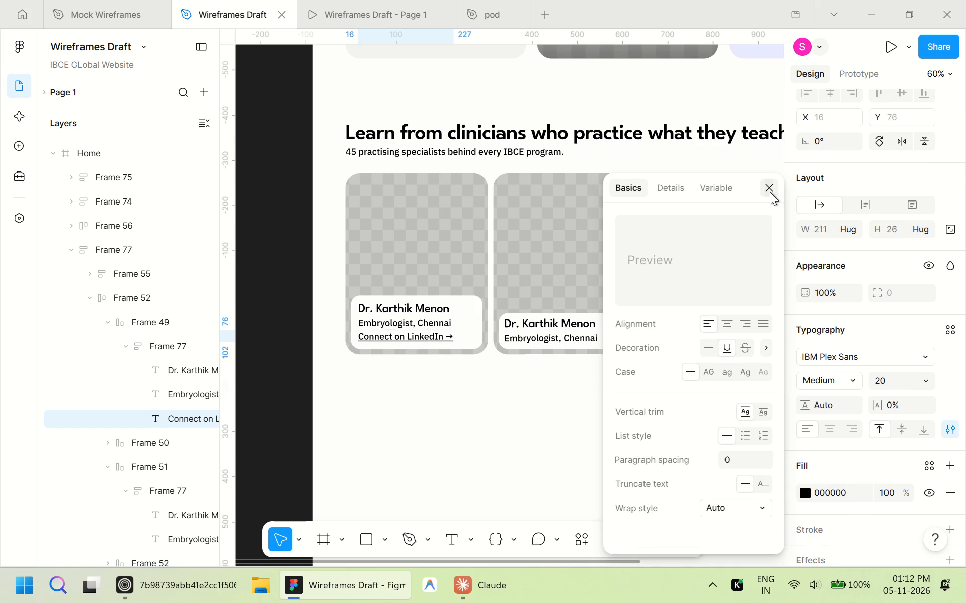
pyautogui.click(770, 192)
pyautogui.click(924, 459)
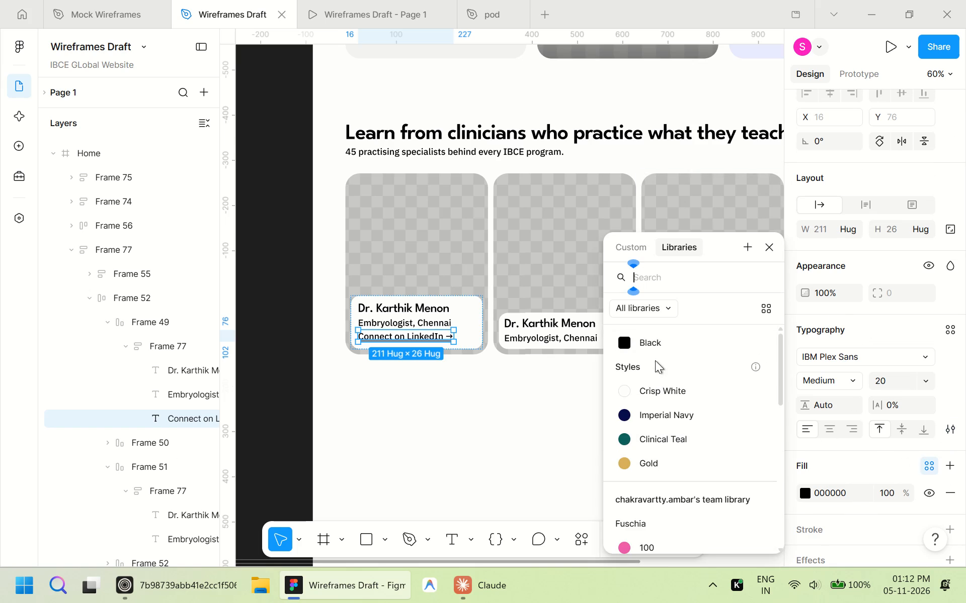
pyautogui.click(686, 416)
pyautogui.click(486, 417)
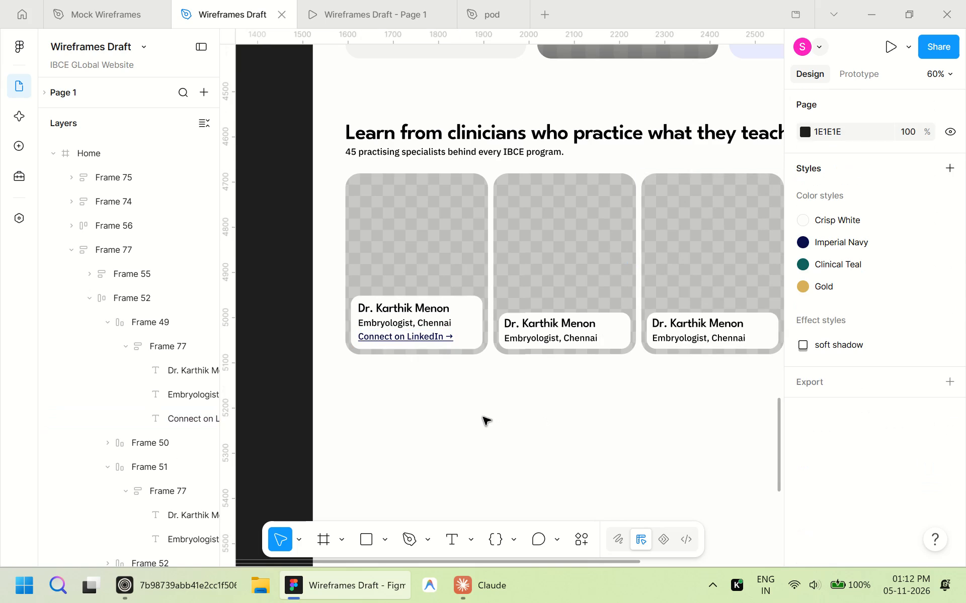
# Set the font size of the first faculty card's "Connect on LinkedIn →" line to 16.
pyautogui.scroll(4, 483, 417)
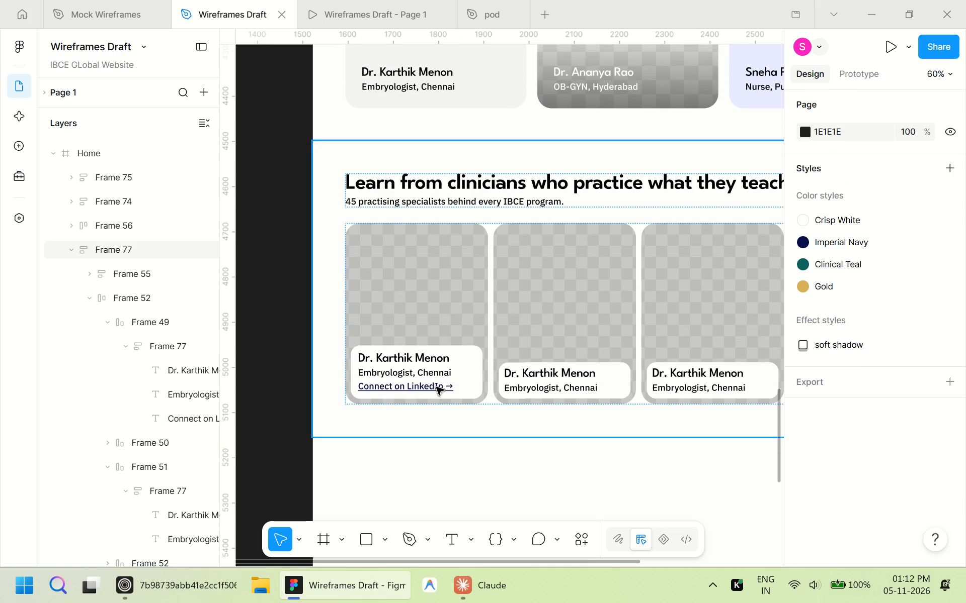
pyautogui.tripleClick(436, 387)
pyautogui.doubleClick(436, 387)
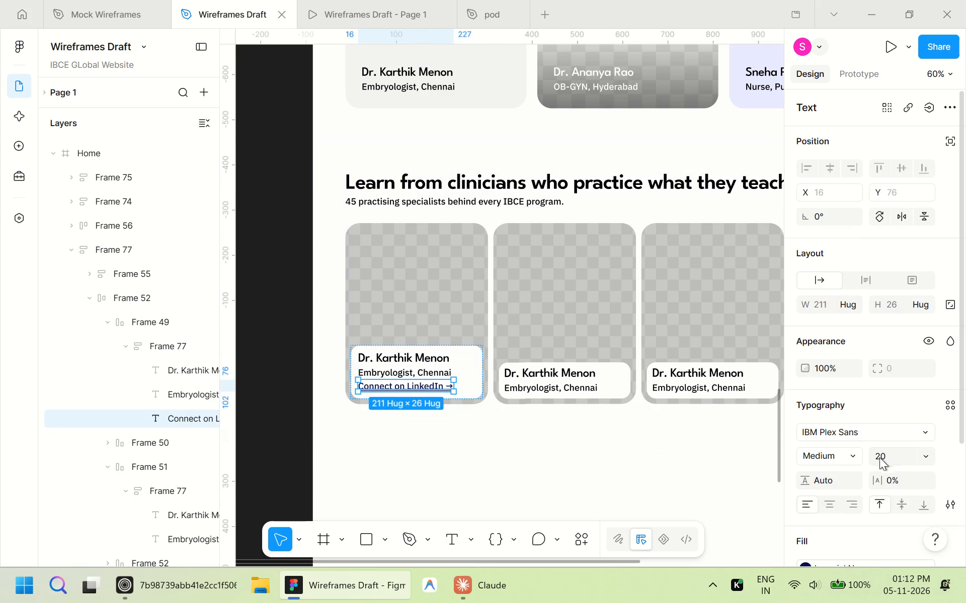
pyautogui.click(894, 451)
pyautogui.write('16')
pyautogui.press('Return')
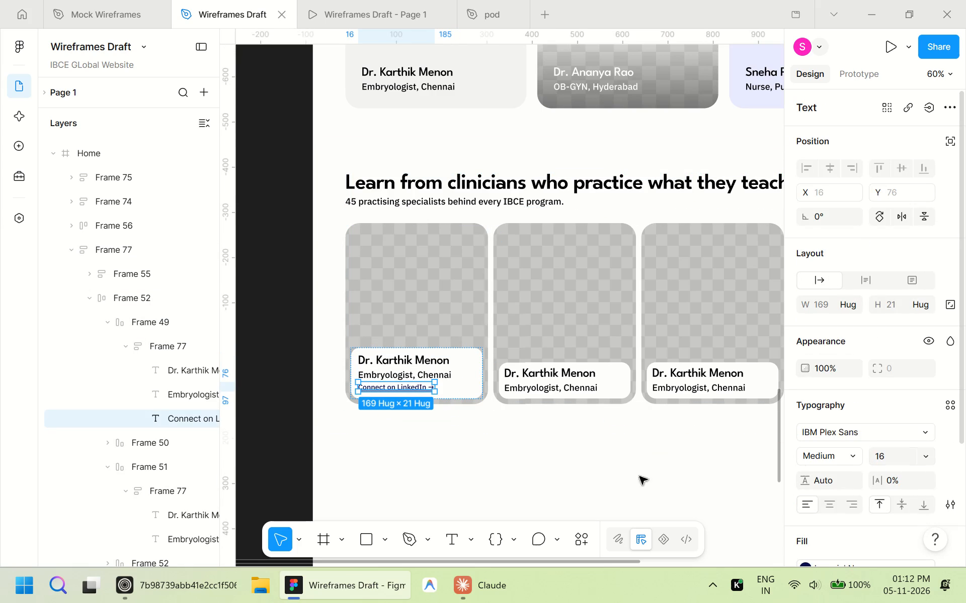
pyautogui.click(429, 472)
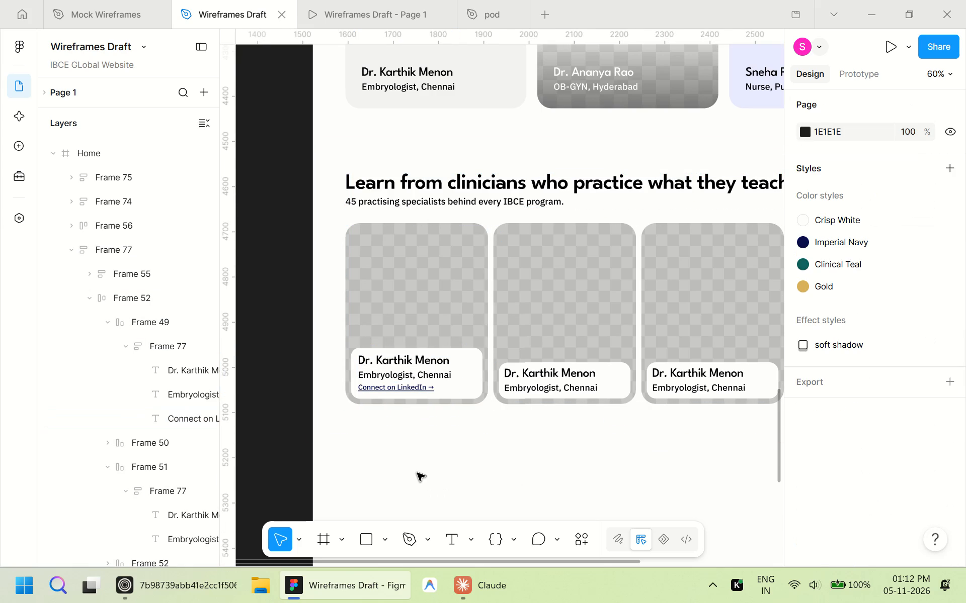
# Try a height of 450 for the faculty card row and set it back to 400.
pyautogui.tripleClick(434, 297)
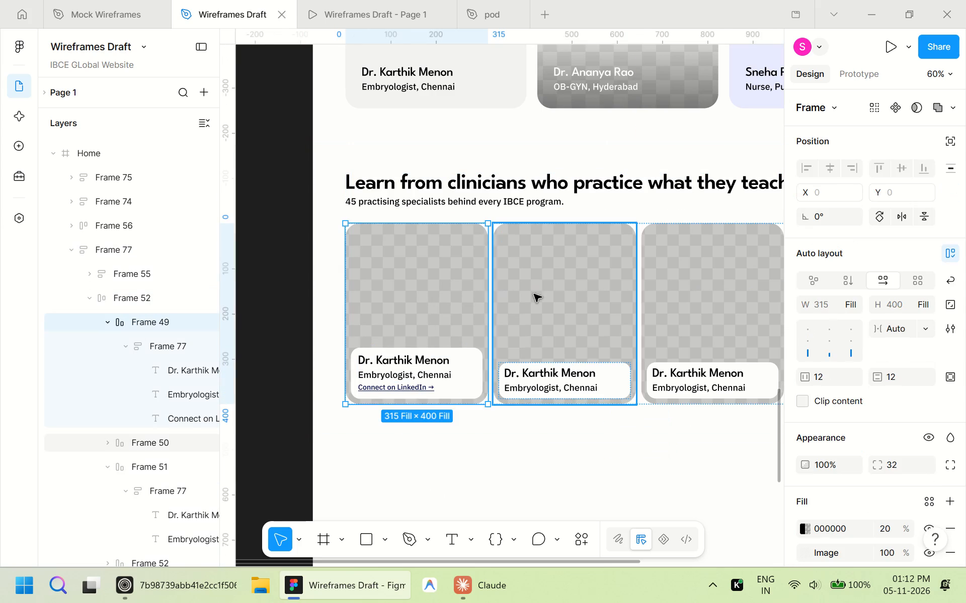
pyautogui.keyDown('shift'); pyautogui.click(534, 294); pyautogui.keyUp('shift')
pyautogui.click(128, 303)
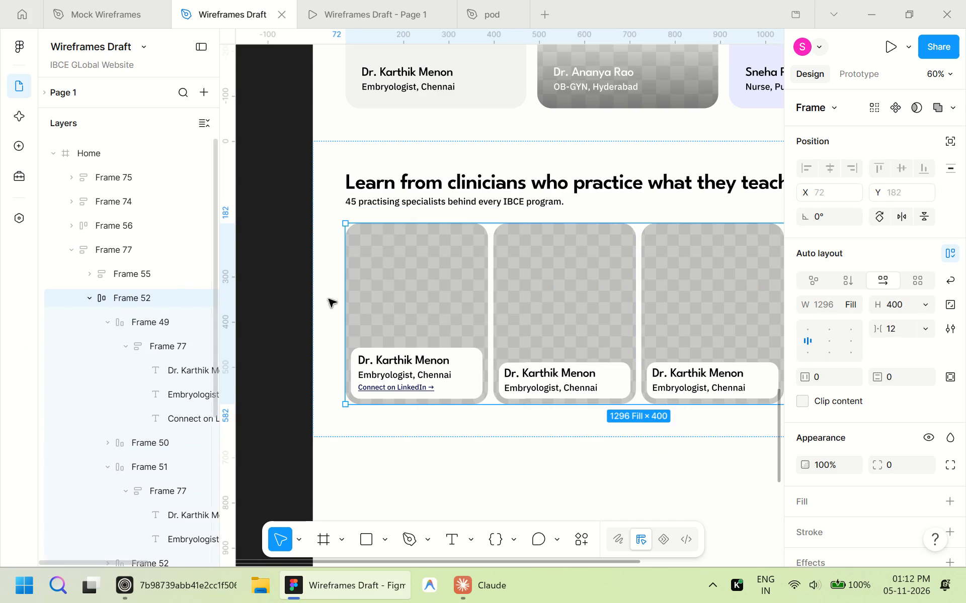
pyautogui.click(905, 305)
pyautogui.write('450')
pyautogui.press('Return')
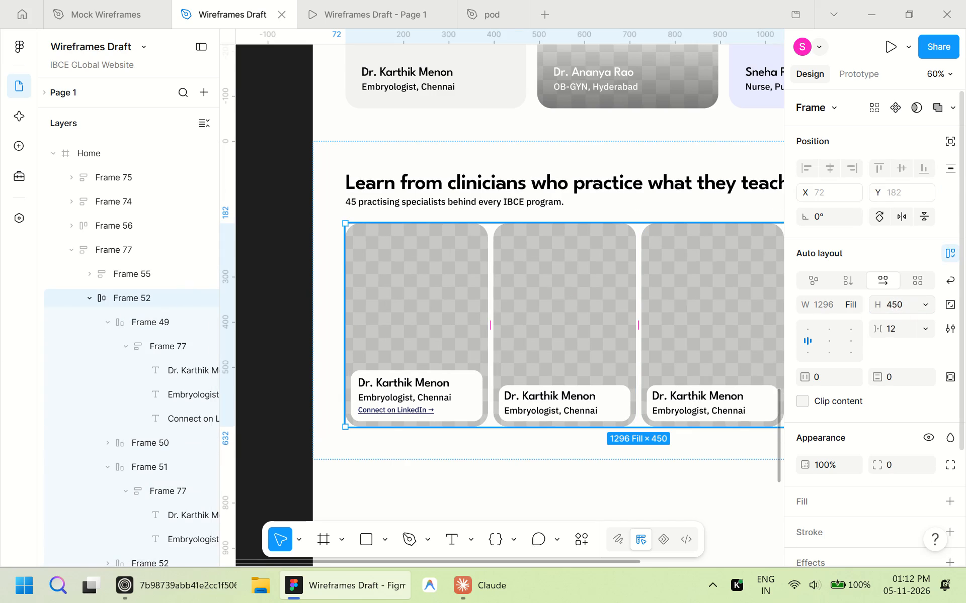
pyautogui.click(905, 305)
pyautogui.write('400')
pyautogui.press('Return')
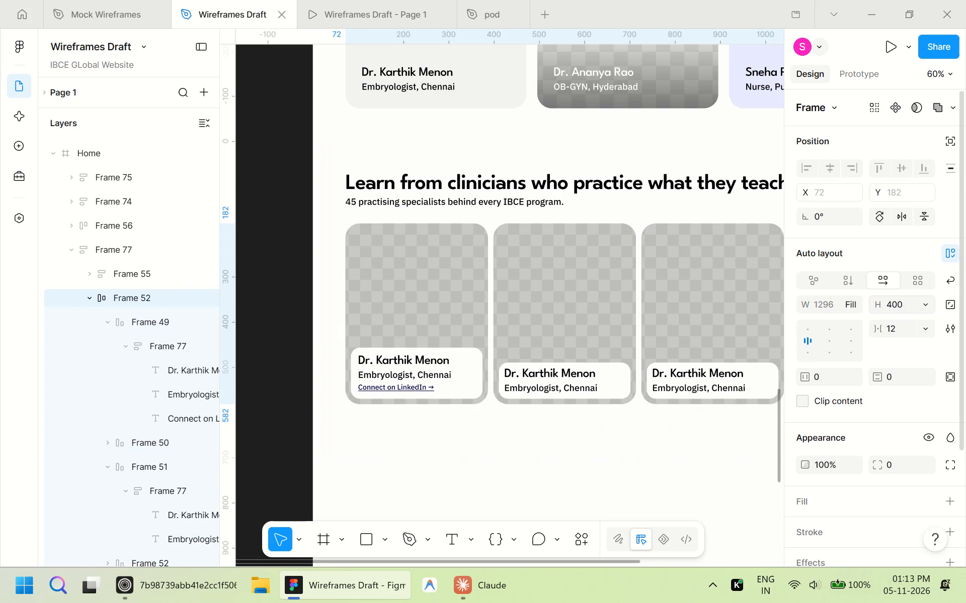
# Delete the three faculty cards that lack the "Connect on LinkedIn →" line from the clinicians row.
pyautogui.click(552, 487)
pyautogui.tripleClick(568, 336)
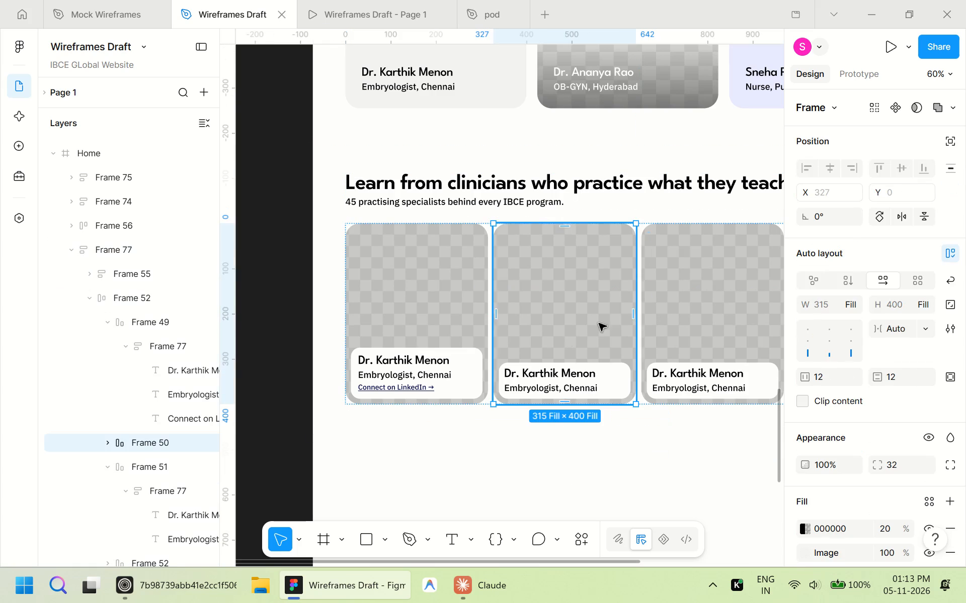
pyautogui.keyDown('shift'); pyautogui.click(688, 311); pyautogui.keyUp('shift')
pyautogui.keyDown('shift'); pyautogui.scroll(-6, 688, 311); pyautogui.keyUp('shift')
pyautogui.keyDown('shift'); pyautogui.click(721, 304); pyautogui.keyUp('shift')
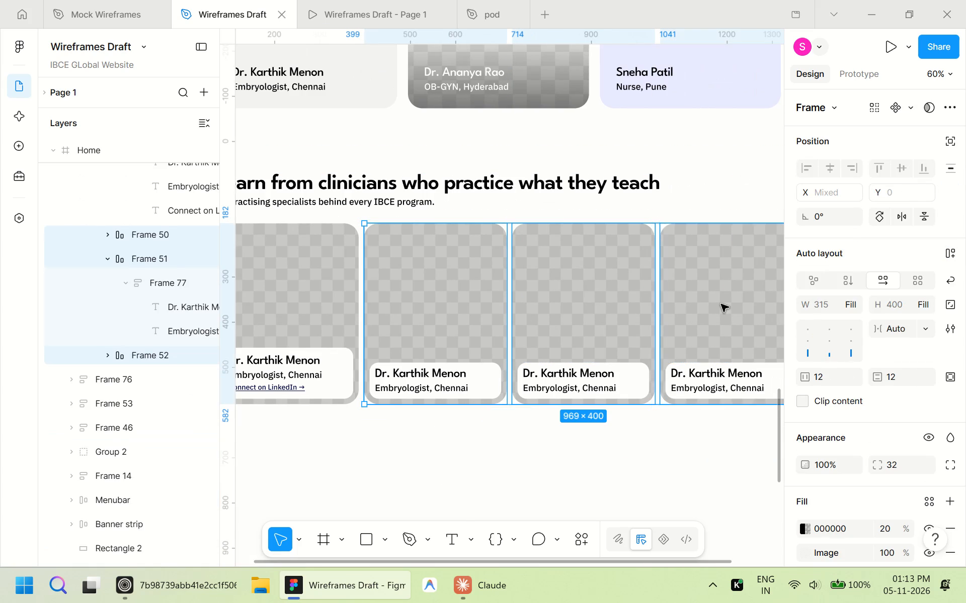
pyautogui.press('Delete')
# Duplicate the remaining faculty card with the LinkedIn line three times so the row holds four cards.
pyautogui.doubleClick(479, 316)
pyautogui.keyDown('ctrl'); pyautogui.scroll(-4, 479, 316); pyautogui.keyUp('ctrl')
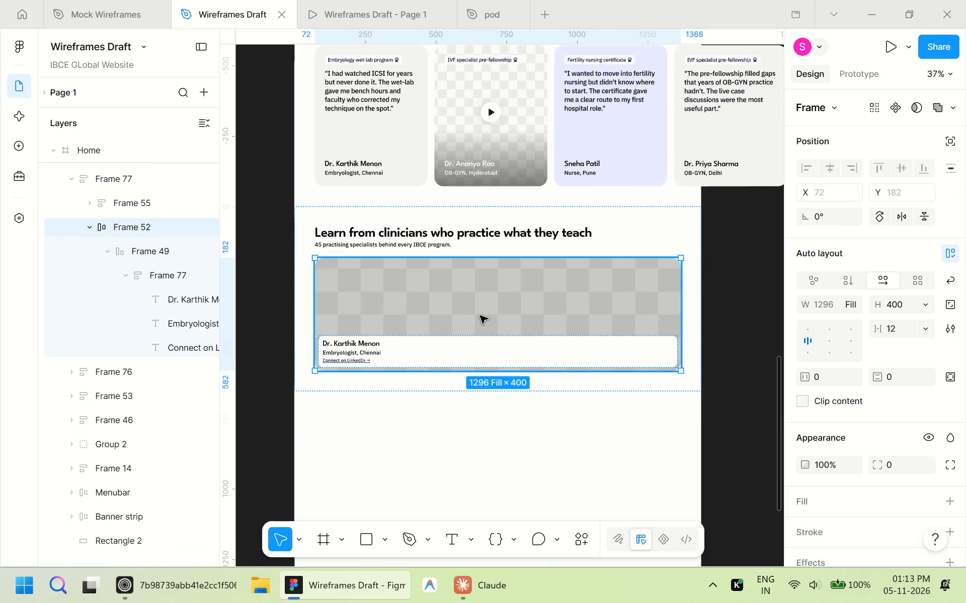
pyautogui.click(143, 253)
pyautogui.hotkey('ctrl', 'd')
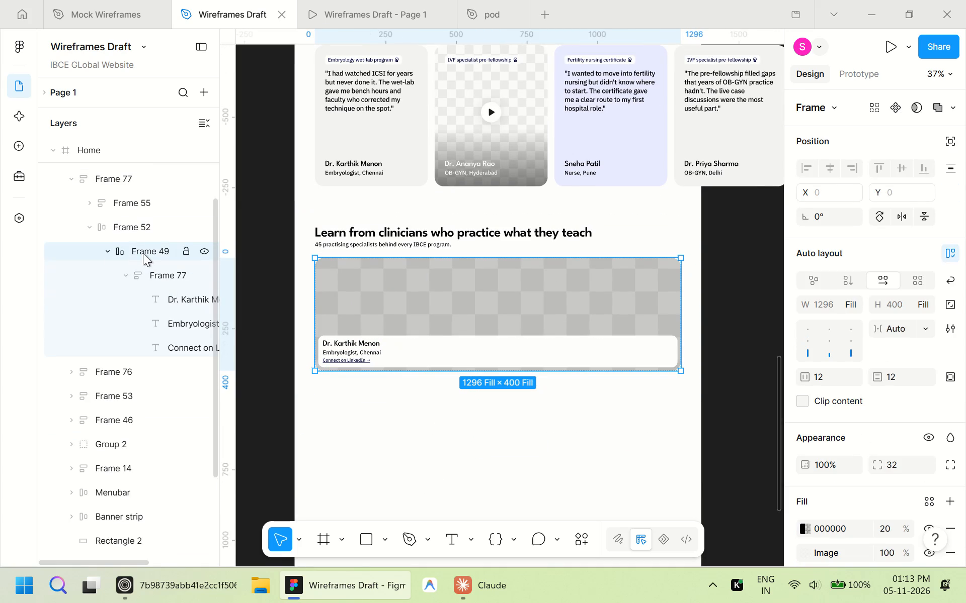
pyautogui.hotkey('ctrl', 'd')
pyautogui.hotkey('ctrl', 'd')
pyautogui.click(414, 436)
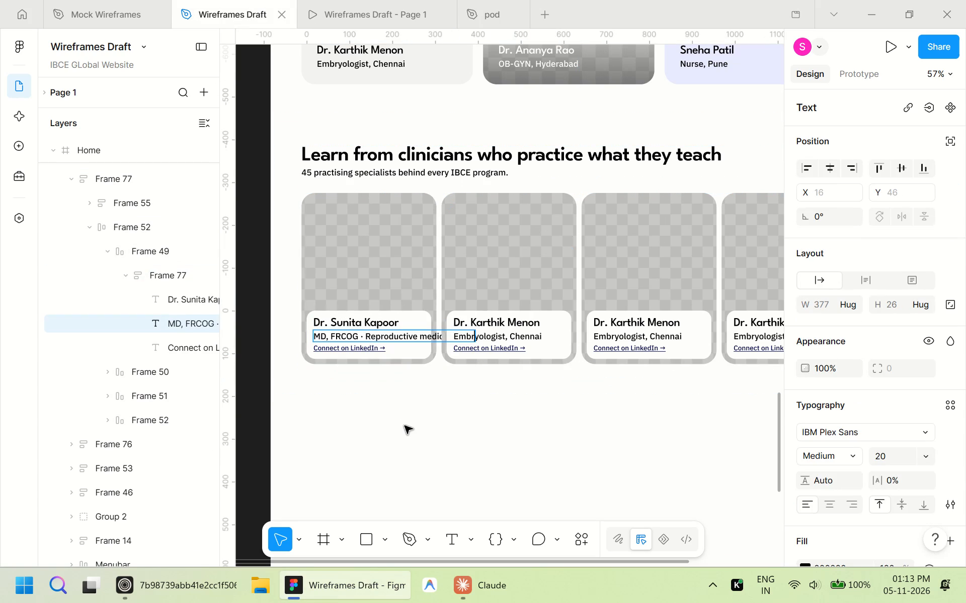
pyautogui.click(405, 426)
pyautogui.click(849, 302)
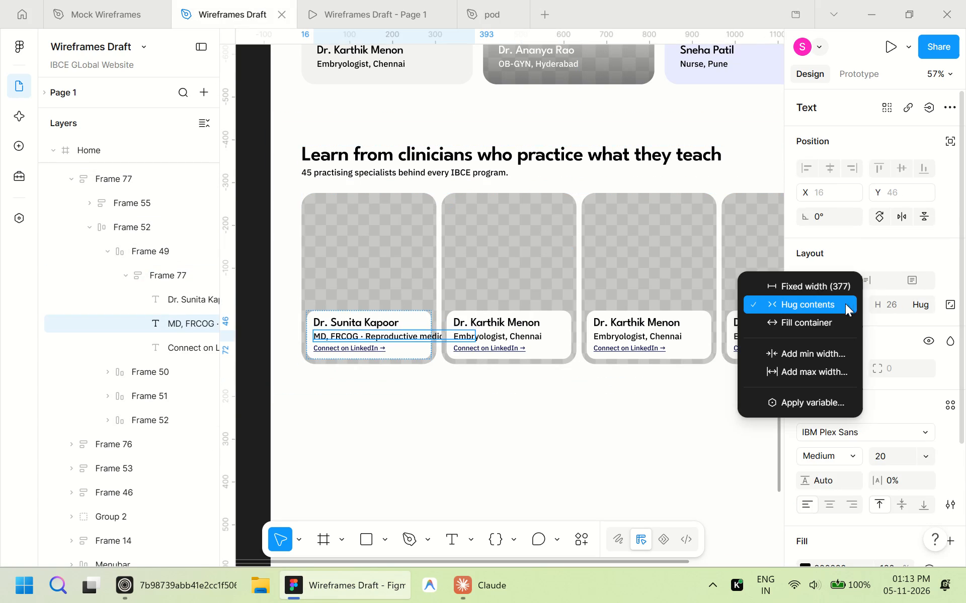
pyautogui.click(804, 323)
pyautogui.click(405, 432)
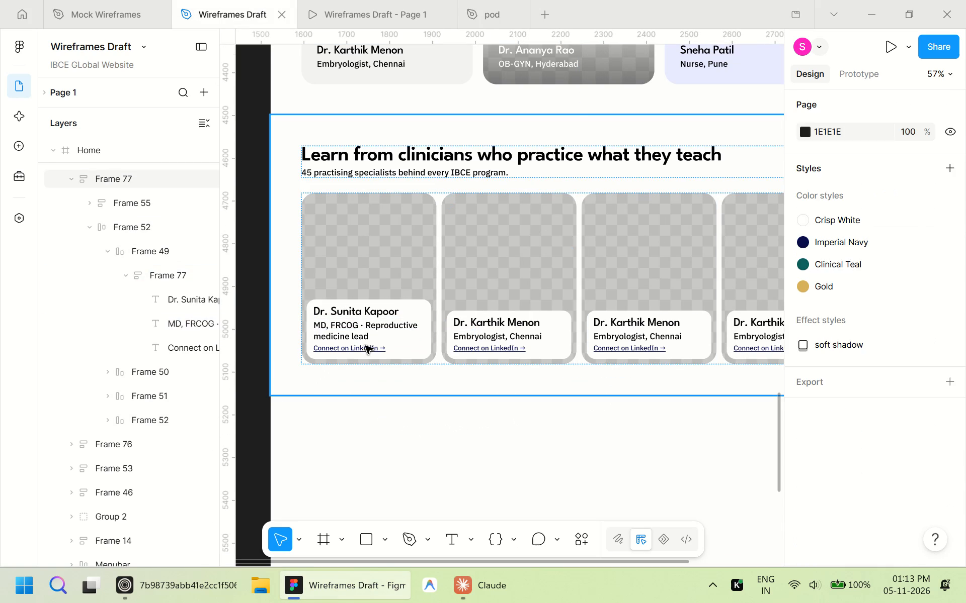
# Delete the "Connect on LinkedIn →" line from the first faculty card.
pyautogui.click(365, 346)
pyautogui.tripleClick(366, 349)
pyautogui.doubleClick(366, 349)
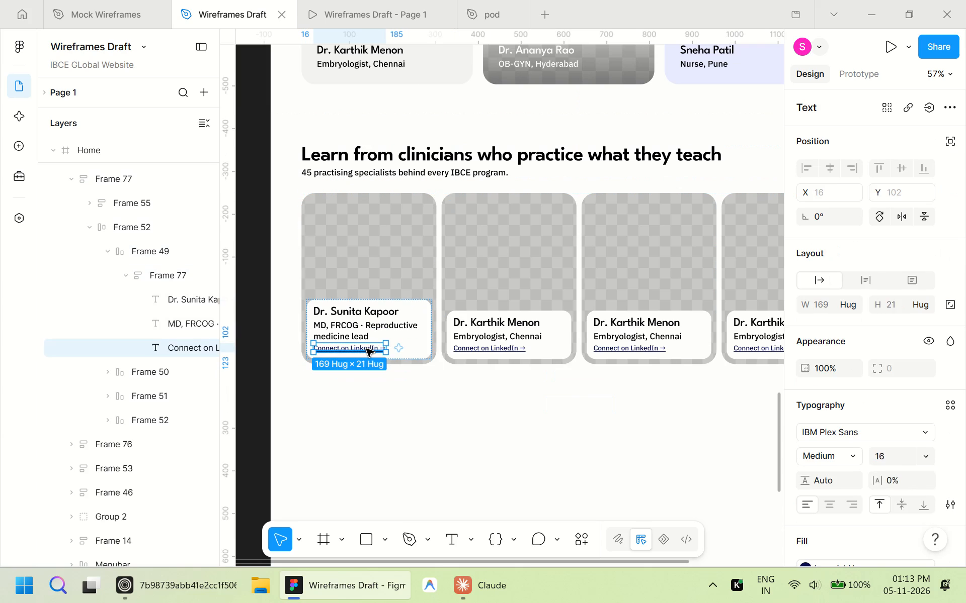
pyautogui.press('Delete')
pyautogui.click(358, 411)
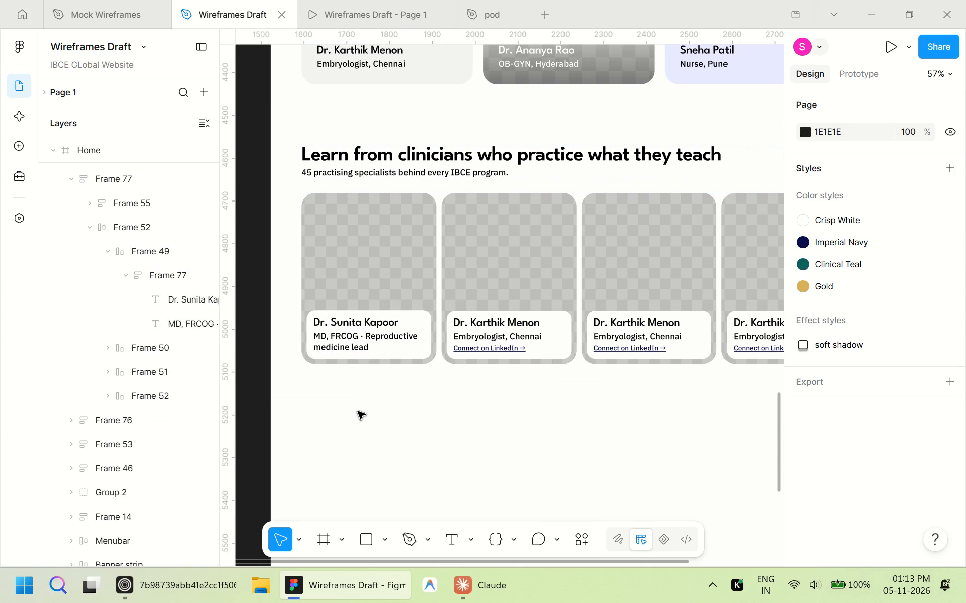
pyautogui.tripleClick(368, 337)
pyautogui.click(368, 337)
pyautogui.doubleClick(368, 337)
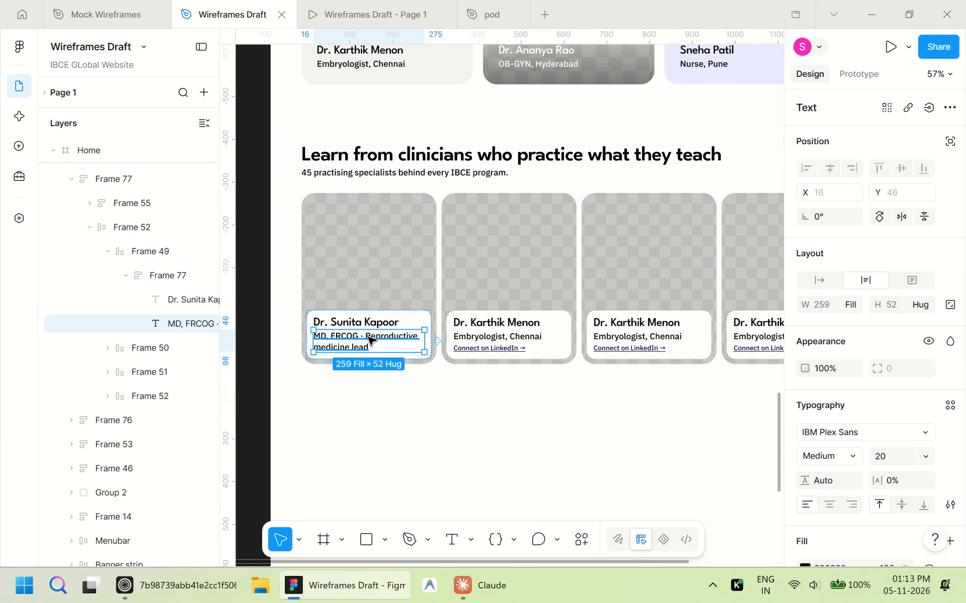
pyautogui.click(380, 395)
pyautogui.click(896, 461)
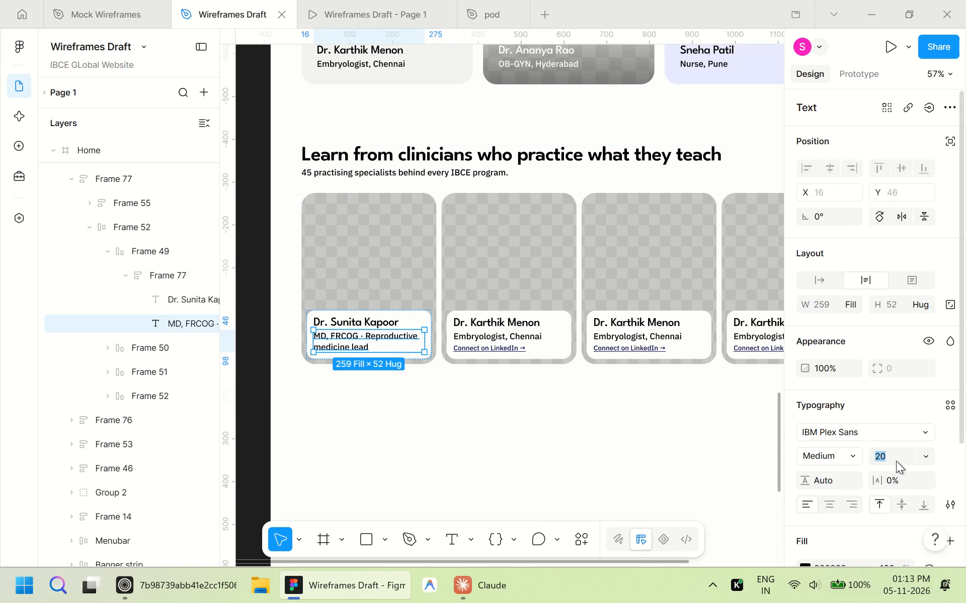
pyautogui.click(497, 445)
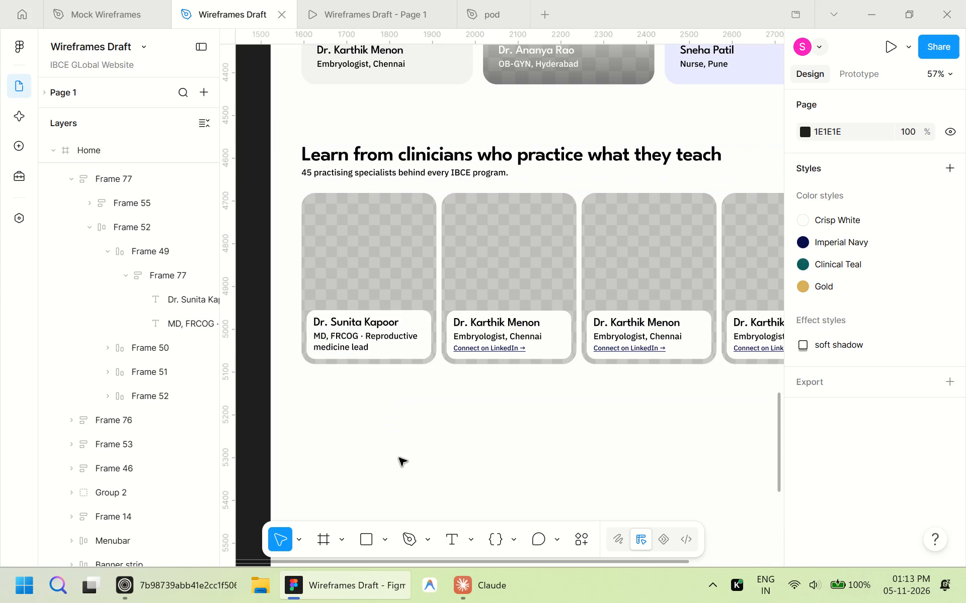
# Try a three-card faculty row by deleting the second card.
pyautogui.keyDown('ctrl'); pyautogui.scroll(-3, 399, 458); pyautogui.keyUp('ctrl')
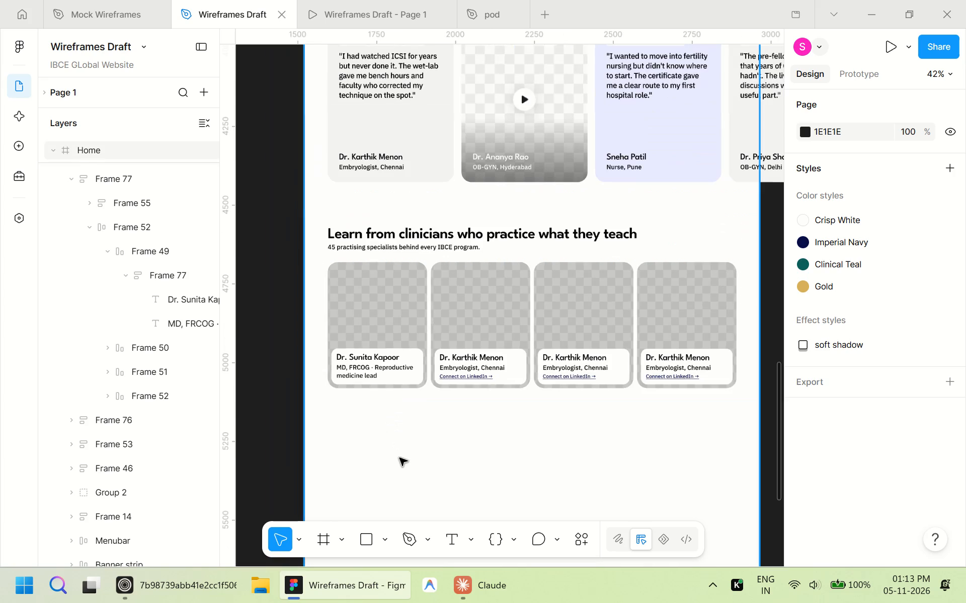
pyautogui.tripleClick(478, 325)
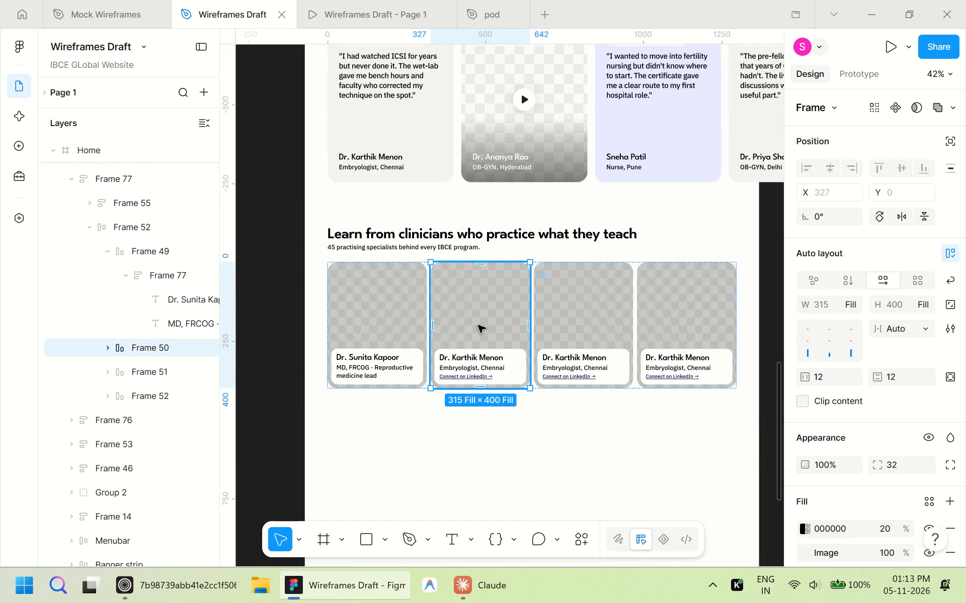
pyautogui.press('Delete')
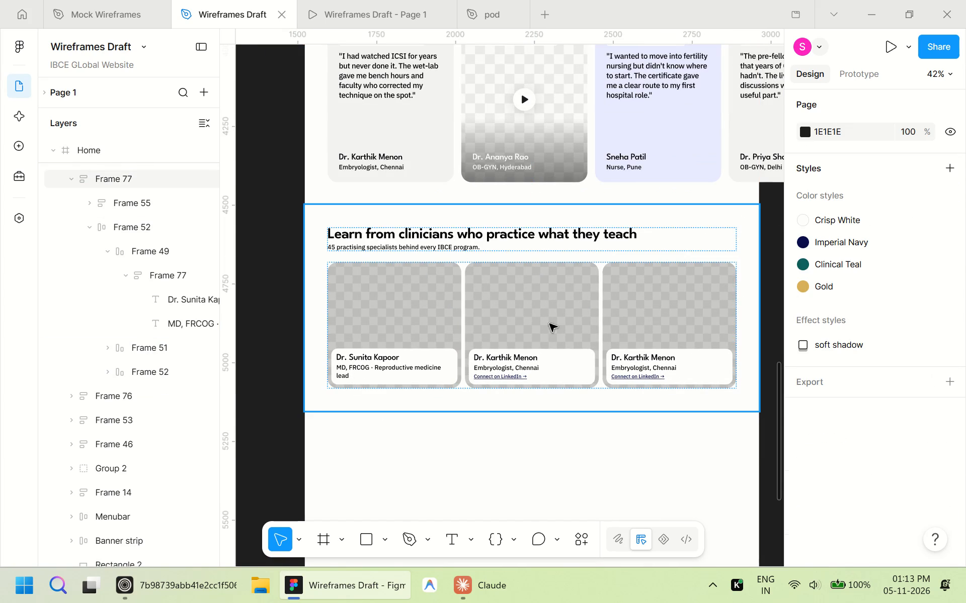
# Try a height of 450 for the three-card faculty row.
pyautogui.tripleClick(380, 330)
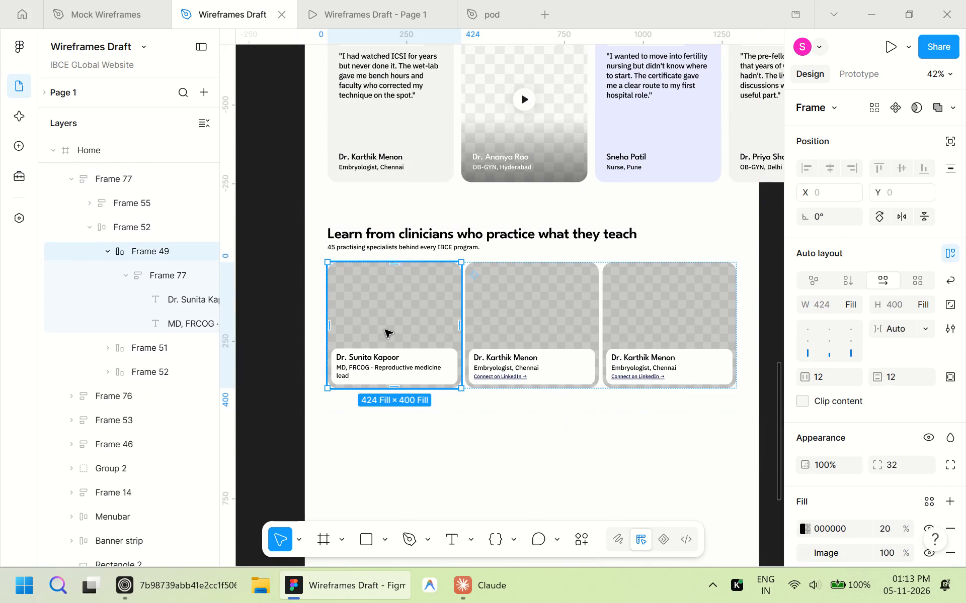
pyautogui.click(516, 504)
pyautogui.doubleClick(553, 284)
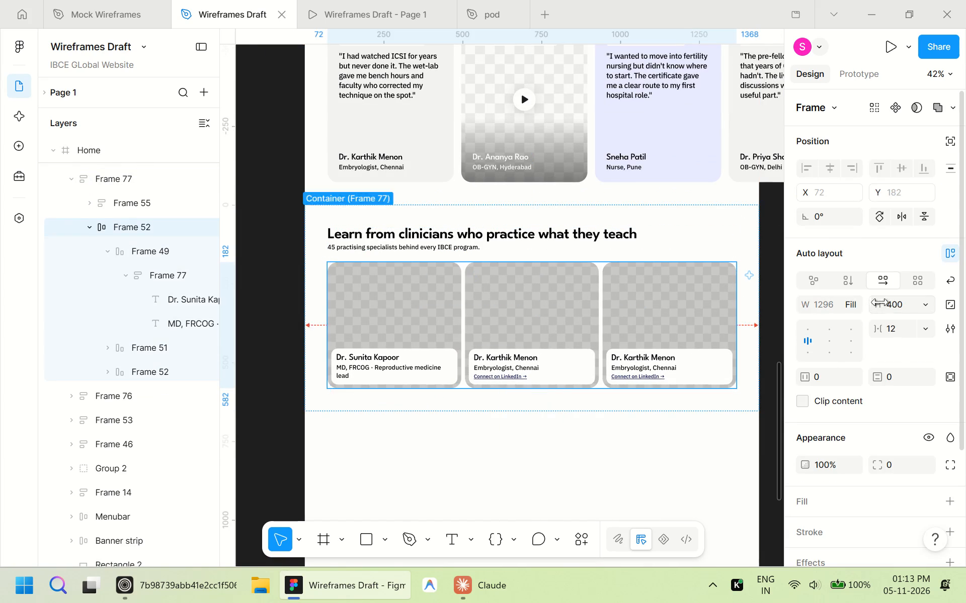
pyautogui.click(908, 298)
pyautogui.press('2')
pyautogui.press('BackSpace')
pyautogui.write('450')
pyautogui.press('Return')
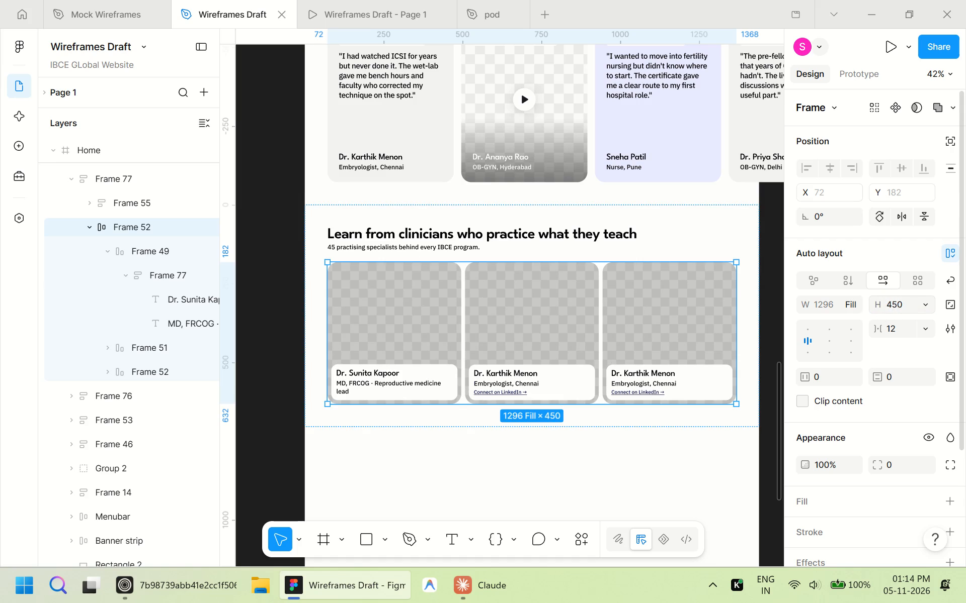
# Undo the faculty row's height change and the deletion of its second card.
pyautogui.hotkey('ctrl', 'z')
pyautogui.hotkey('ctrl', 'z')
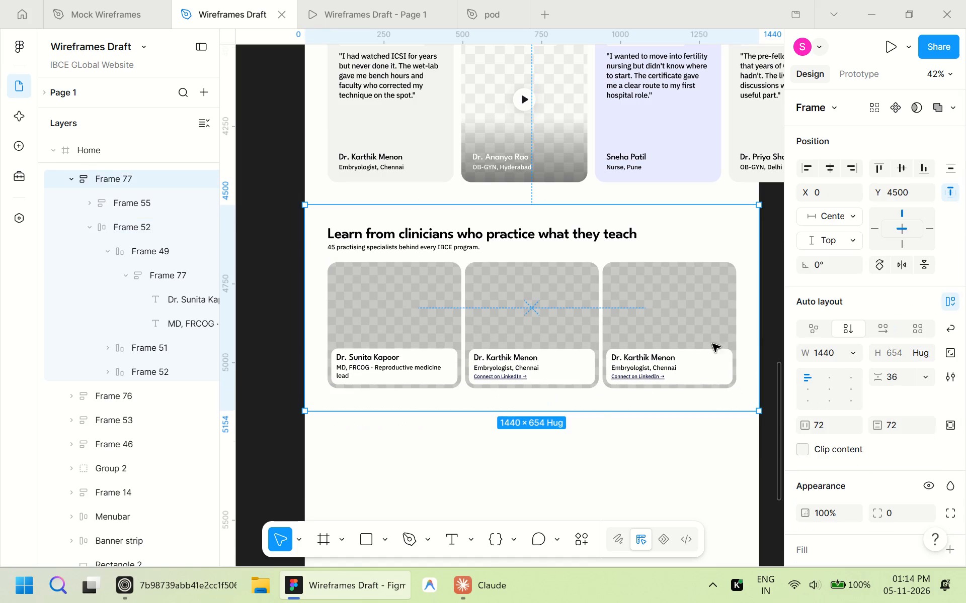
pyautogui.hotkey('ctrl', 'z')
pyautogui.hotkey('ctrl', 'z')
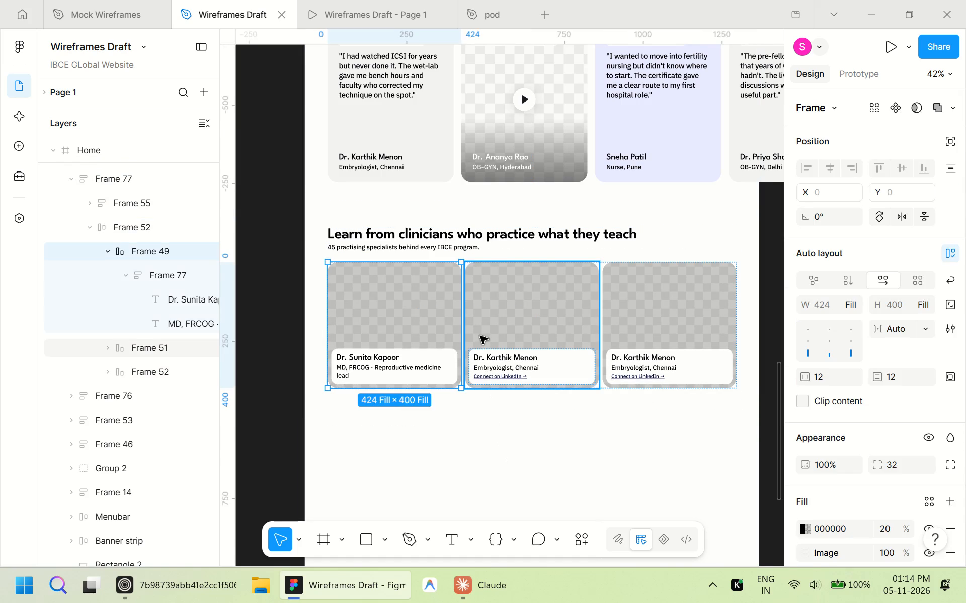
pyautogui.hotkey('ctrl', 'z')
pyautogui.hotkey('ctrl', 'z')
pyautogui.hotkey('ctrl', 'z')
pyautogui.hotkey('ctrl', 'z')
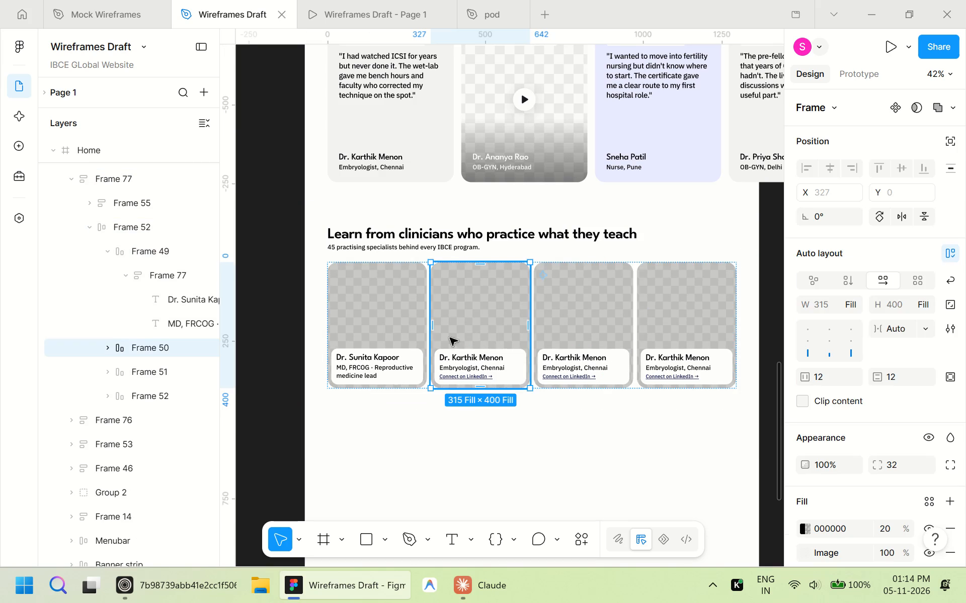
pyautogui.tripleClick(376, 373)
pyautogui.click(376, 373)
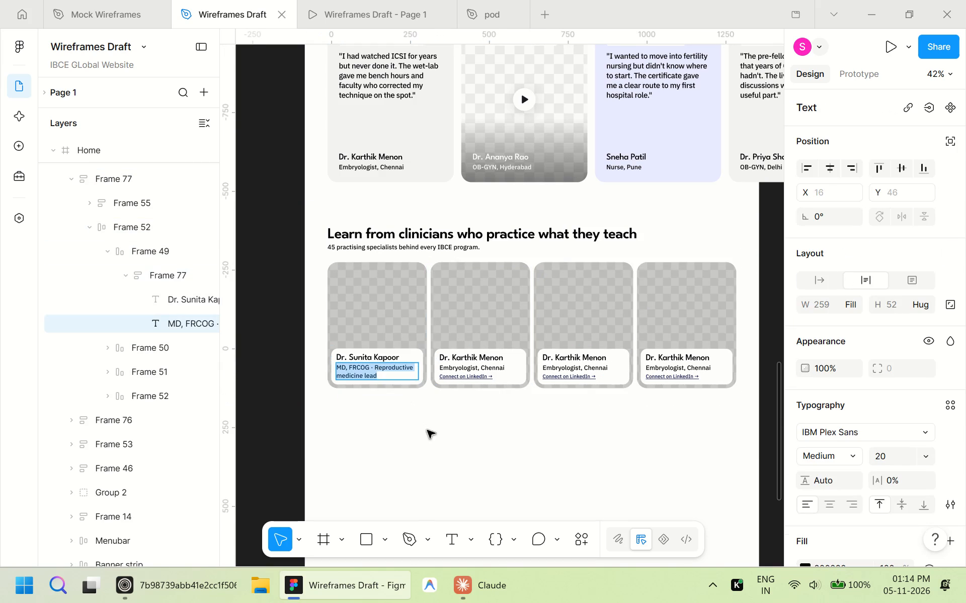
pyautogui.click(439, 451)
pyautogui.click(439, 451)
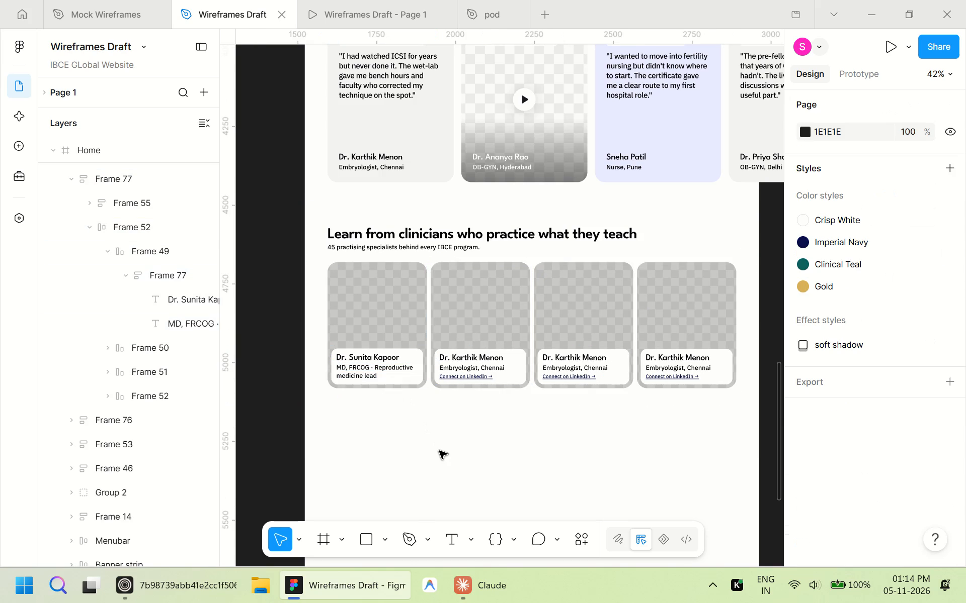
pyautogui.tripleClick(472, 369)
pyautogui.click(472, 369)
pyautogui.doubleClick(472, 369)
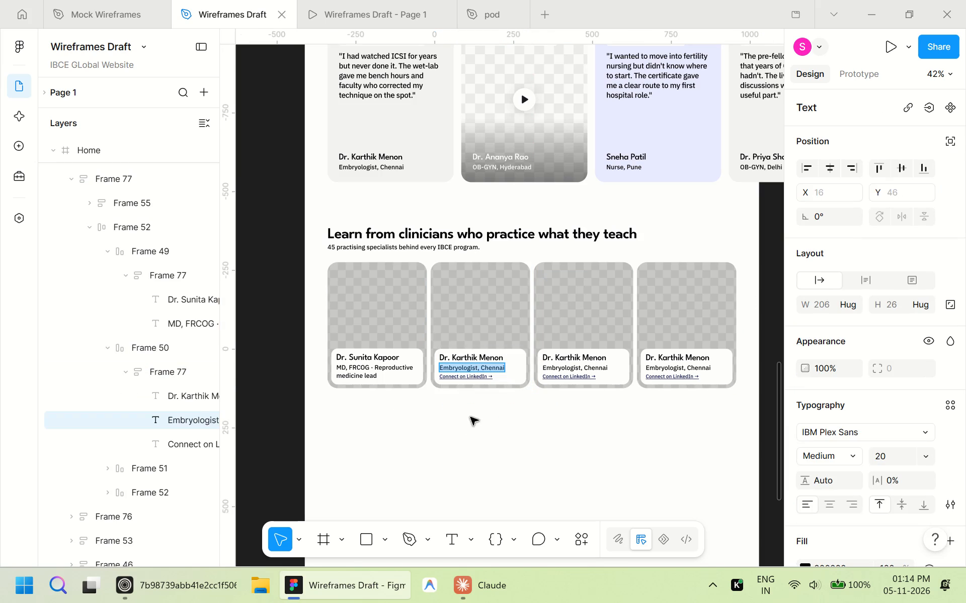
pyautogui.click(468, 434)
# Delete the second, third and fourth faculty cards, keeping only the first card in the row.
pyautogui.click(496, 332)
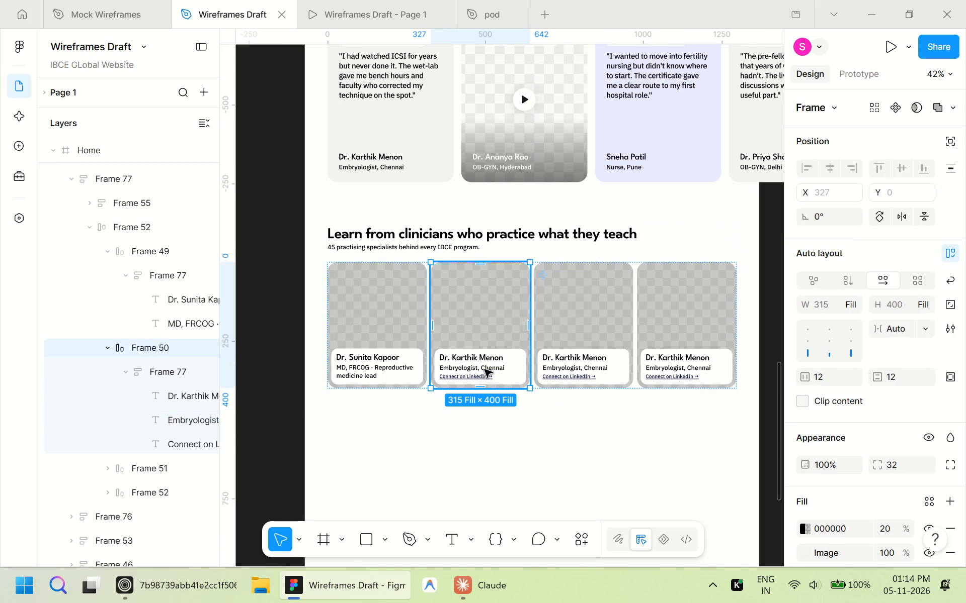
pyautogui.press('Delete')
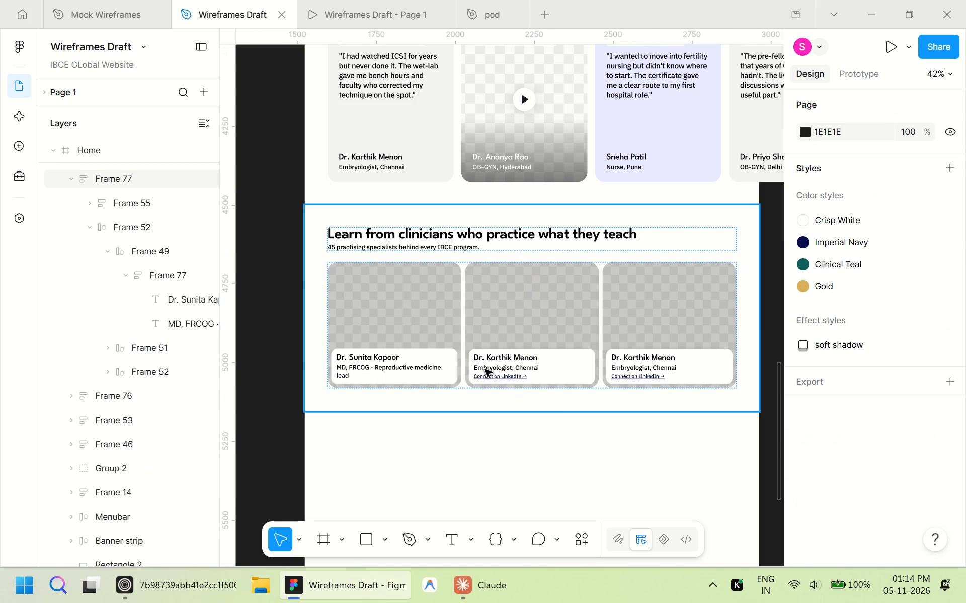
pyautogui.doubleClick(548, 311)
pyautogui.doubleClick(548, 311)
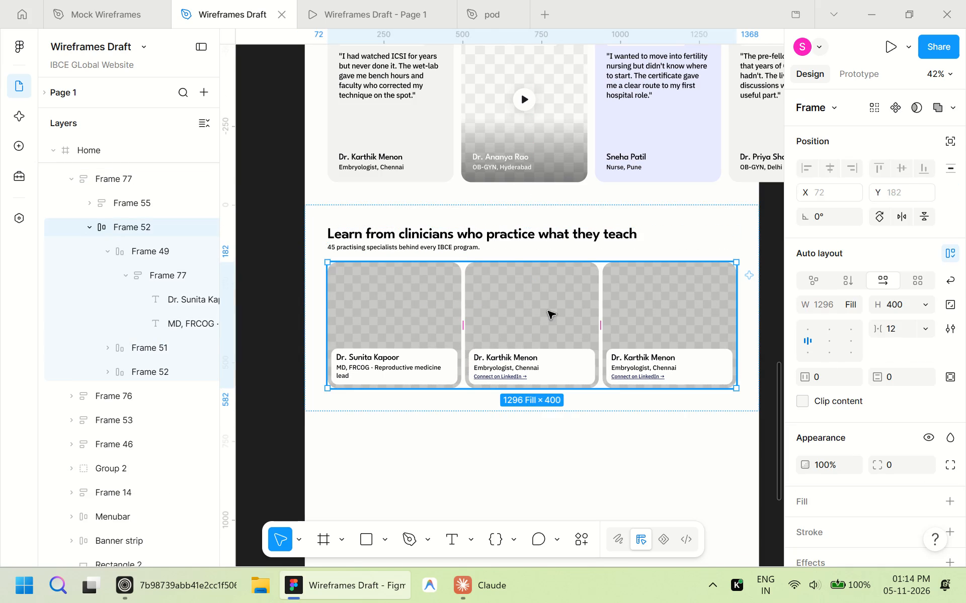
pyautogui.press('Delete')
pyautogui.tripleClick(582, 327)
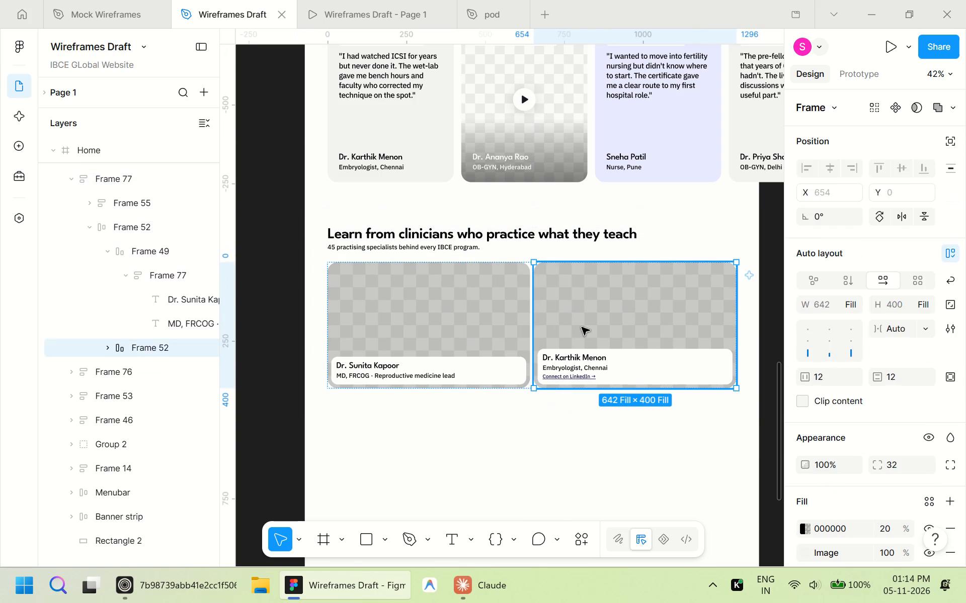
pyautogui.press('Delete')
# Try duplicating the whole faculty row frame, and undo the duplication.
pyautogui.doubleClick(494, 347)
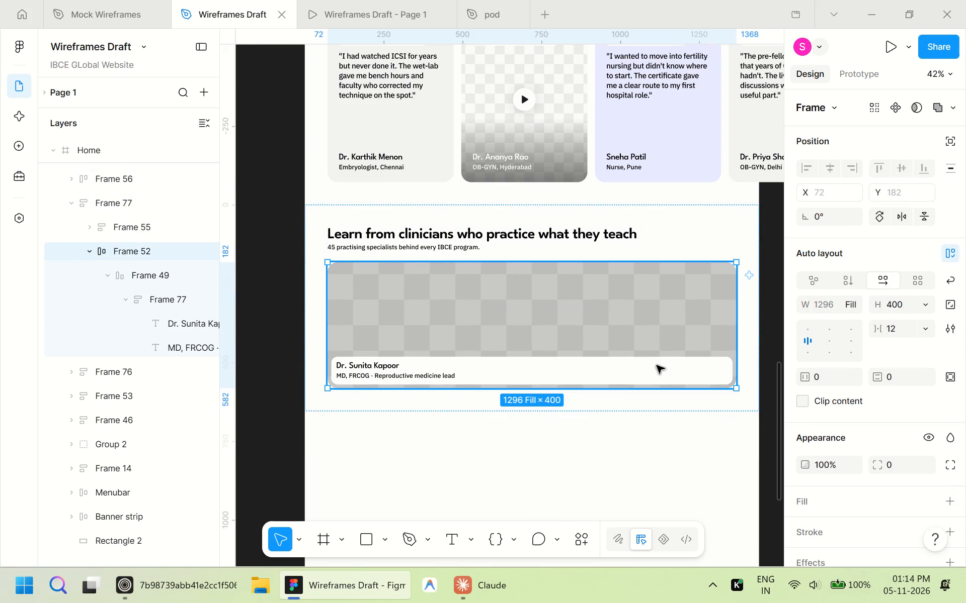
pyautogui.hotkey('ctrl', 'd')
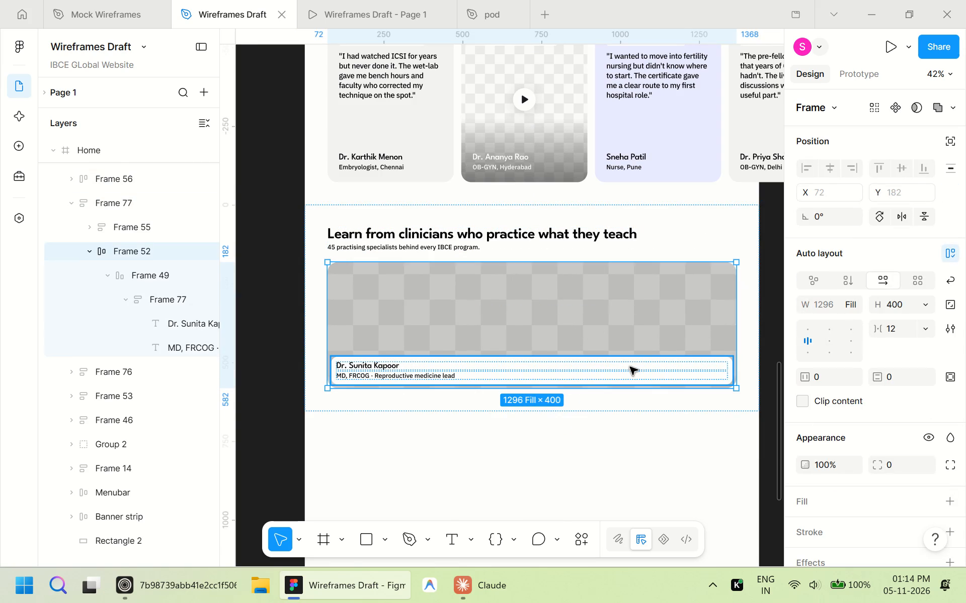